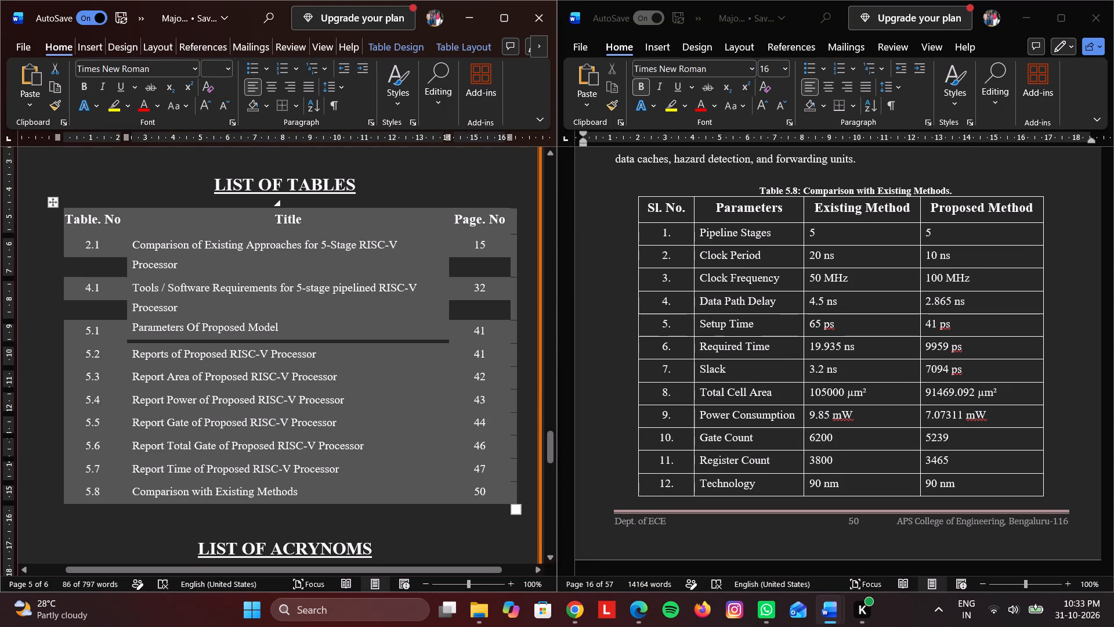
Review the list of tables and list of acronyms alongside the report's comparison table and discussion of results.
click(402, 199)
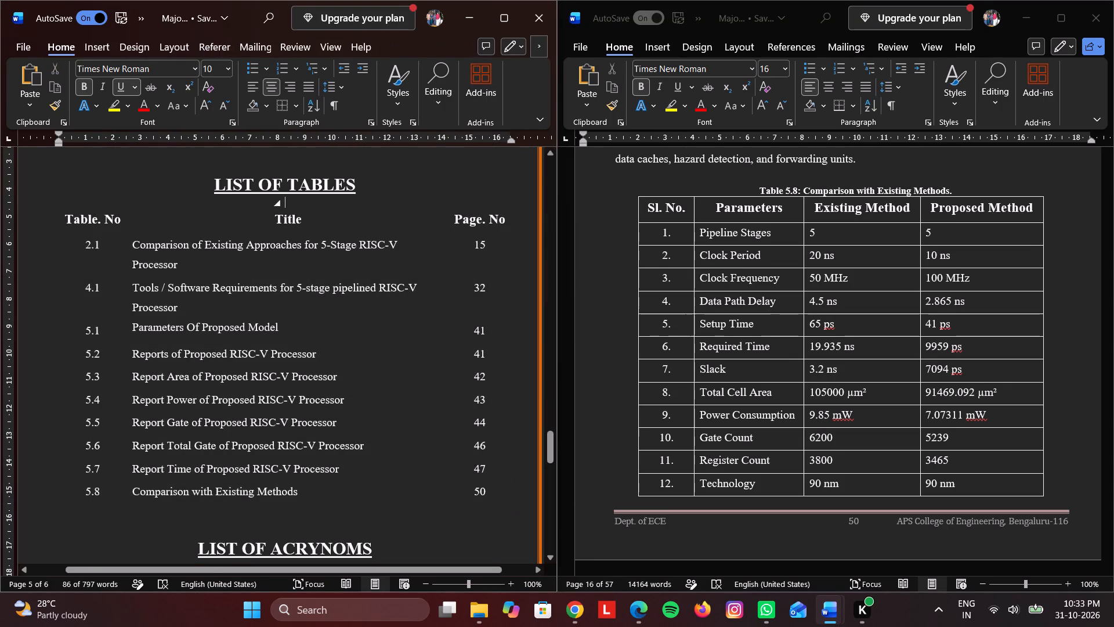
scroll(400, 329, down, 4)
scroll(922, 307, down, 7)
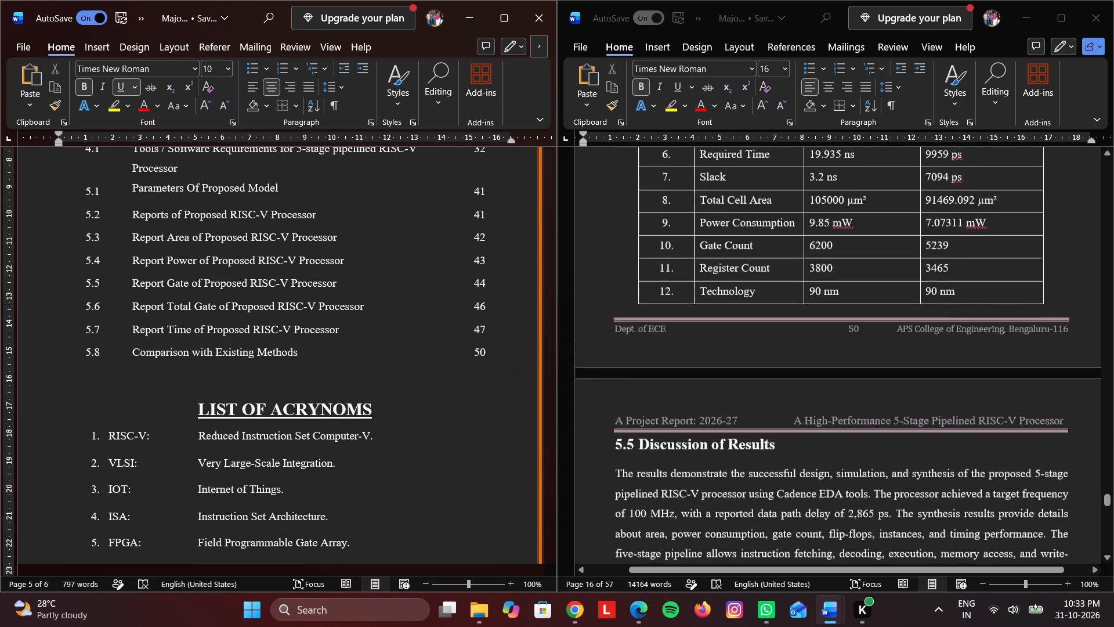
scroll(922, 307, down, 8)
scroll(338, 433, down, 2)
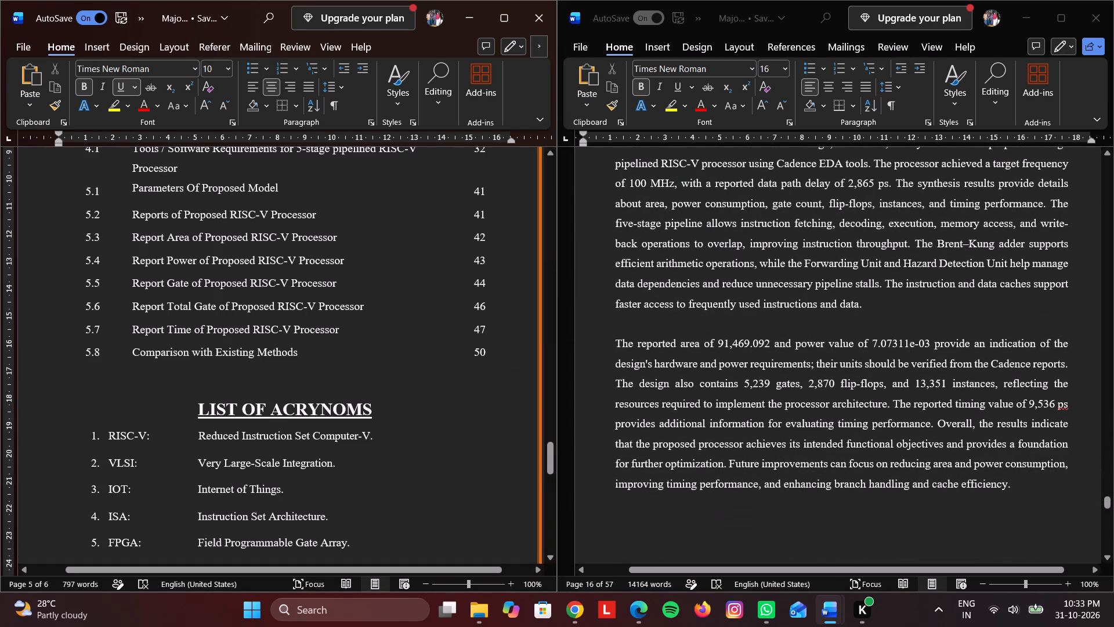
scroll(338, 433, down, 20)
scroll(338, 433, down, 17)
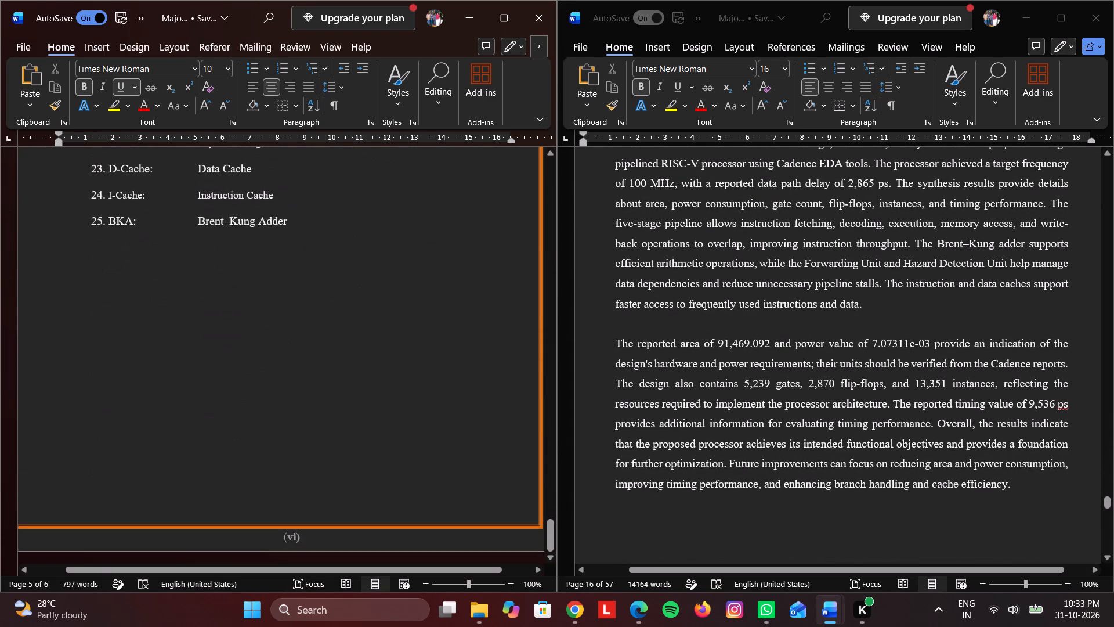
scroll(338, 432, down, 3)
scroll(338, 431, up, 20)
scroll(338, 431, up, 3)
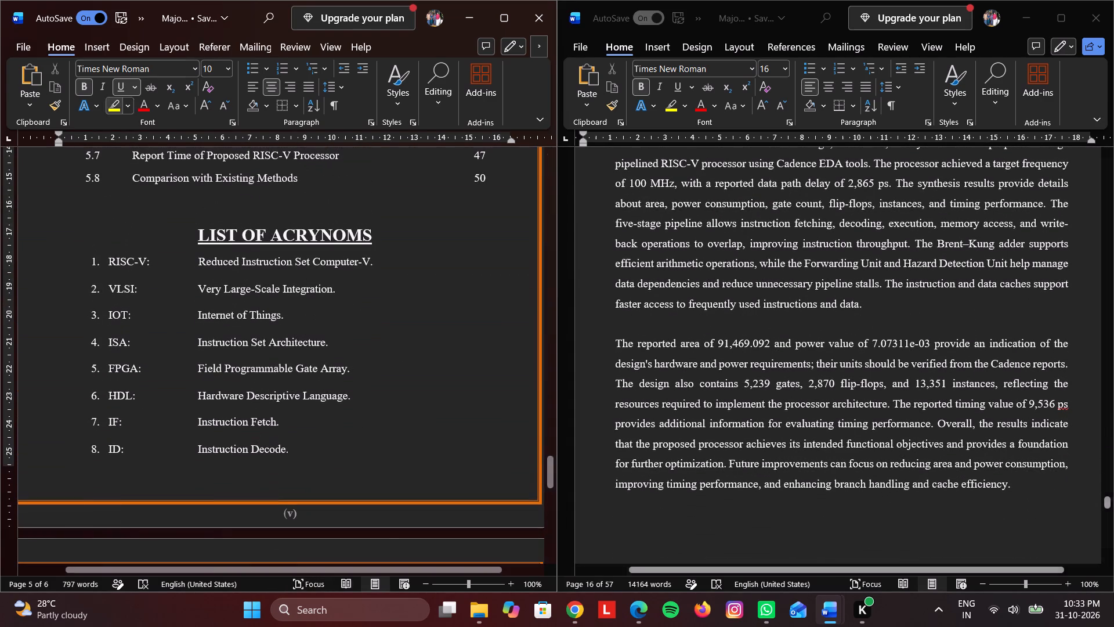
Maximize the Major Project Abstract and Major Project Report document windows, and bring the Abstract back to the front.
click(504, 12)
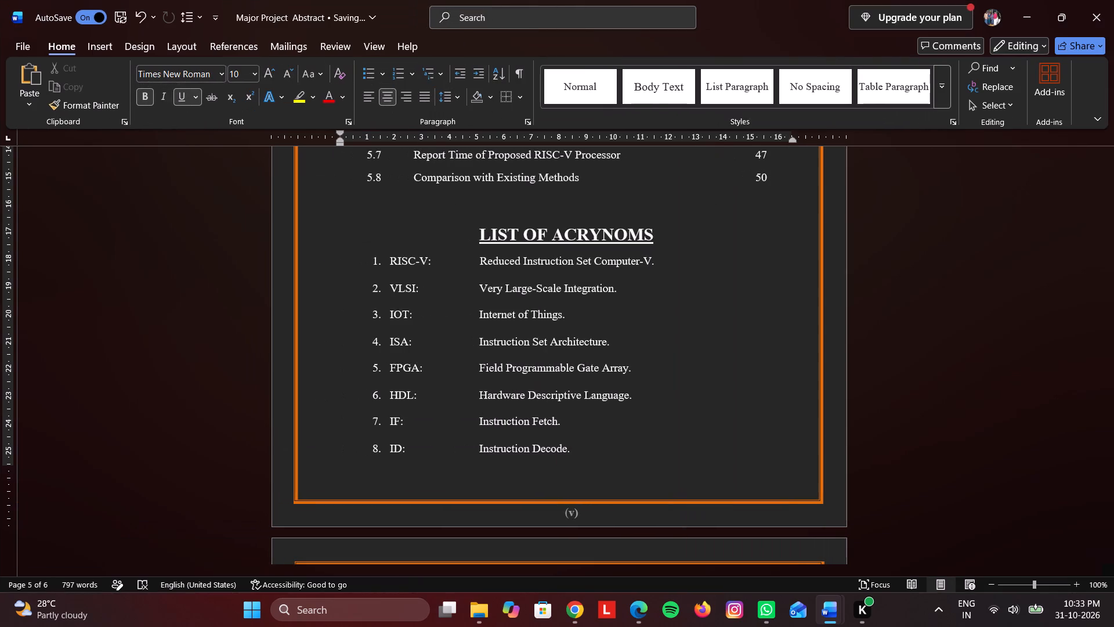
click(1030, 17)
click(1057, 18)
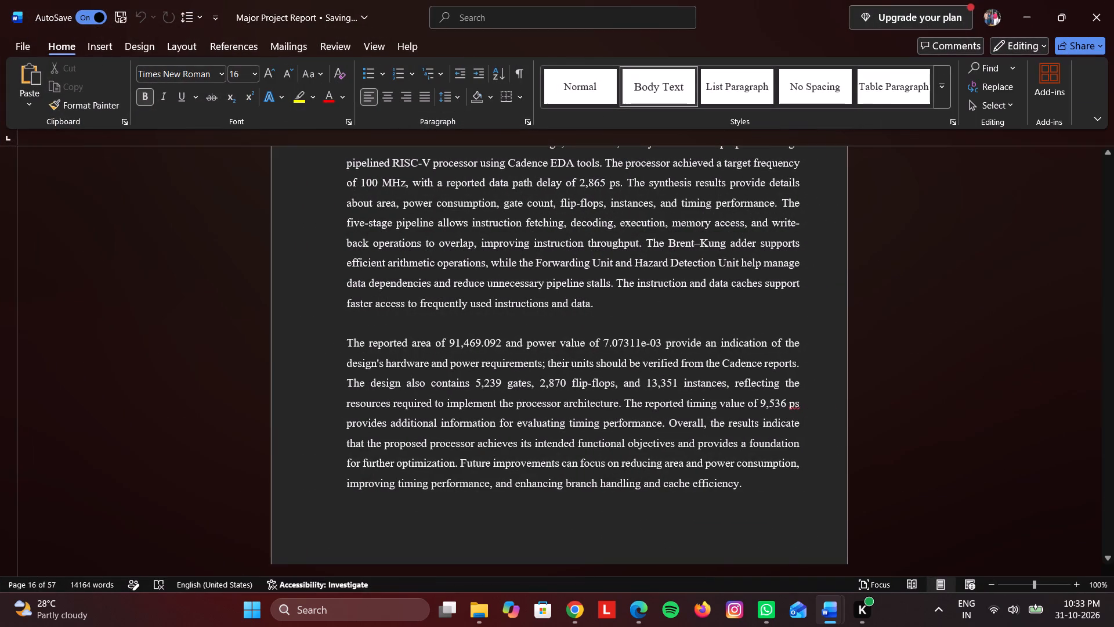
click(873, 546)
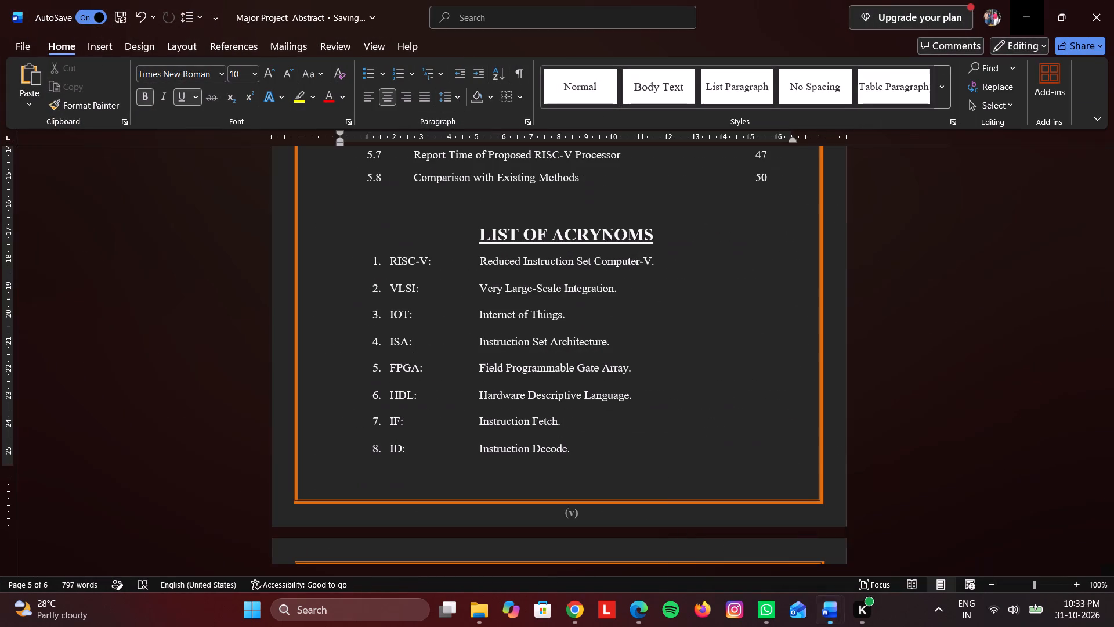
Look through the Abstract document's acronyms, list of figures and table of contents.
scroll(538, 452, down, 20)
scroll(532, 446, up, 10)
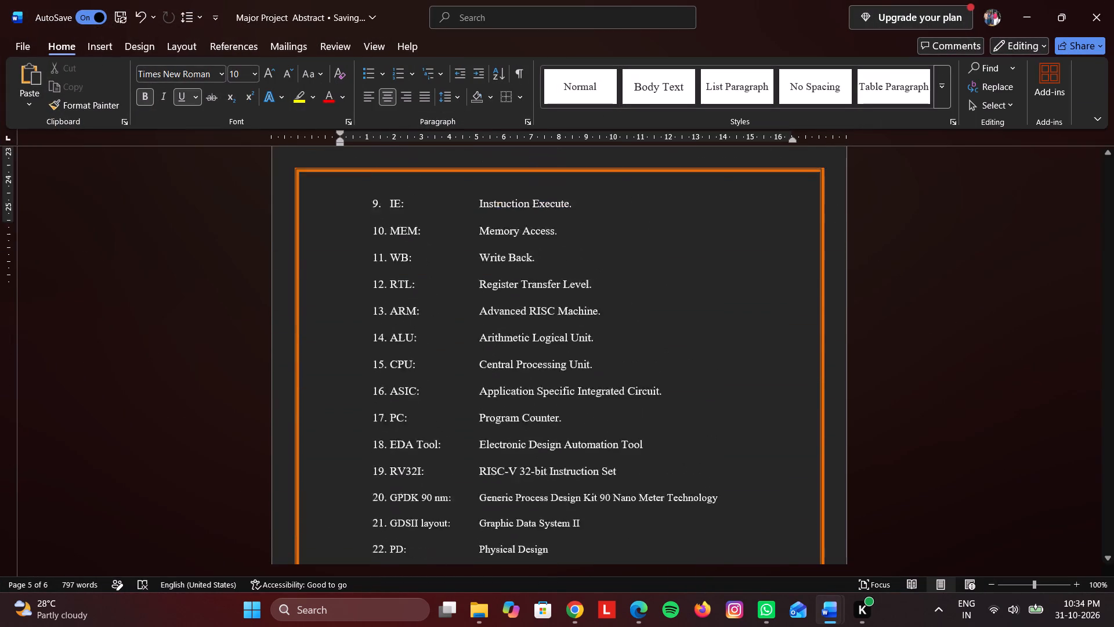
scroll(532, 446, up, 20)
scroll(532, 446, up, 20)
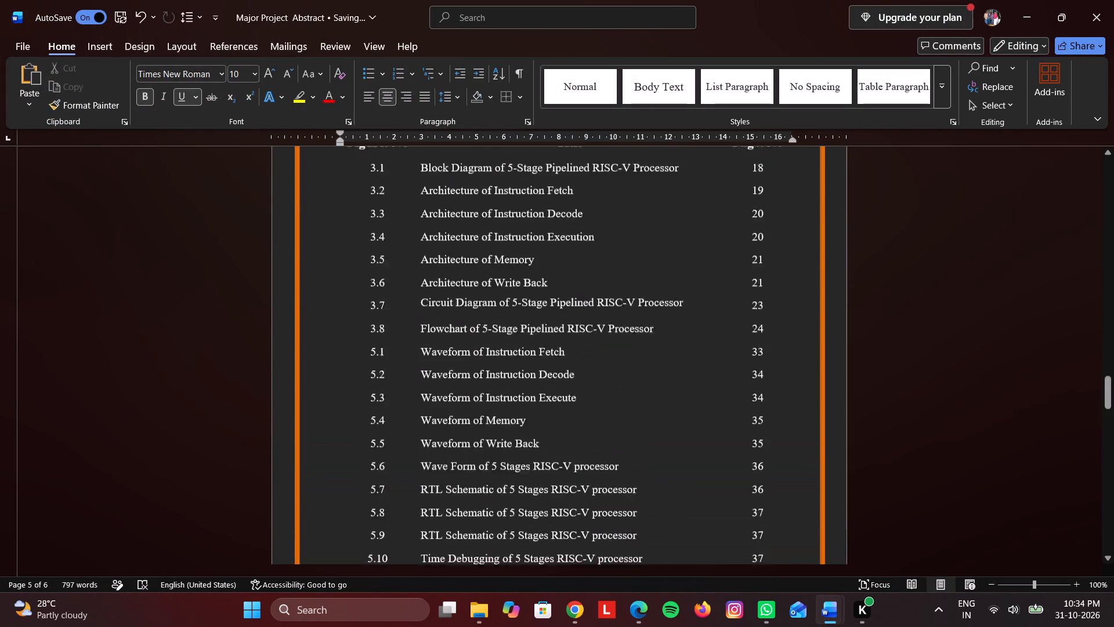
scroll(531, 446, up, 18)
scroll(531, 446, up, 18)
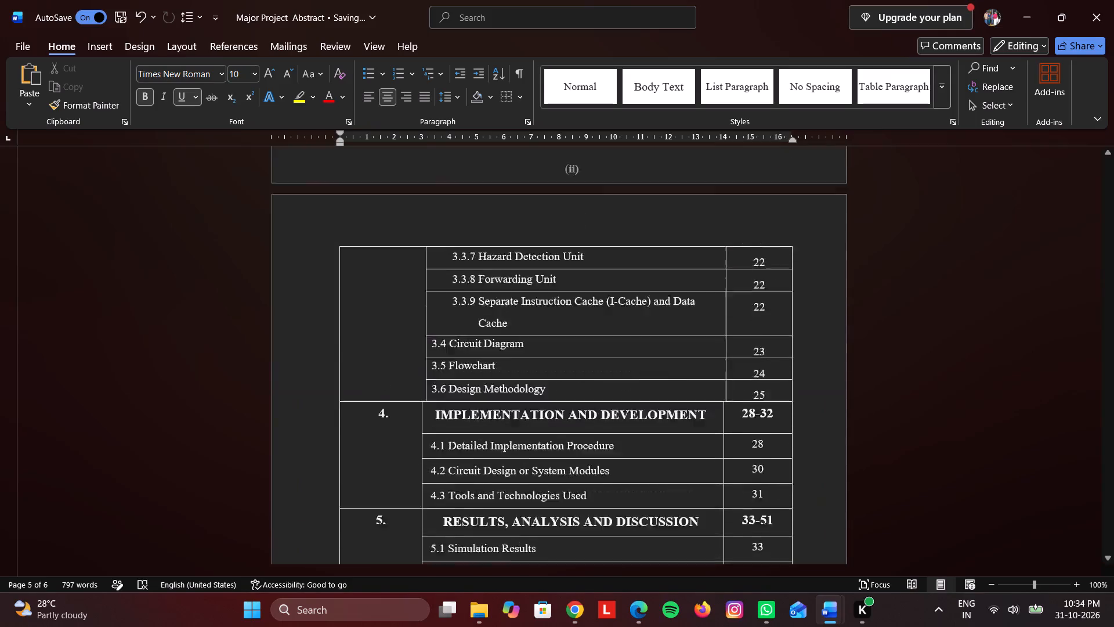
scroll(531, 446, up, 7)
Save a copy of Major Project Abstract as a Word Document in the Major Project folder, replacing the existing file.
click(19, 51)
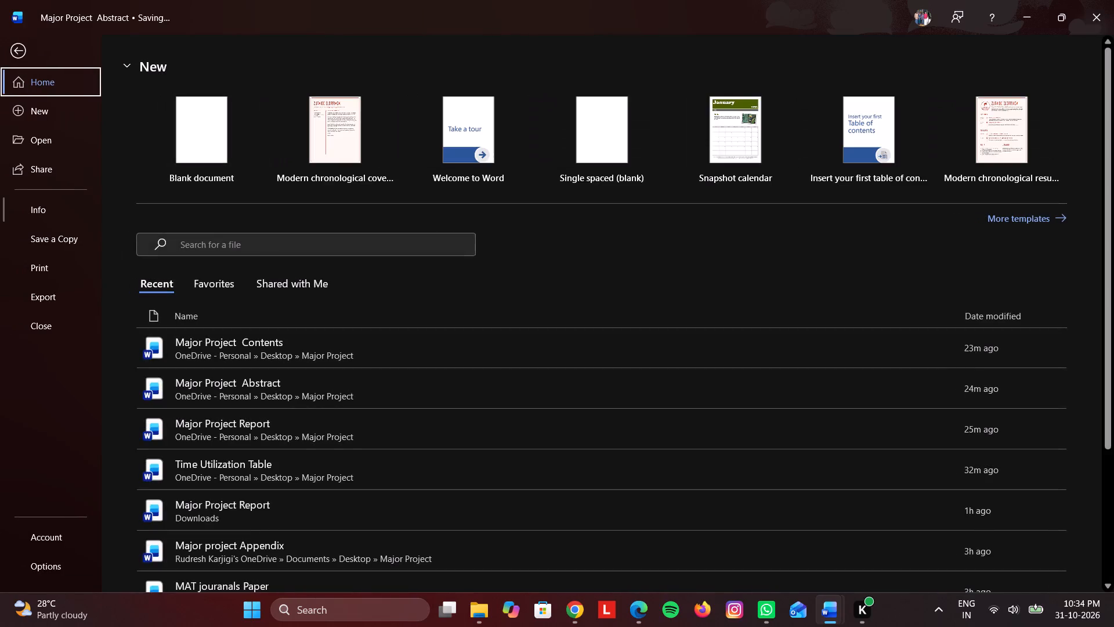
click(66, 244)
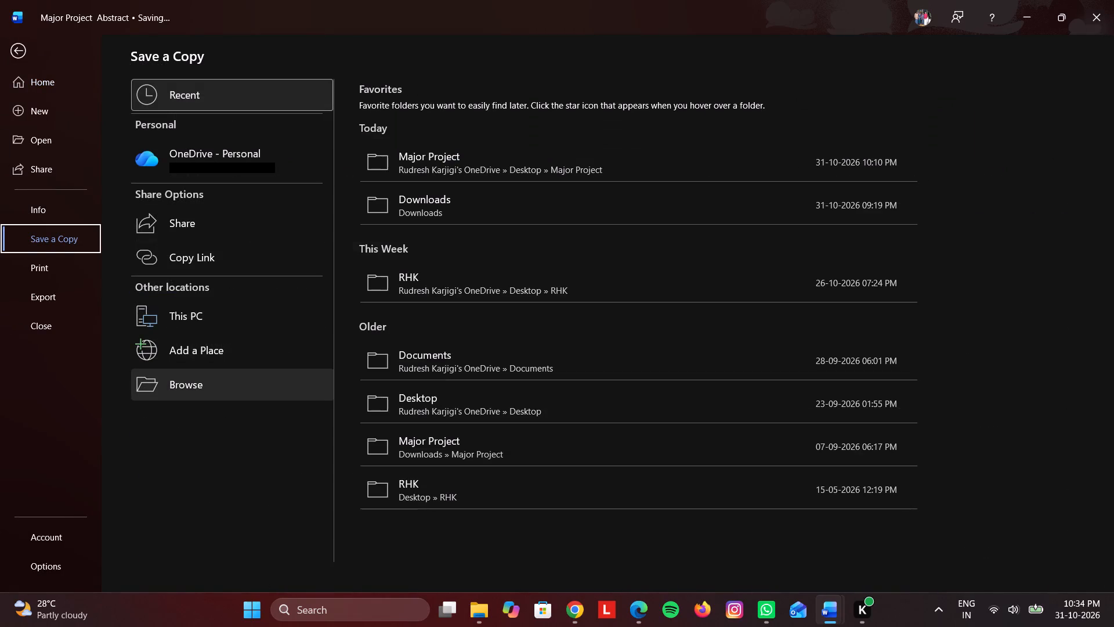
click(191, 385)
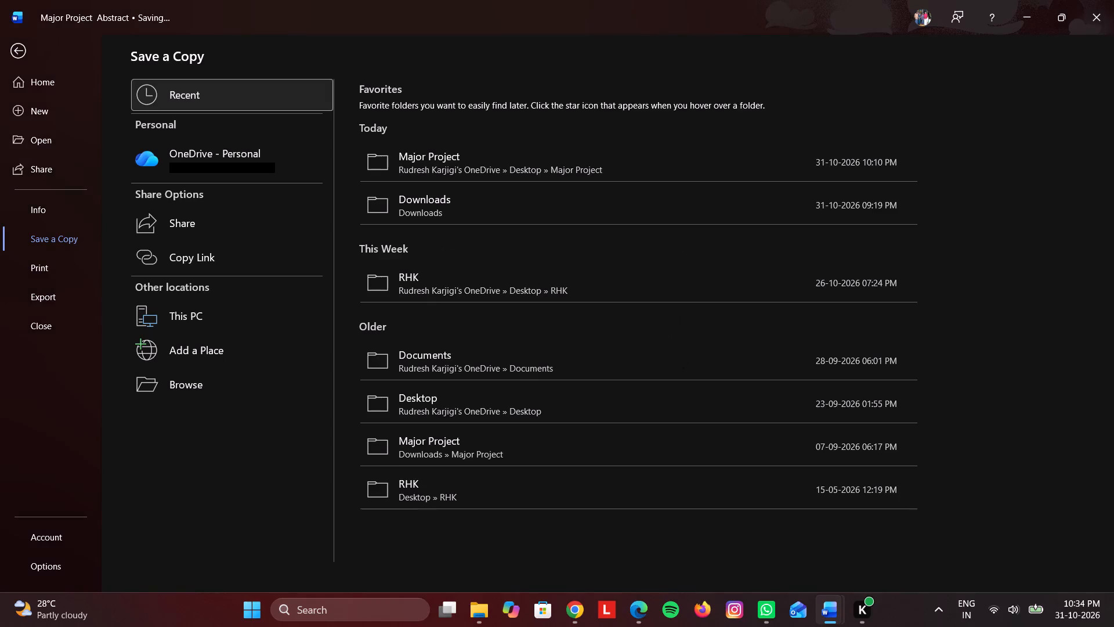
scroll(59, 177, down, 1)
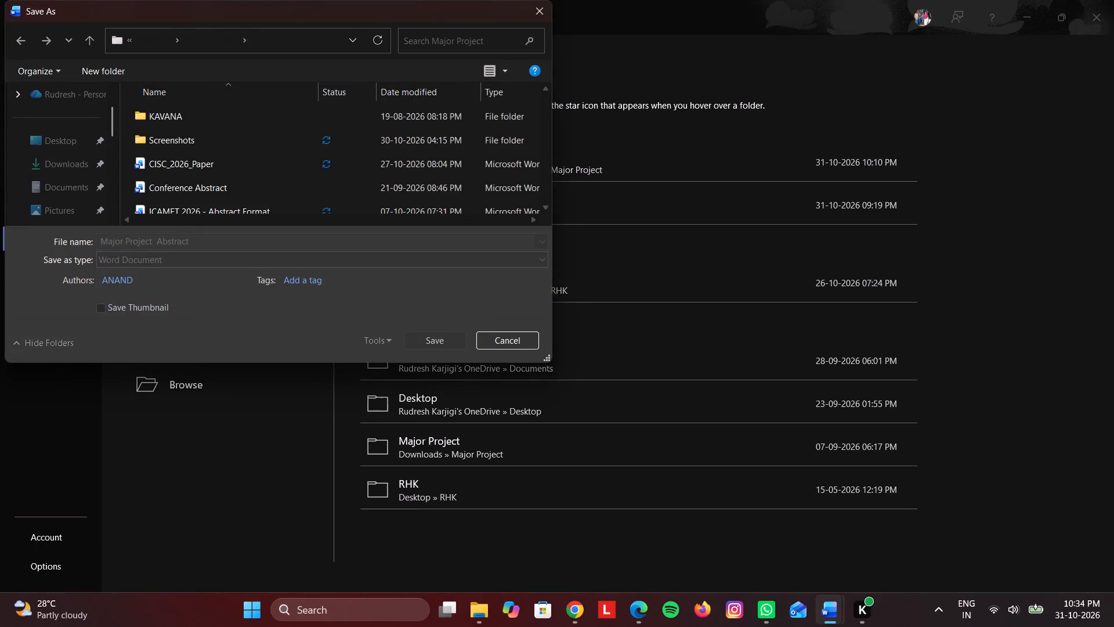
scroll(57, 174, down, 3)
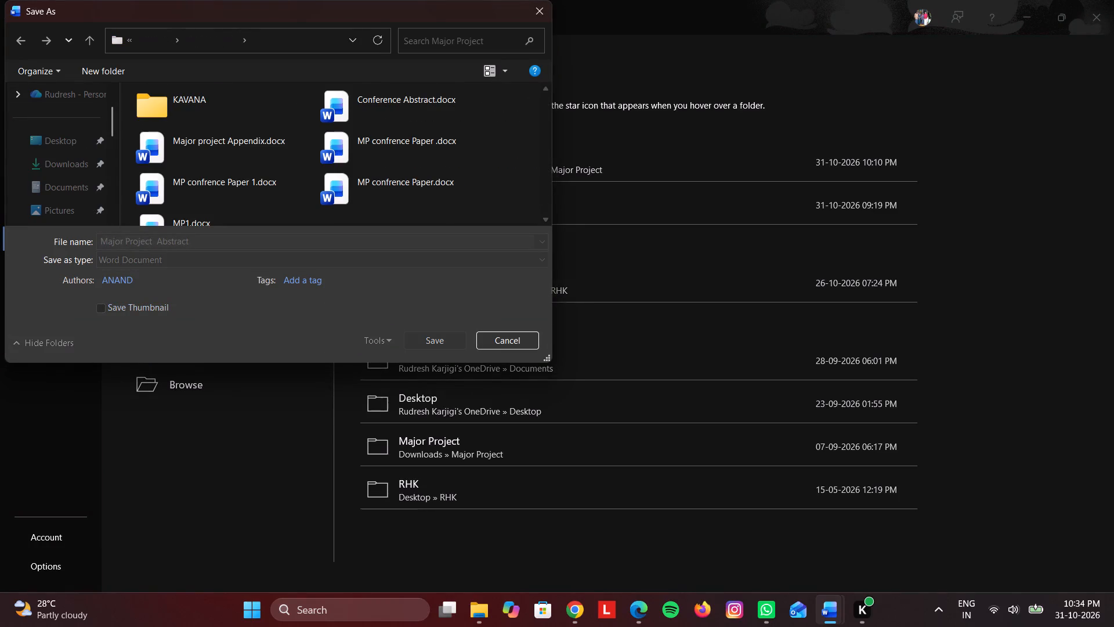
scroll(71, 189, down, 4)
scroll(71, 189, up, 1)
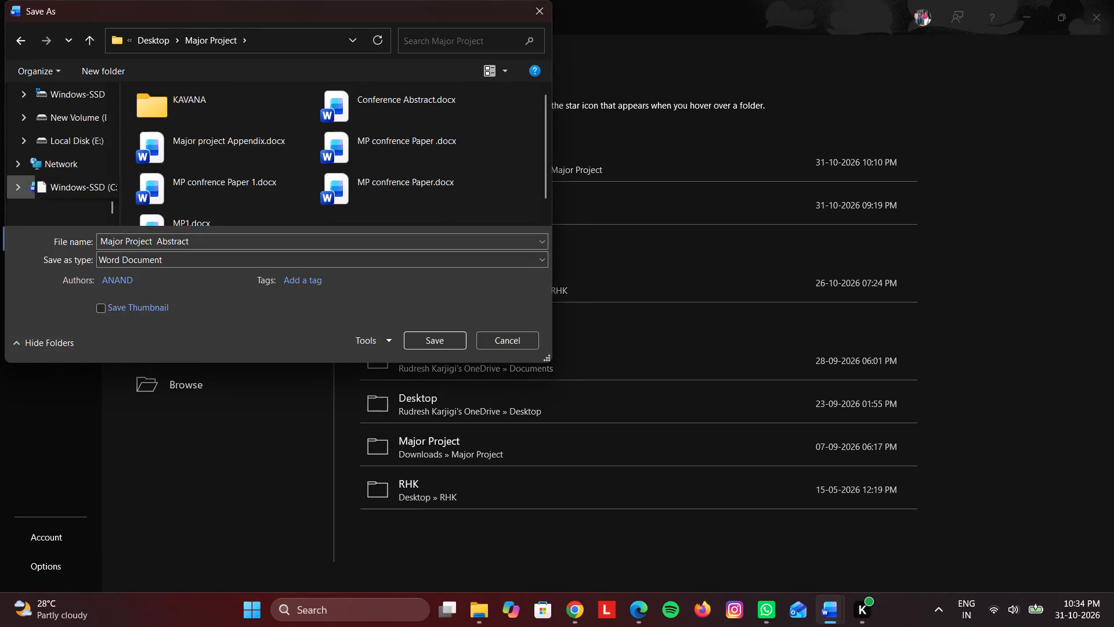
scroll(71, 189, up, 1)
click(74, 111)
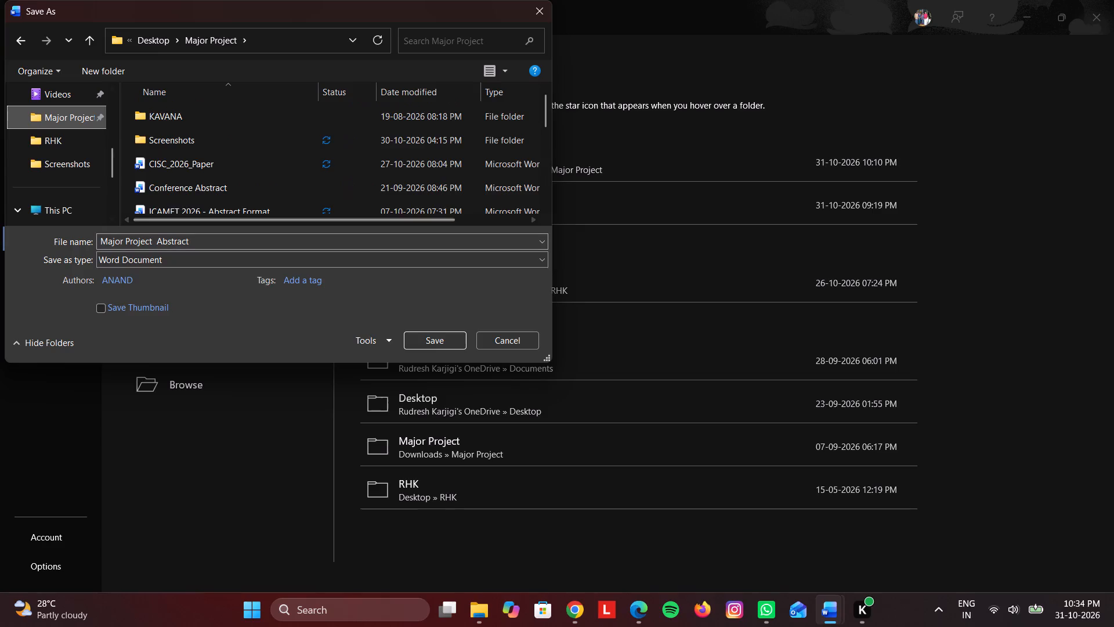
click(432, 341)
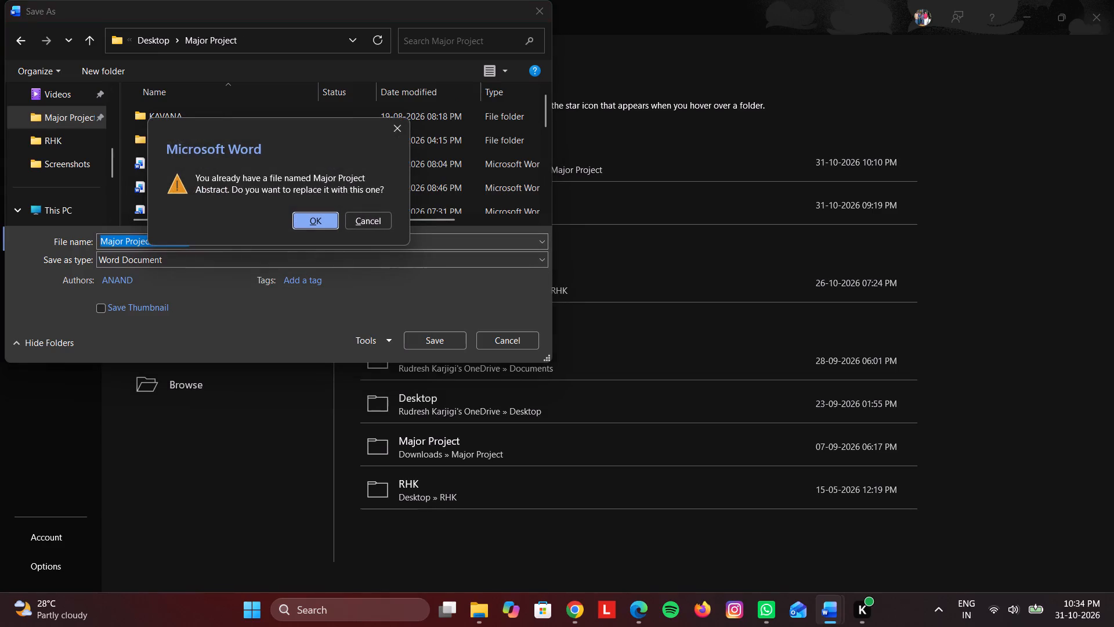
click(323, 222)
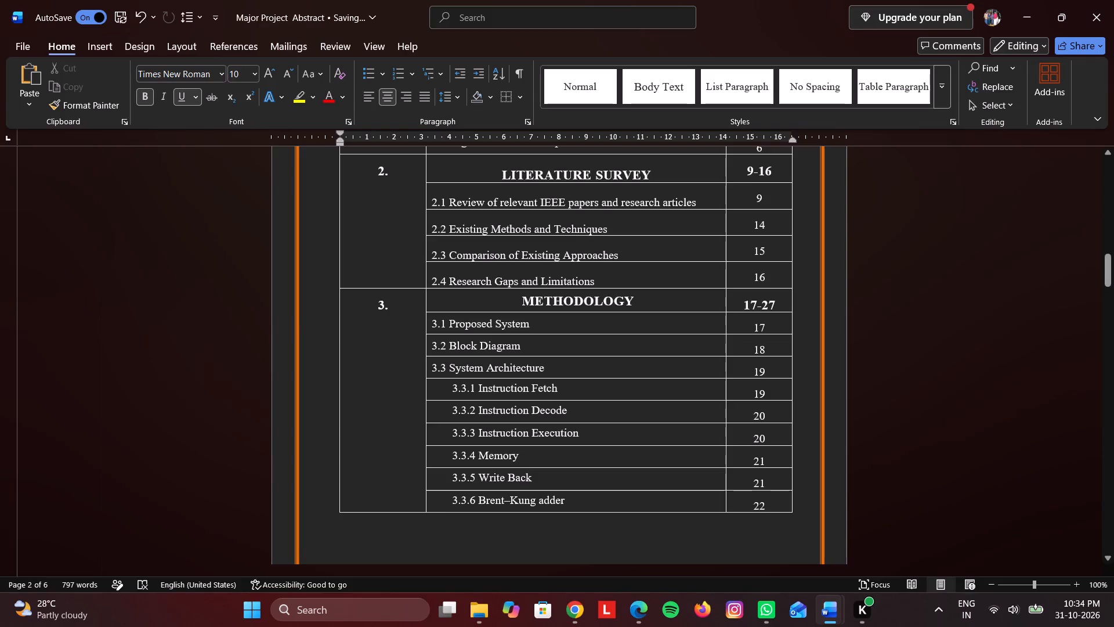
Save a copy of Major Project Abstract as a PDF in the Major Project folder, replacing the existing file.
click(21, 49)
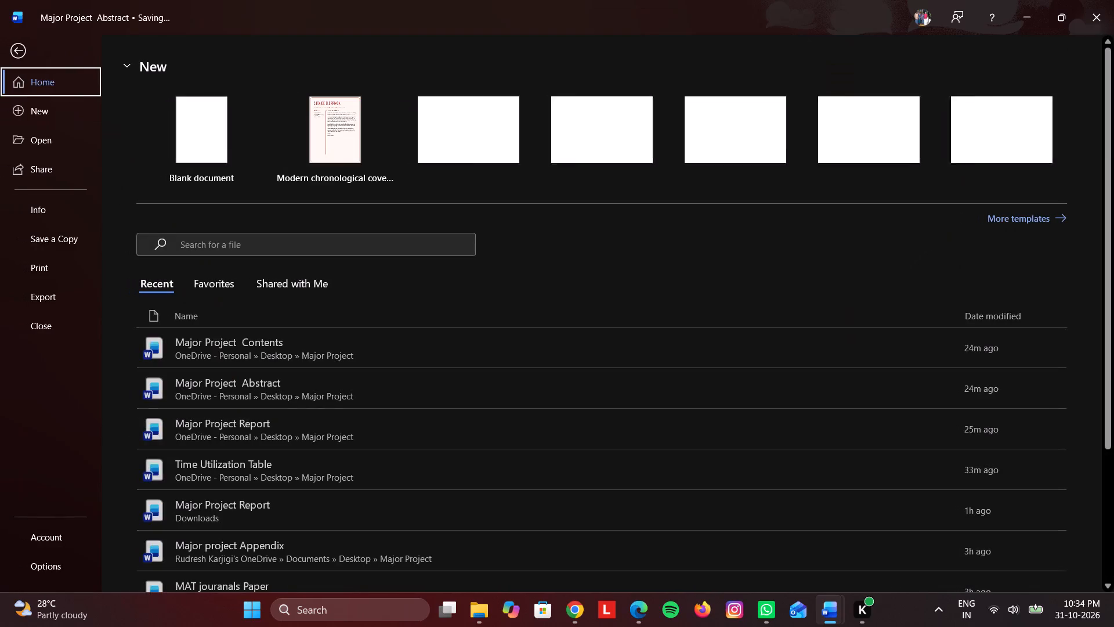
click(62, 234)
click(214, 373)
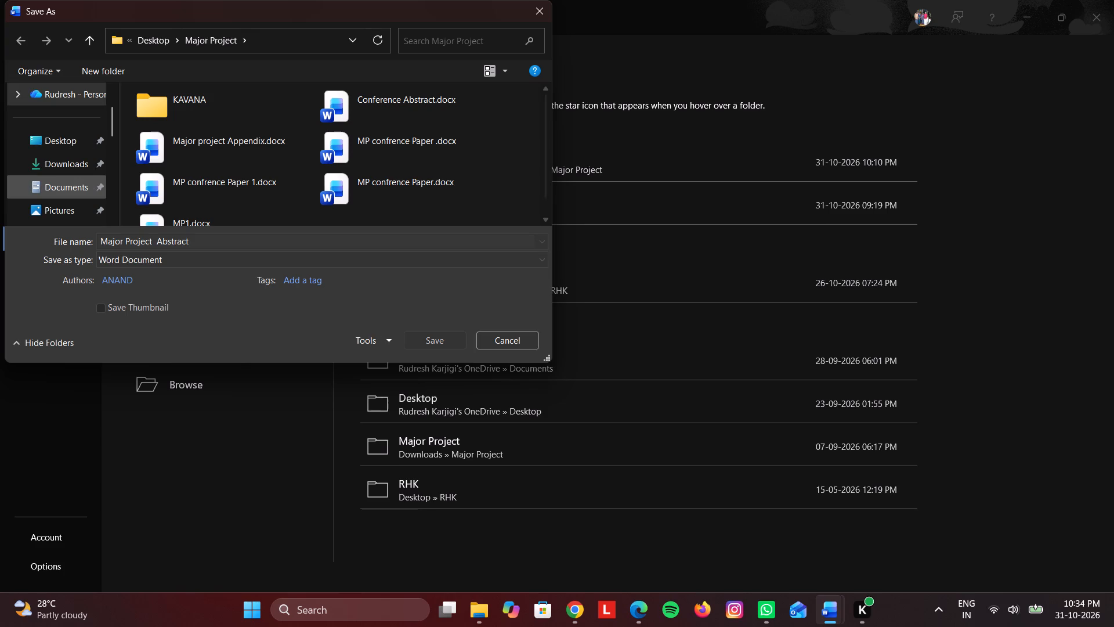
scroll(75, 179, down, 2)
click(85, 138)
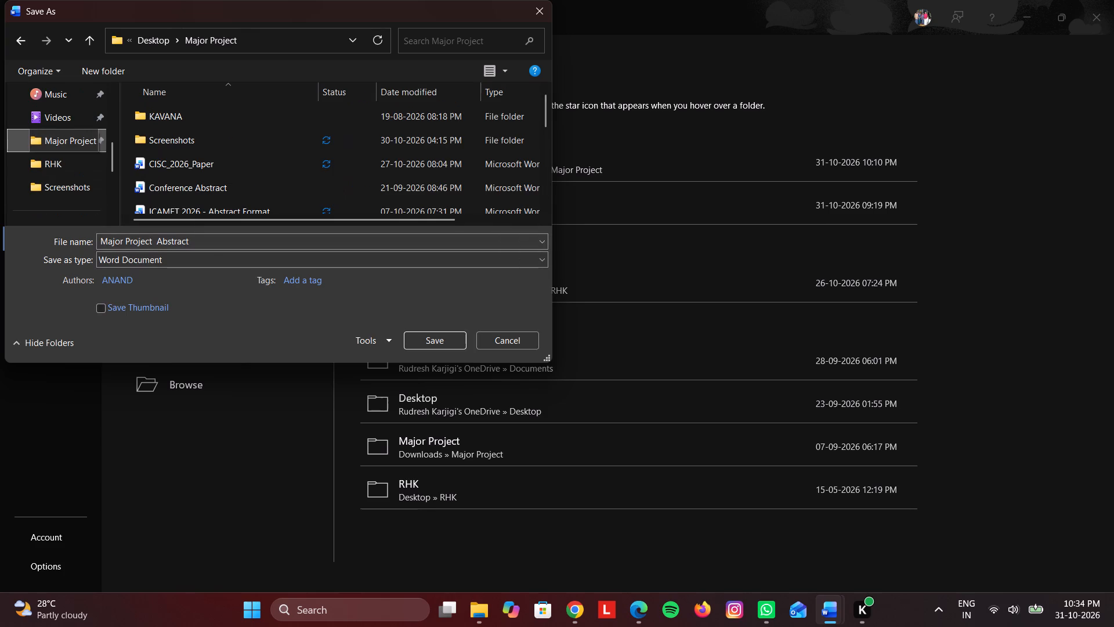
click(184, 262)
click(209, 339)
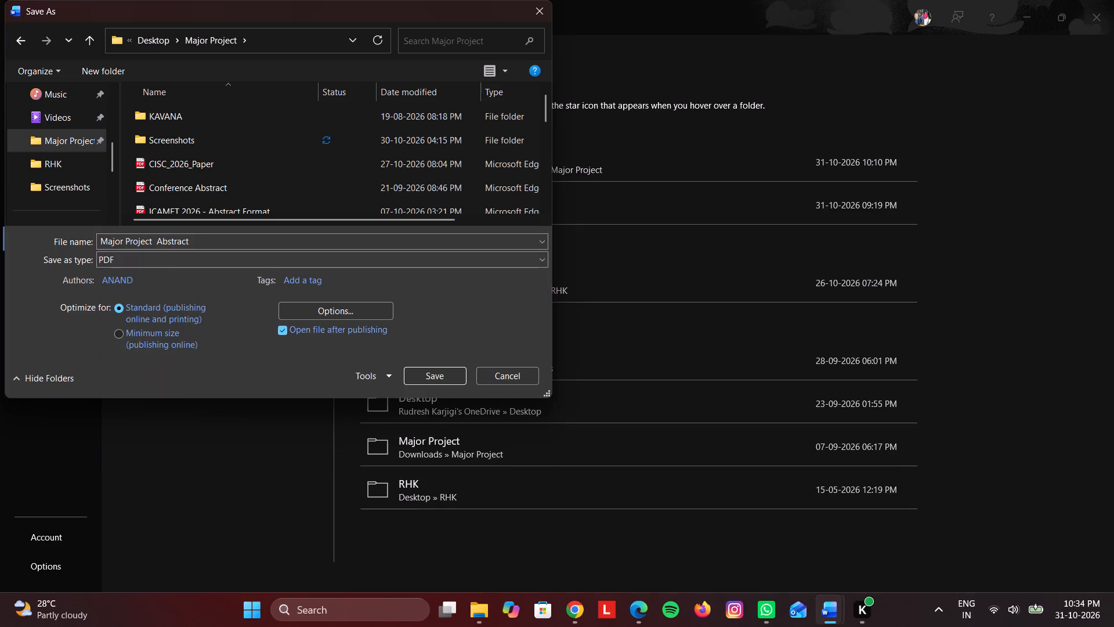
click(416, 368)
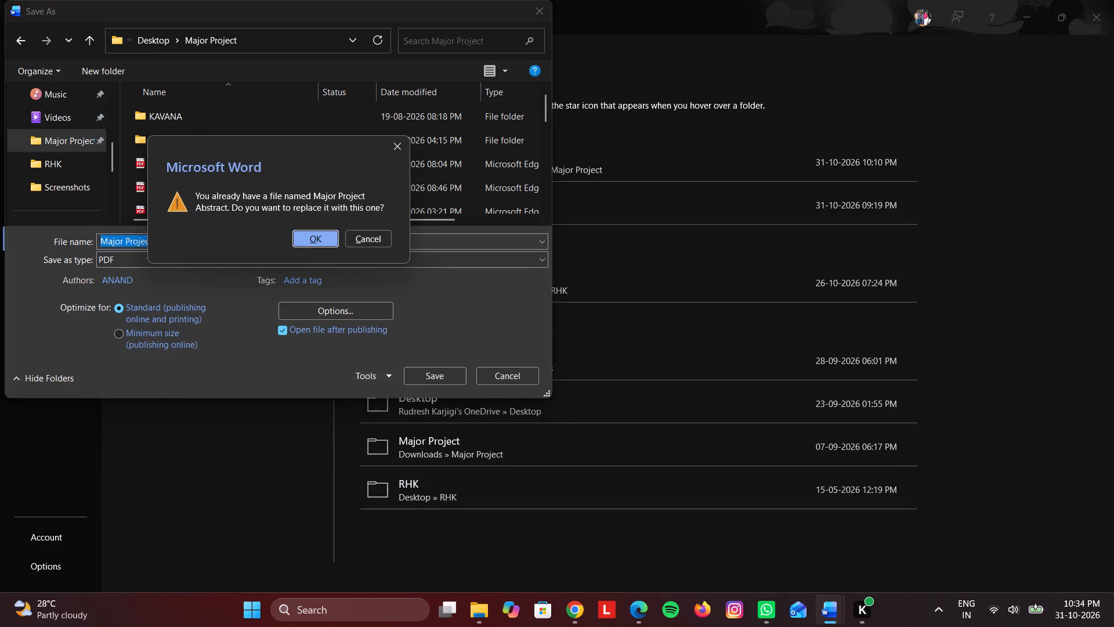
click(316, 237)
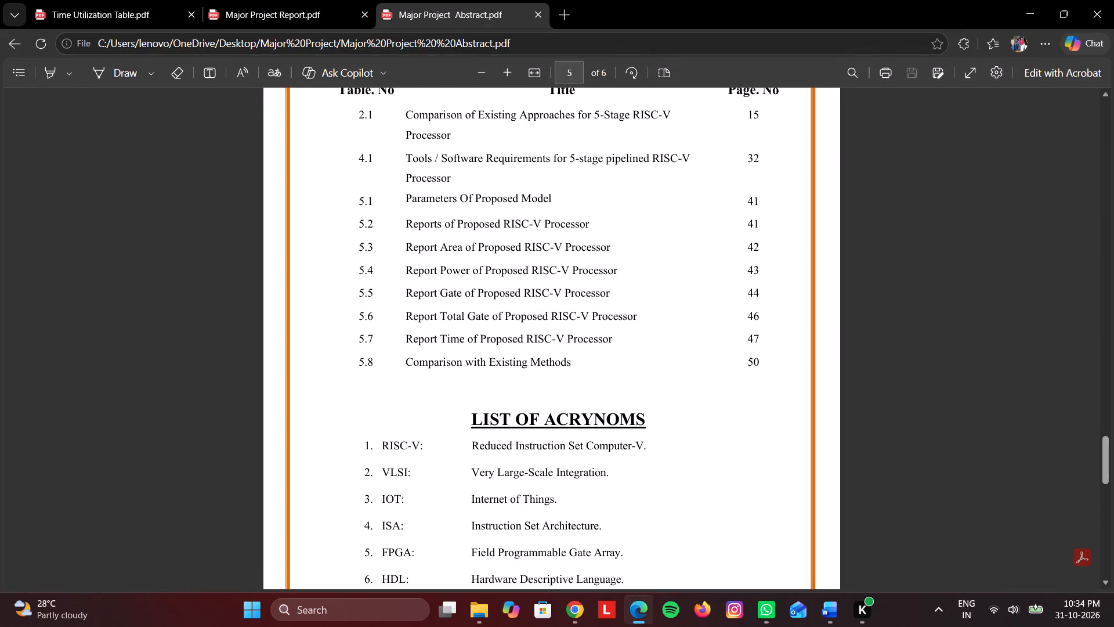
Copy the whole time utilization chart, from the header row to row 20, from Time Utilization Table.pdf.
click(131, 17)
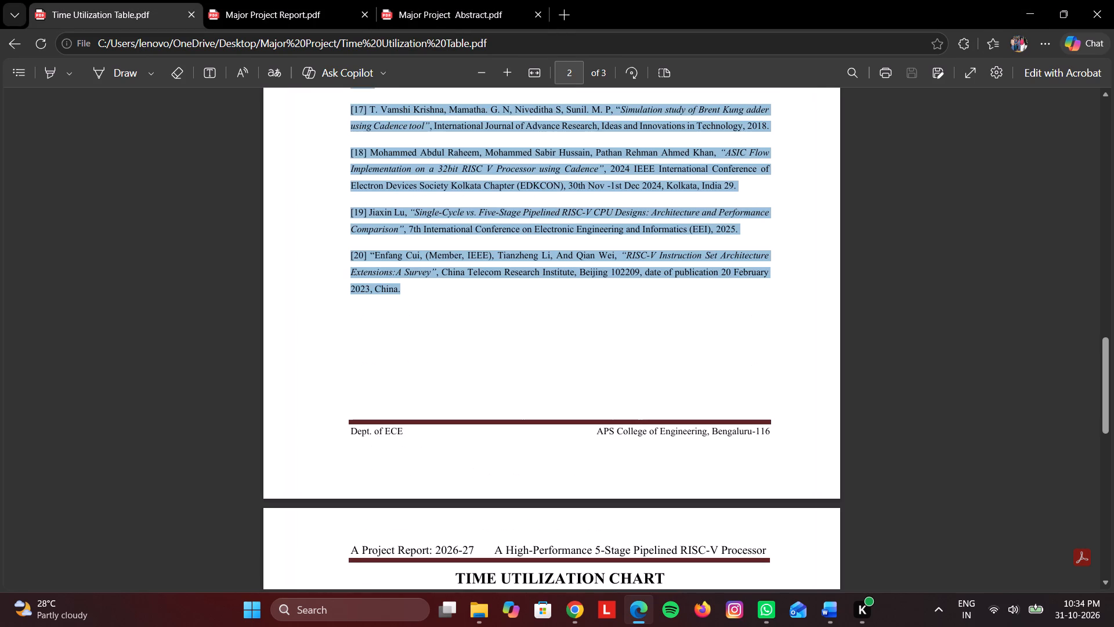
scroll(494, 296, down, 6)
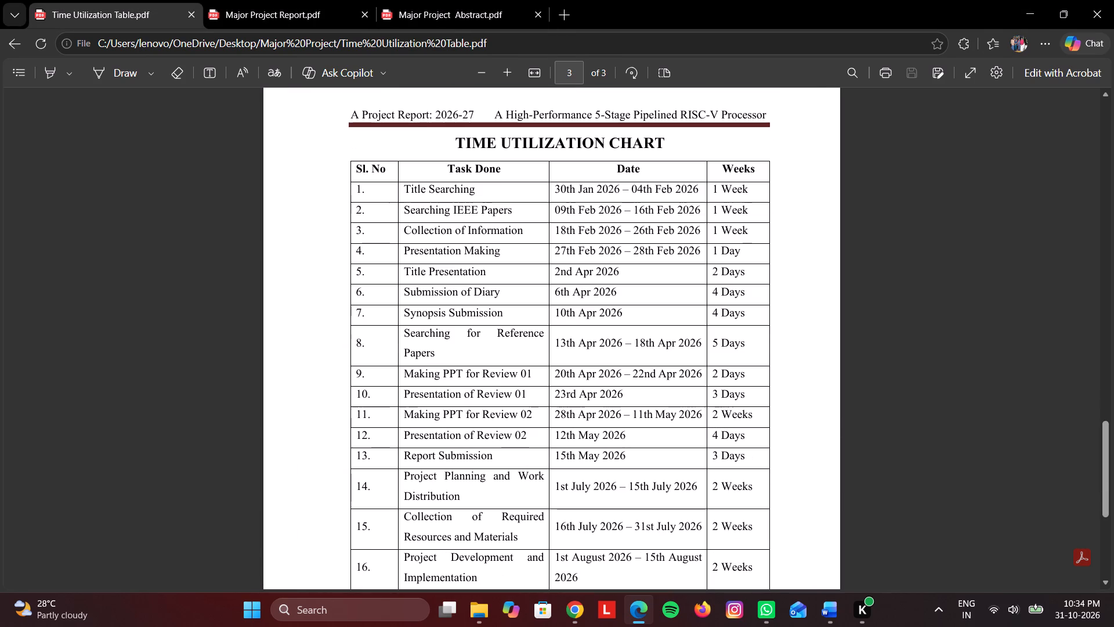
drag(353, 165, 660, 398)
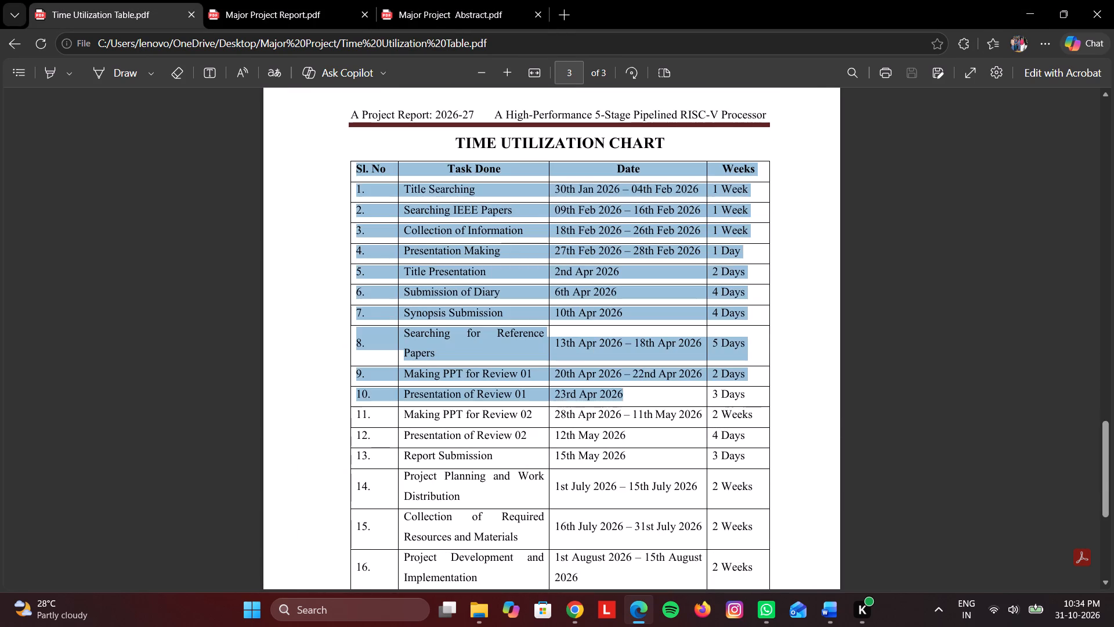
drag(660, 398, 703, 487)
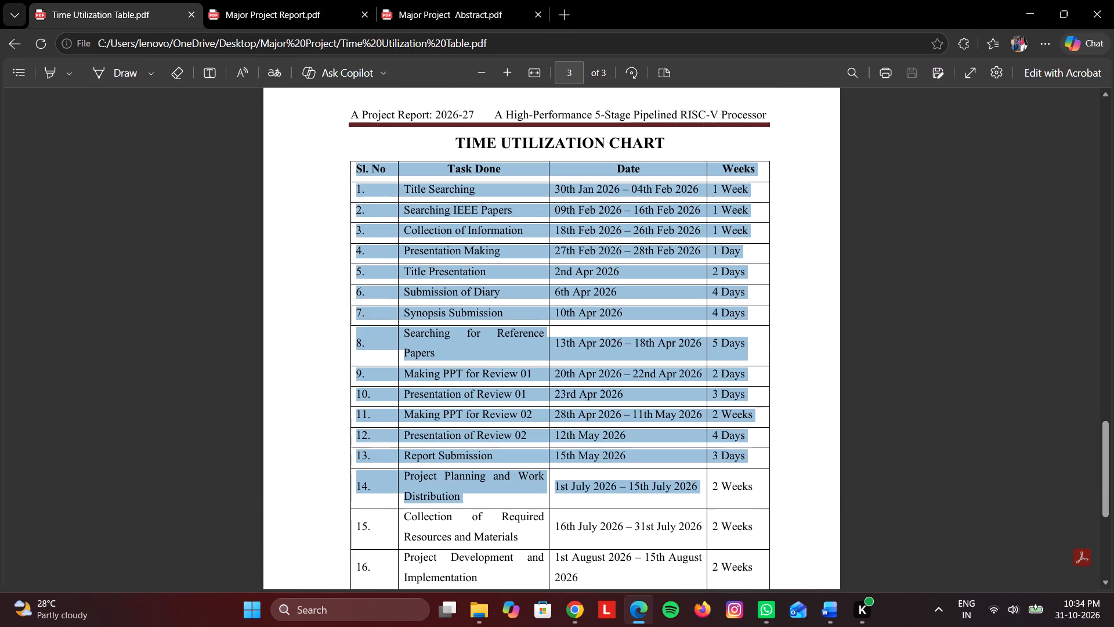
drag(703, 487, 753, 521)
scroll(705, 489, down, 3)
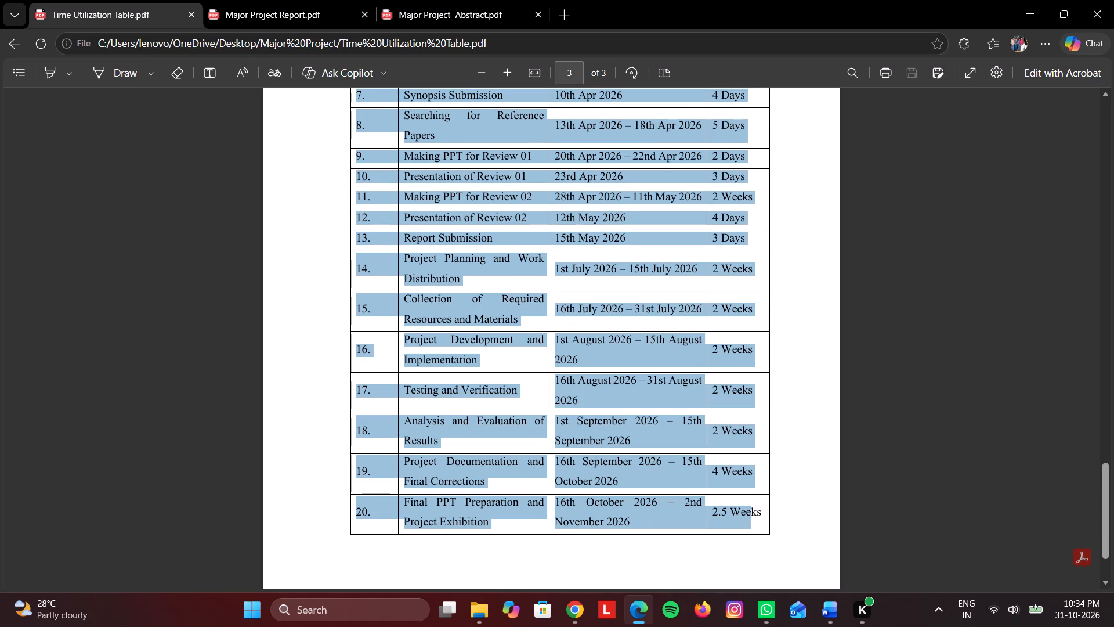
drag(753, 521, 765, 518)
key(ctrl+c)
key(alt+Tab)
key(alt+Tab)
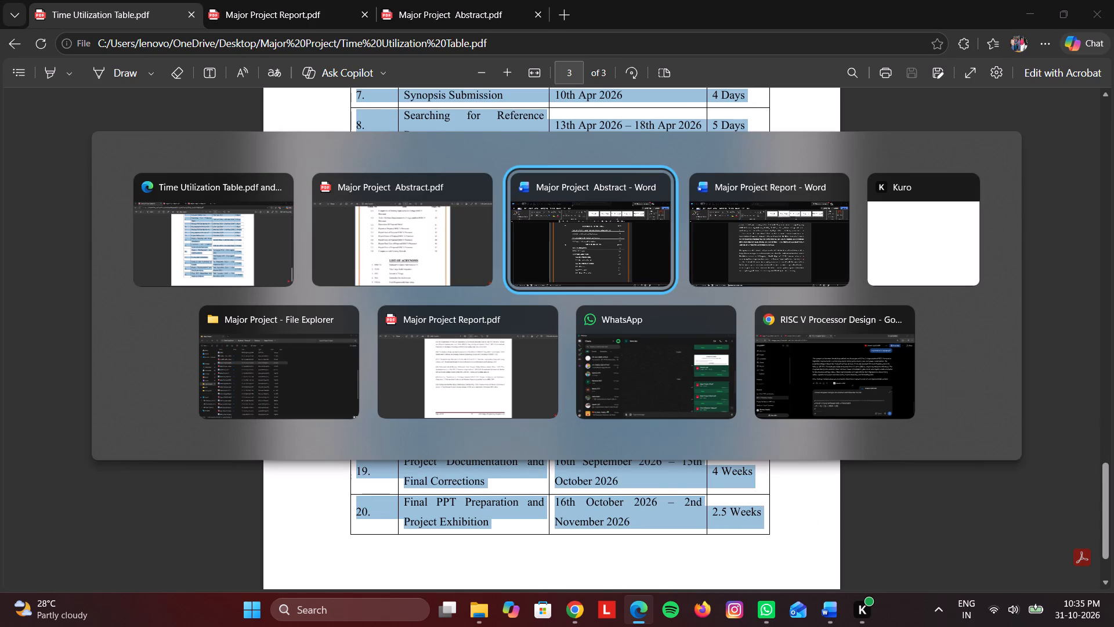
key(alt+Tab)
key(alt+Tab)
key(alt+Tab)
key(alt+Tab)
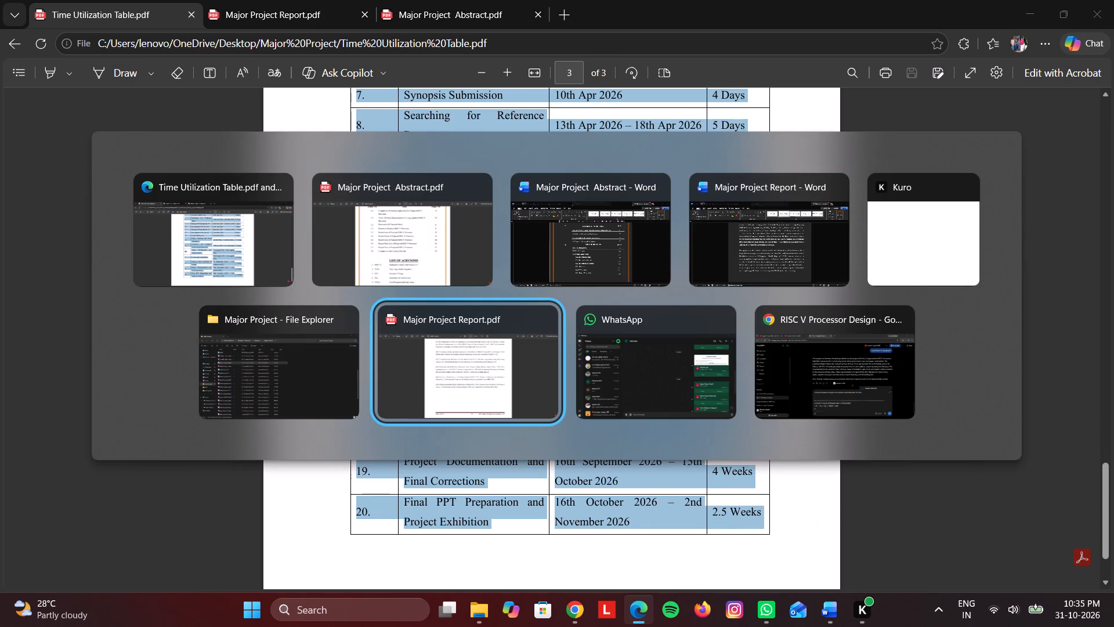
key(alt+Tab)
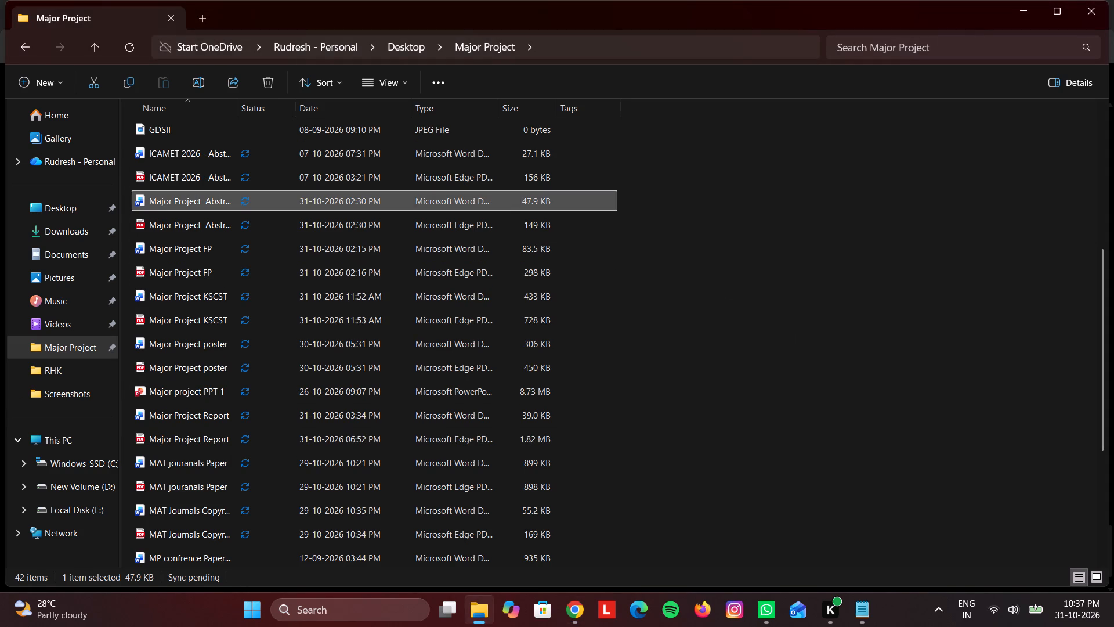
click(204, 415)
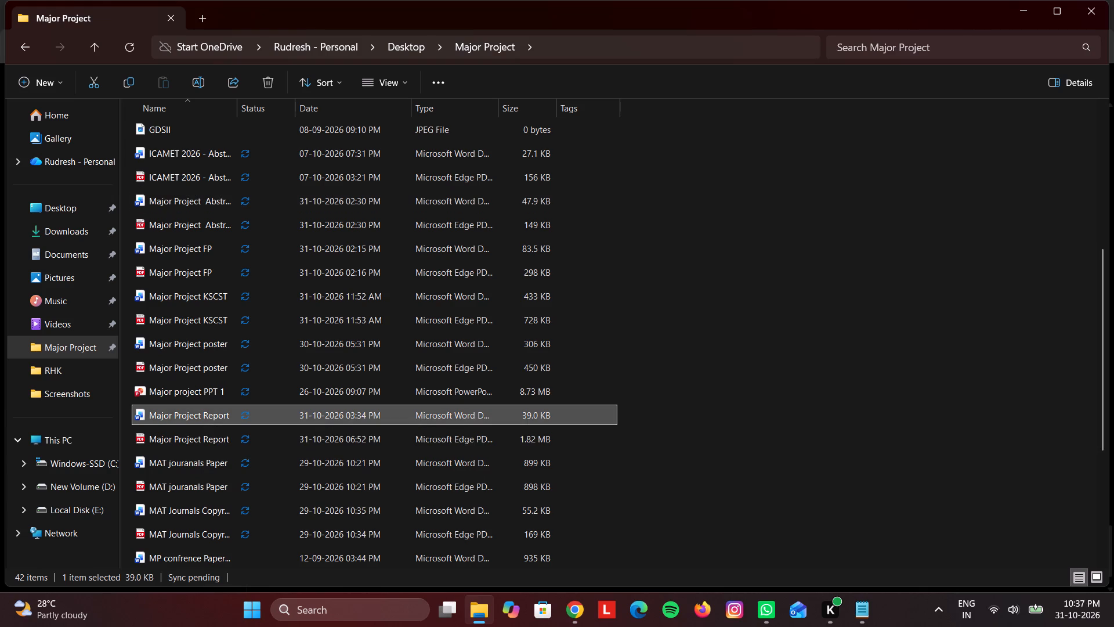
double_click(204, 415)
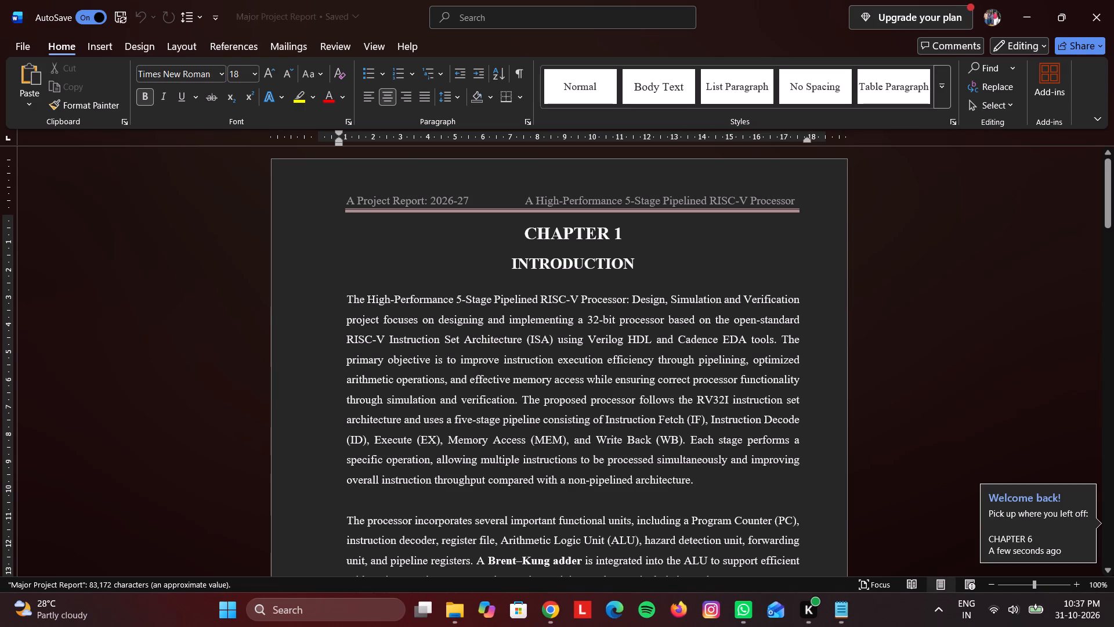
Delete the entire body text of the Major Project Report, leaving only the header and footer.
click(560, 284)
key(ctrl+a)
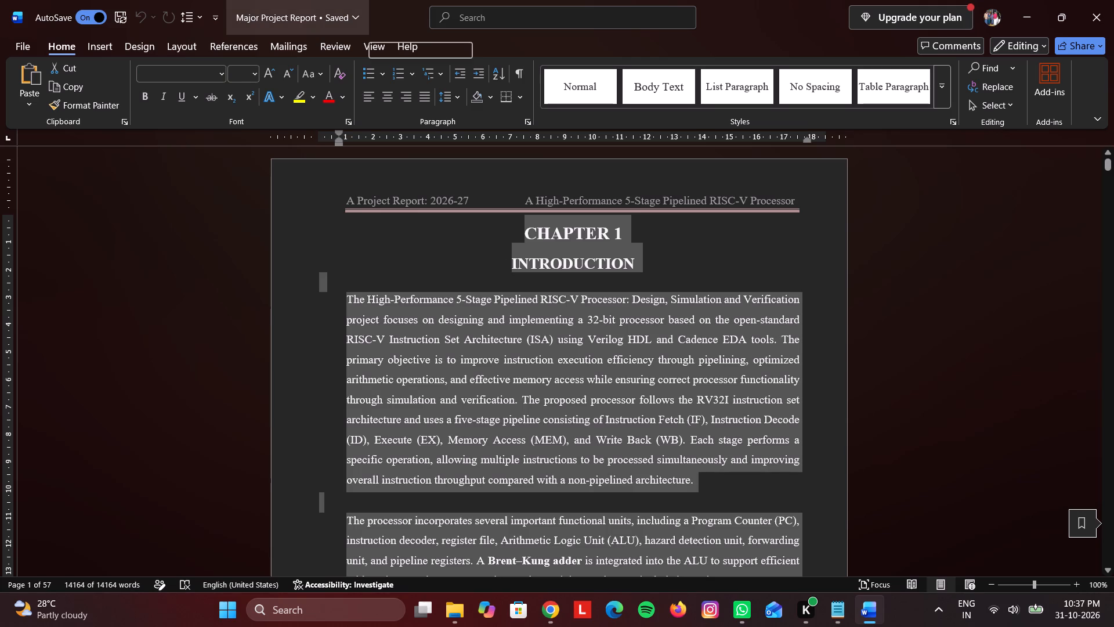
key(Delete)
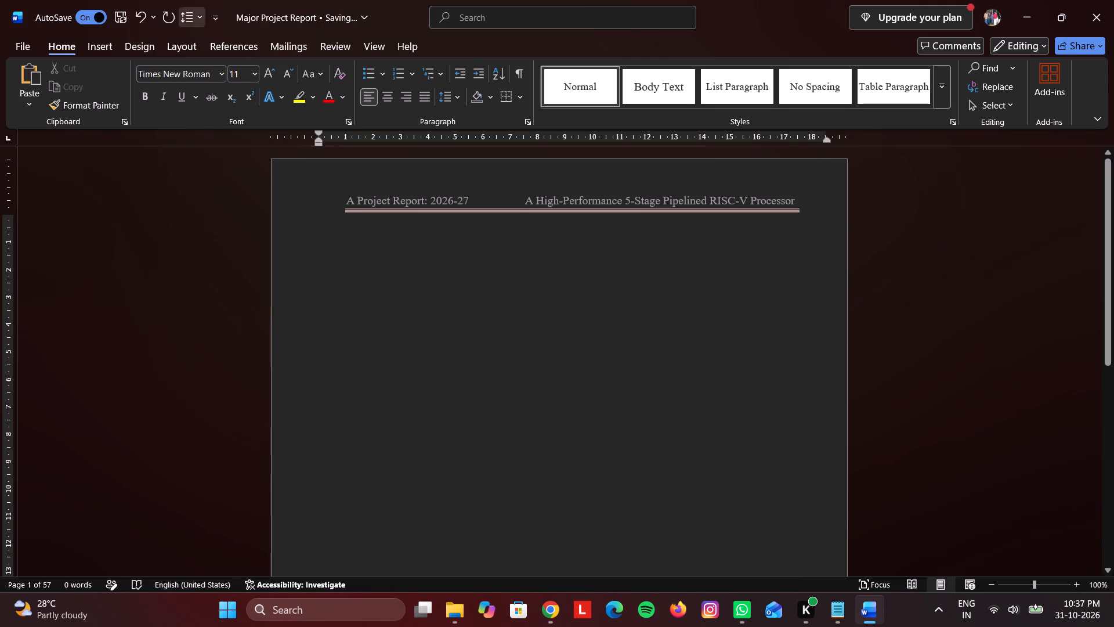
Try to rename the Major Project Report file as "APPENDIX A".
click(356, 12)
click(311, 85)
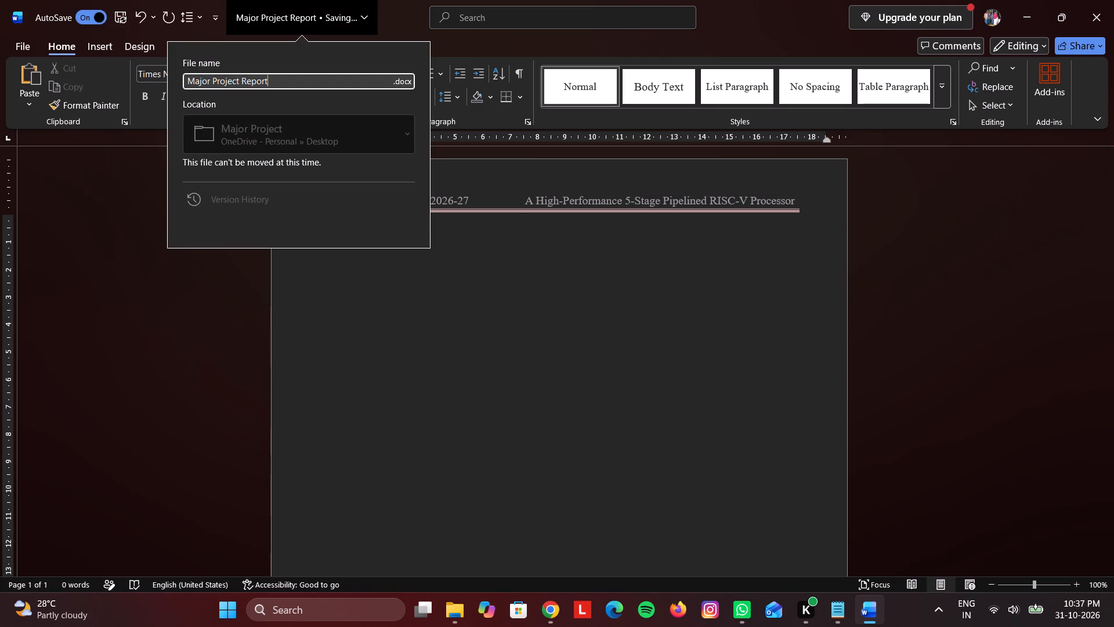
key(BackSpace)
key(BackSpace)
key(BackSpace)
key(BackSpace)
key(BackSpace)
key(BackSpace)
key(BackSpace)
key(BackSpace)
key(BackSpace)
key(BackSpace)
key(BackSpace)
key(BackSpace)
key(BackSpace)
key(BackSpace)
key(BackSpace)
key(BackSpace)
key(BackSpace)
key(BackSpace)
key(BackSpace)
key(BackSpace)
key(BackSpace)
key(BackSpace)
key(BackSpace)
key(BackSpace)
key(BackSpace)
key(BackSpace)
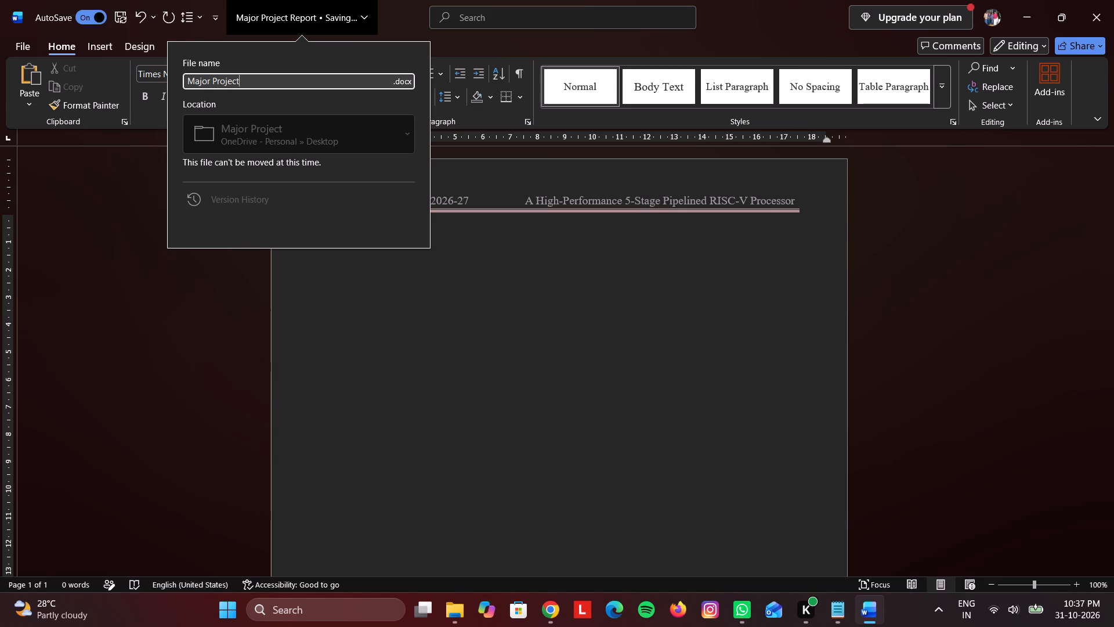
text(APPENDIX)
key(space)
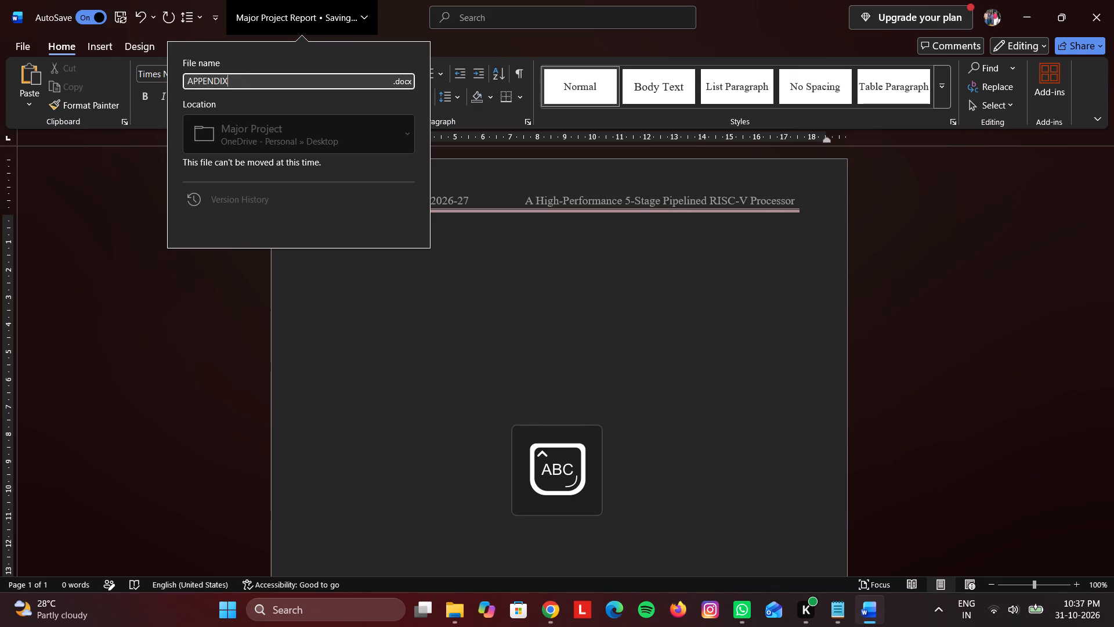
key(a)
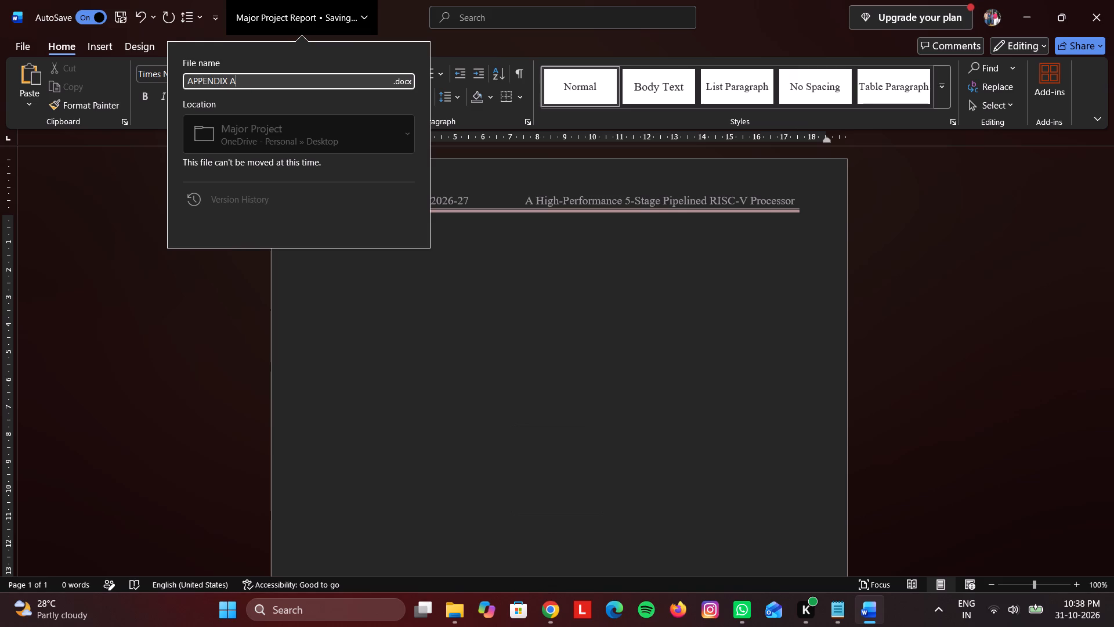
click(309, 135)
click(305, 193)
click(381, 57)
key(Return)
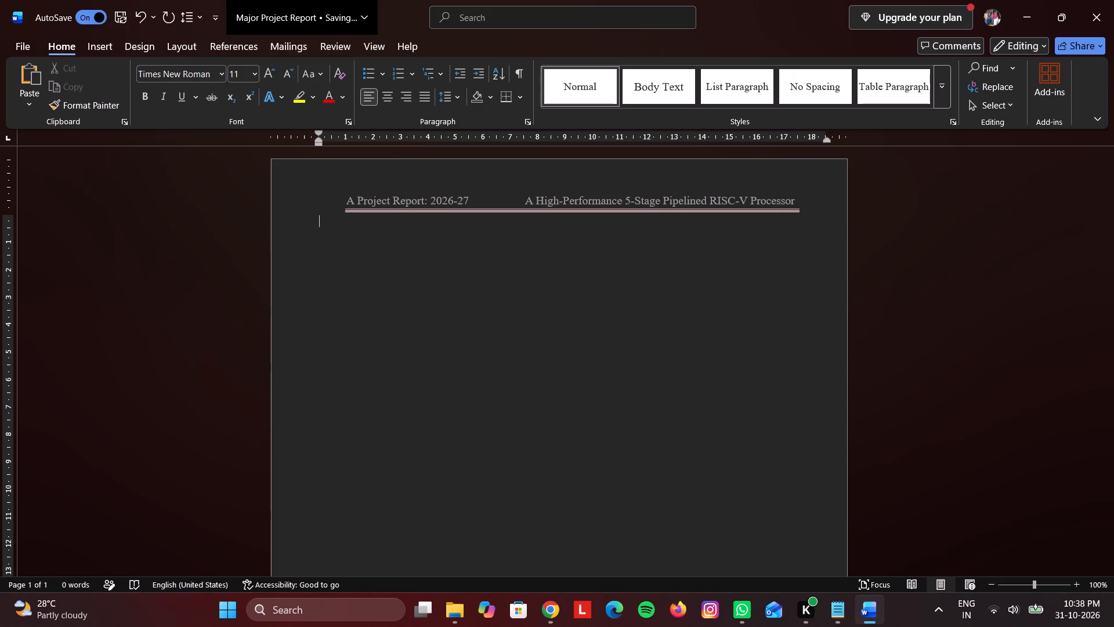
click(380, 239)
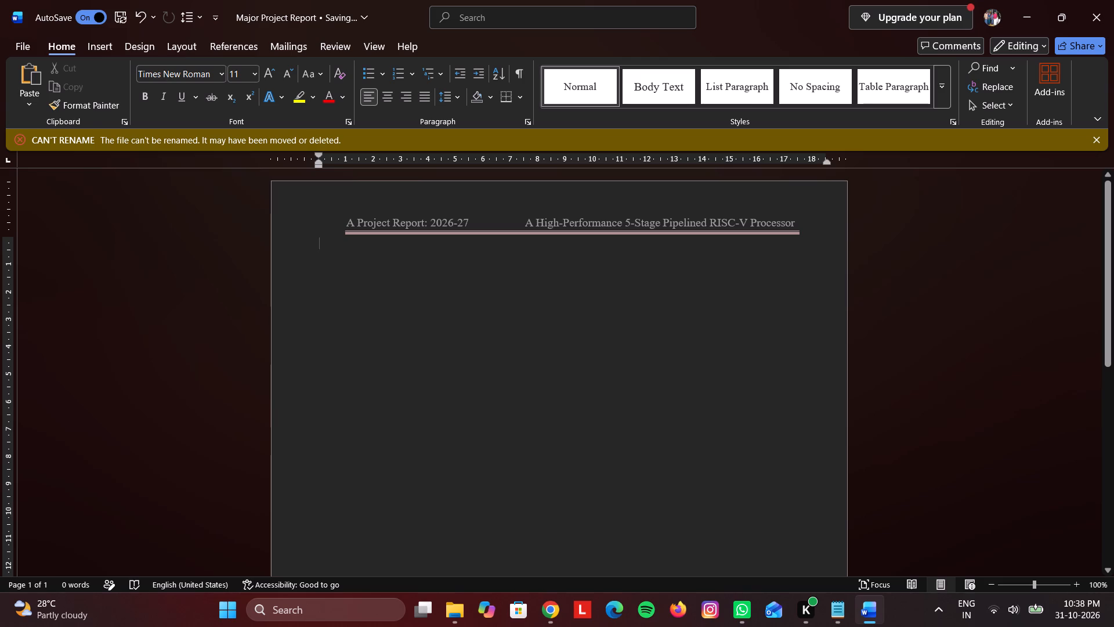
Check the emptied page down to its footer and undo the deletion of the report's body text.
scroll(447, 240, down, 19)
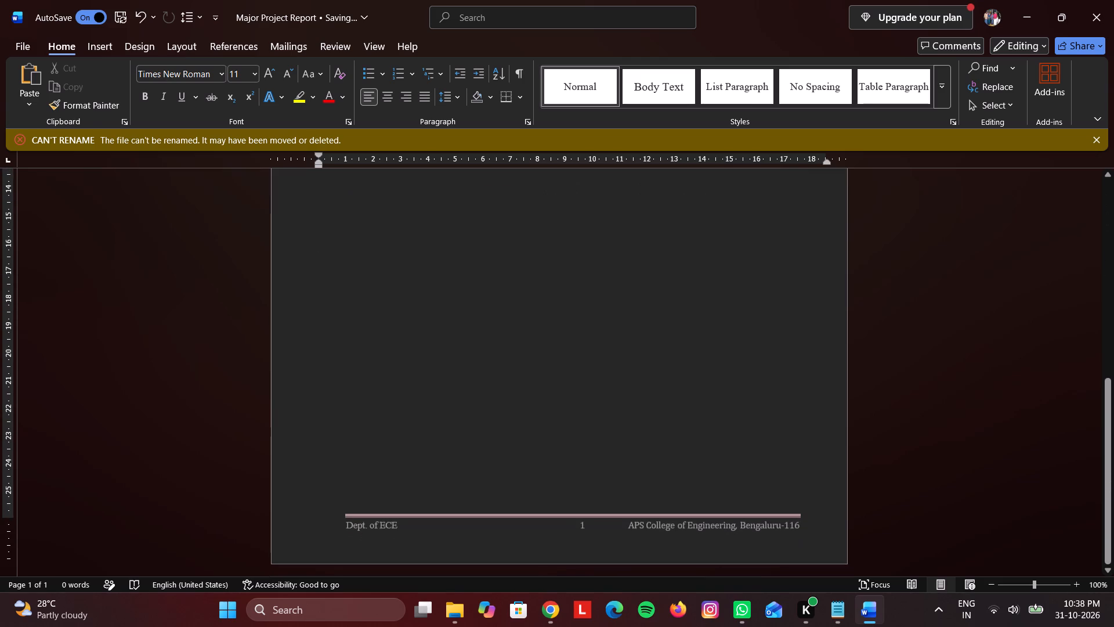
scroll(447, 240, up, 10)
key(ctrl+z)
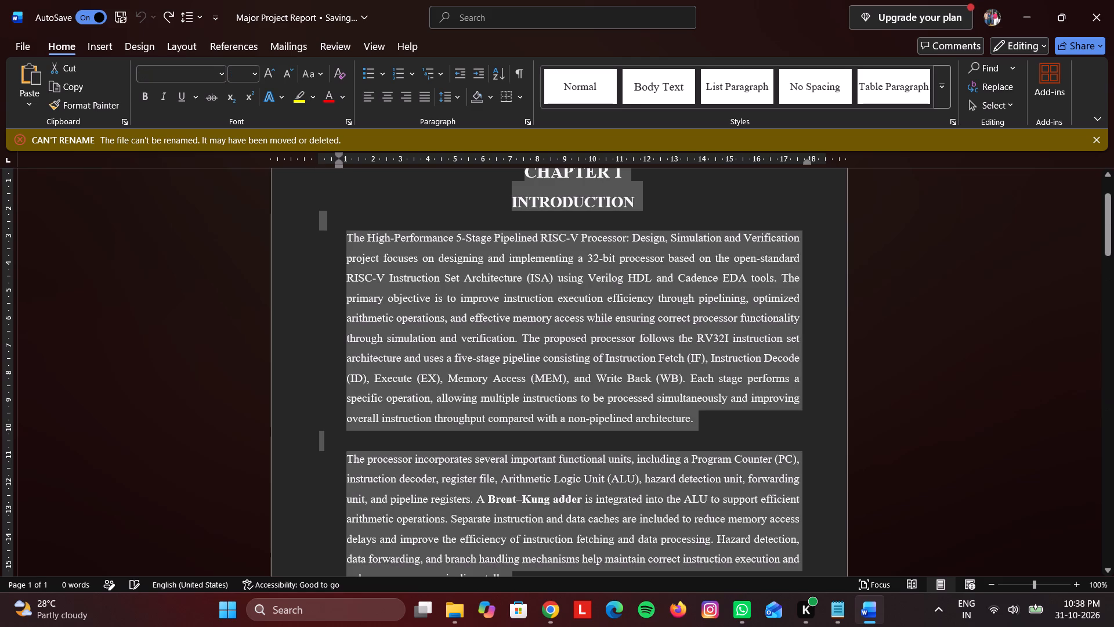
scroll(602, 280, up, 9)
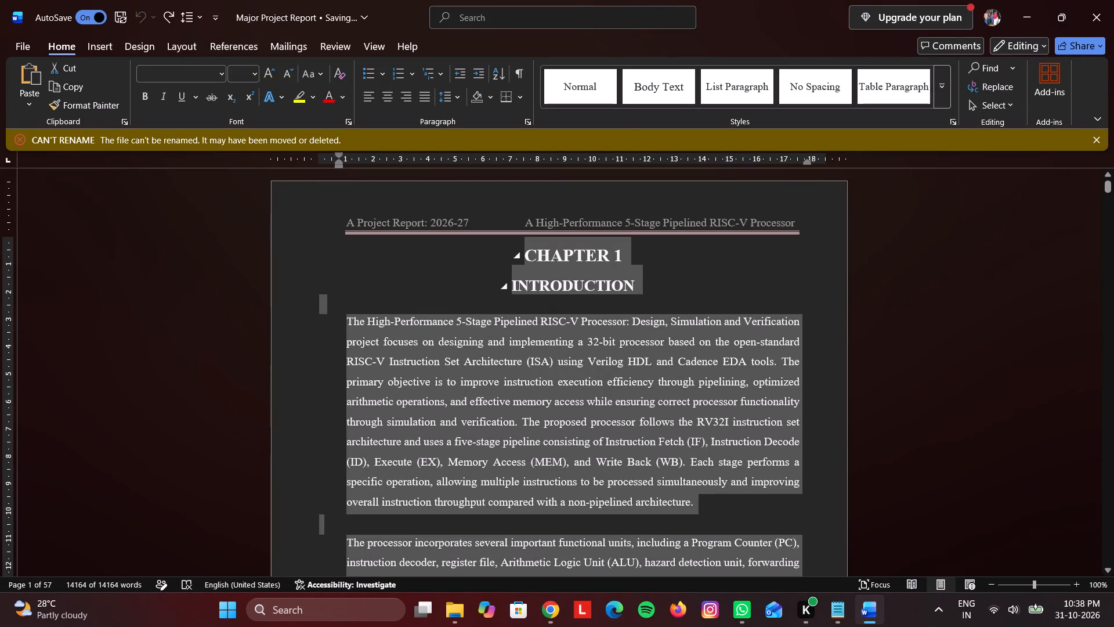
Save a copy of the report in the Major Project folder as a Word document named "APPENDIX A".
click(26, 47)
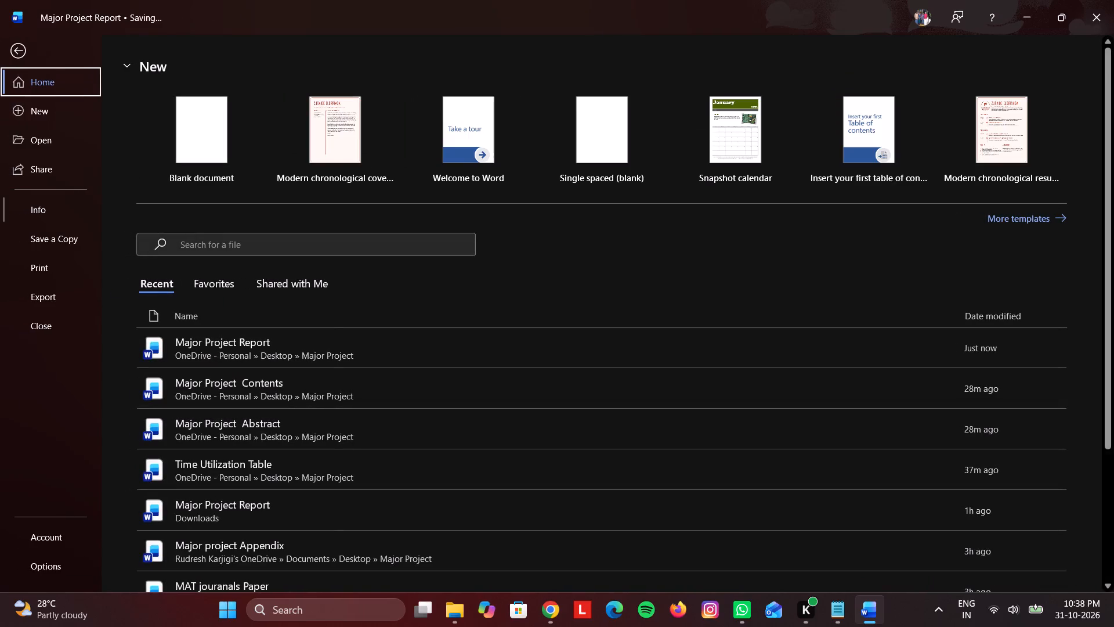
click(53, 240)
click(183, 388)
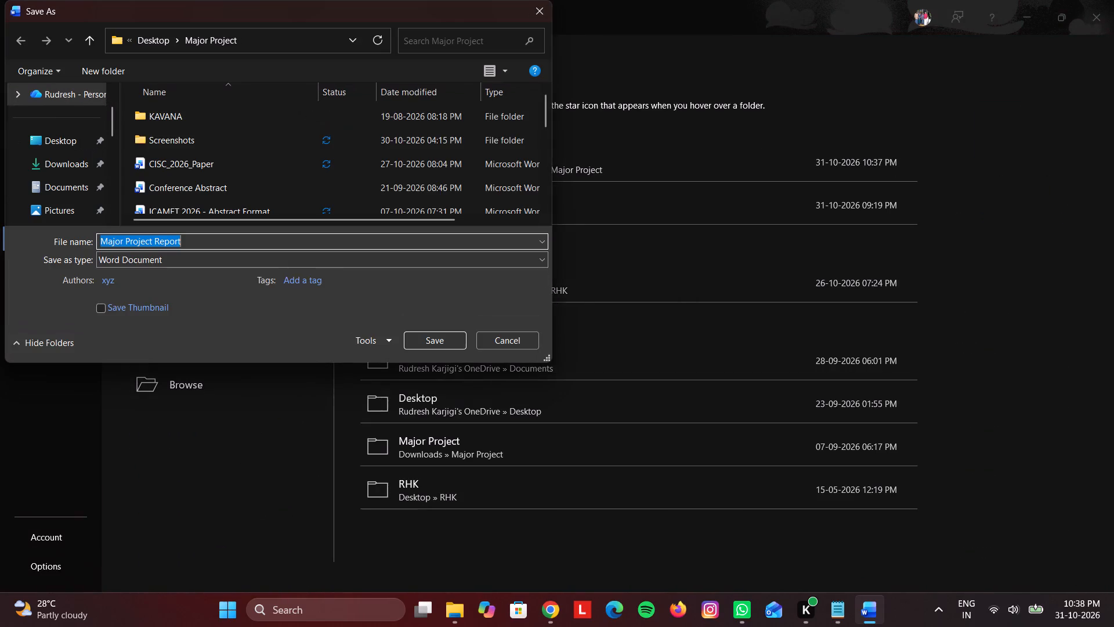
click(538, 18)
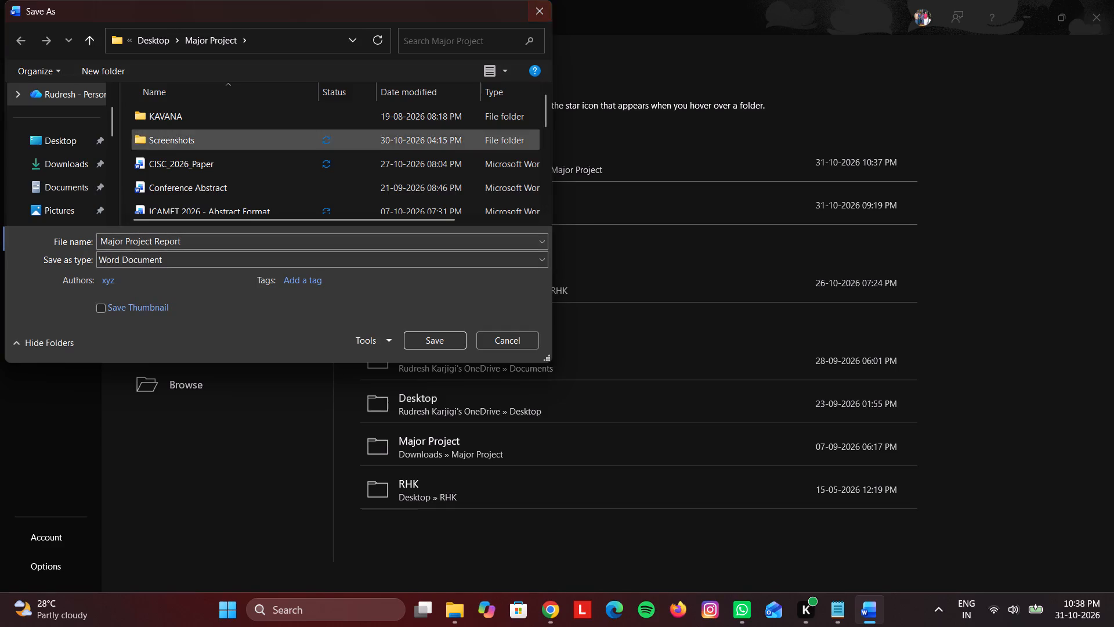
click(248, 243)
text(APPENDIX)
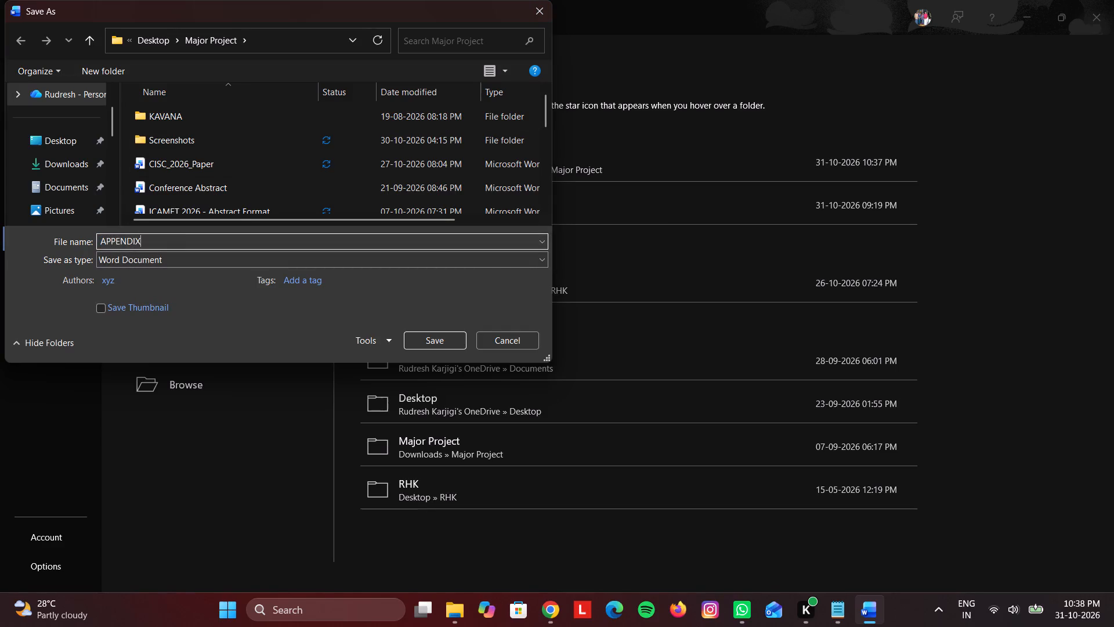
key(space)
text(A)
click(438, 343)
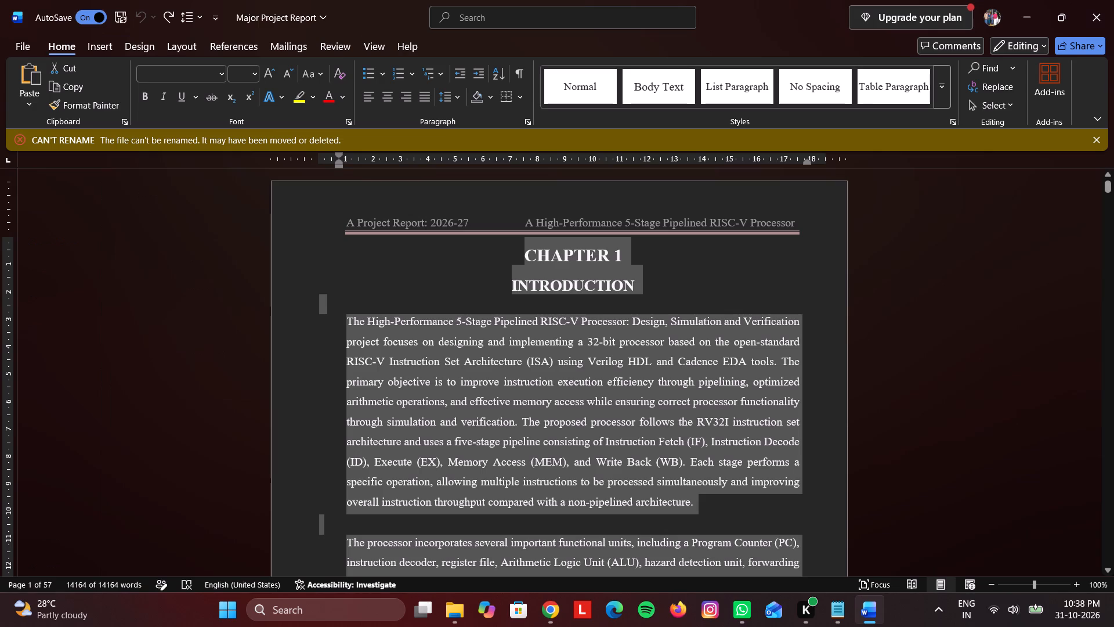
Delete the entire body text of the APPENDIX A document, keeping the header and footer.
key(ctrl+a)
key(Delete)
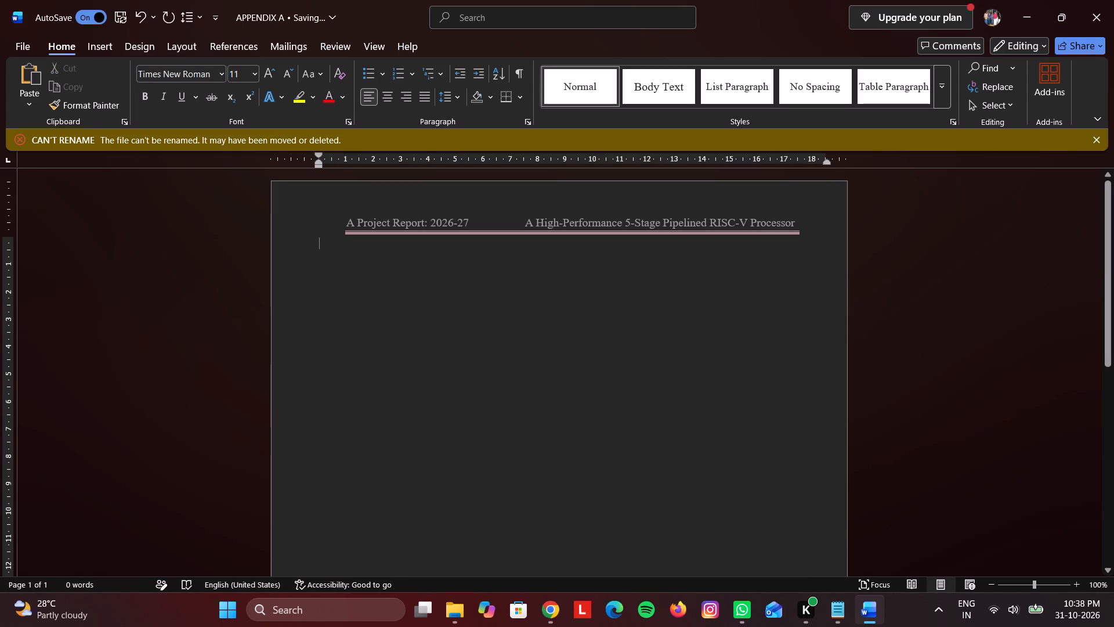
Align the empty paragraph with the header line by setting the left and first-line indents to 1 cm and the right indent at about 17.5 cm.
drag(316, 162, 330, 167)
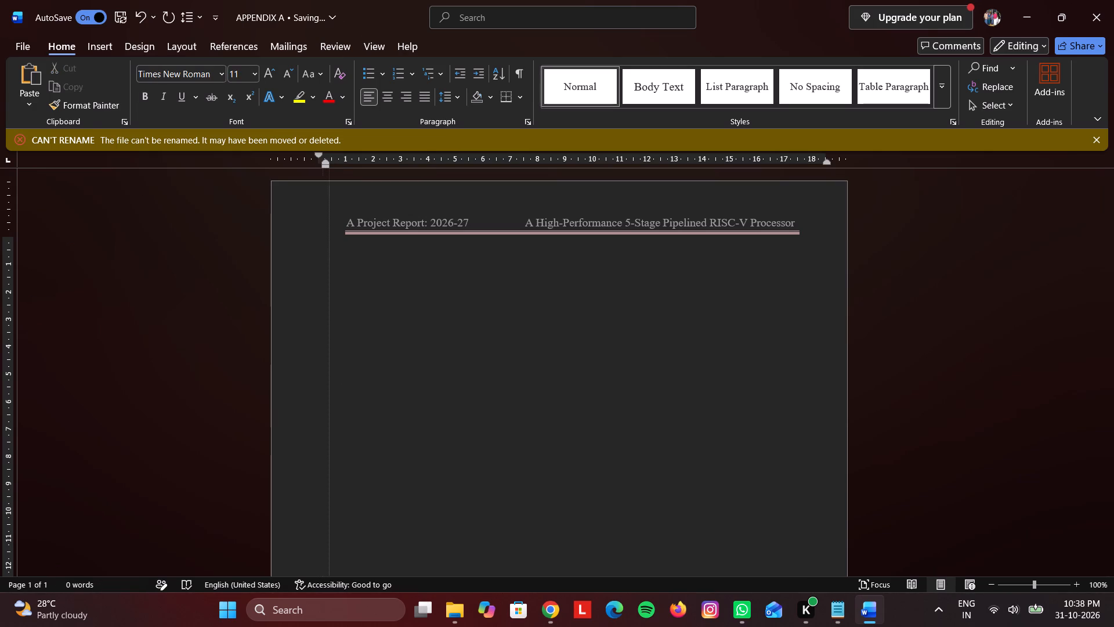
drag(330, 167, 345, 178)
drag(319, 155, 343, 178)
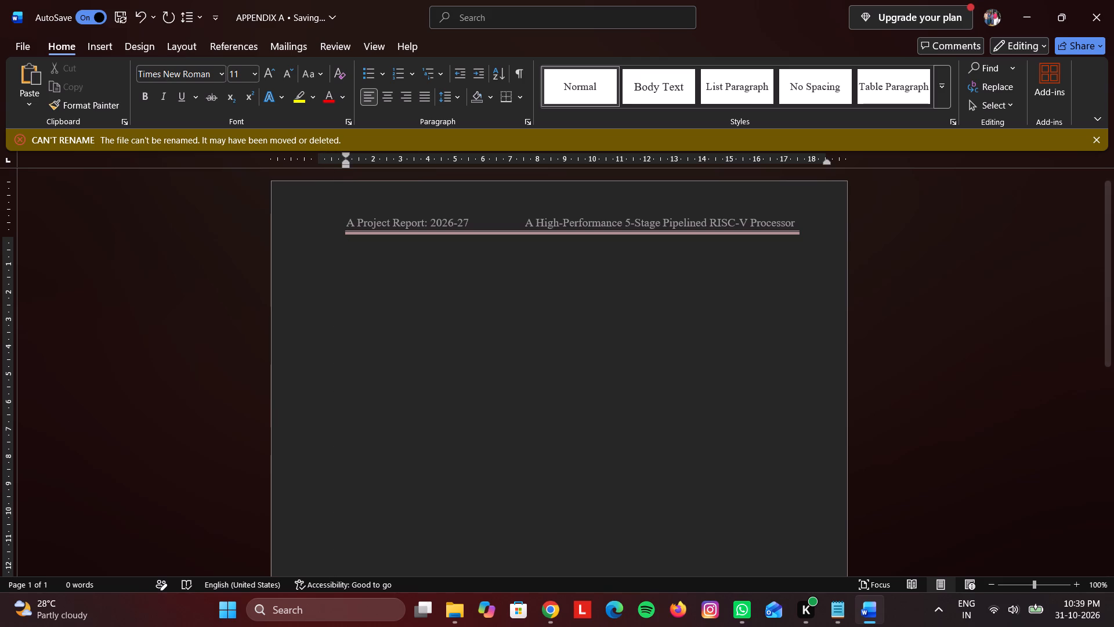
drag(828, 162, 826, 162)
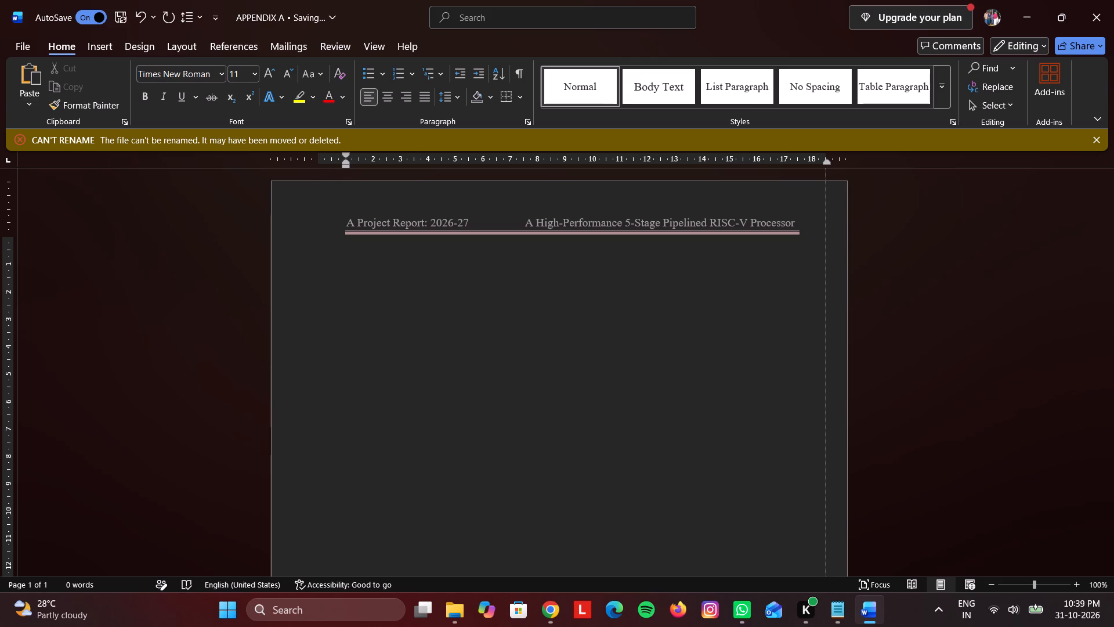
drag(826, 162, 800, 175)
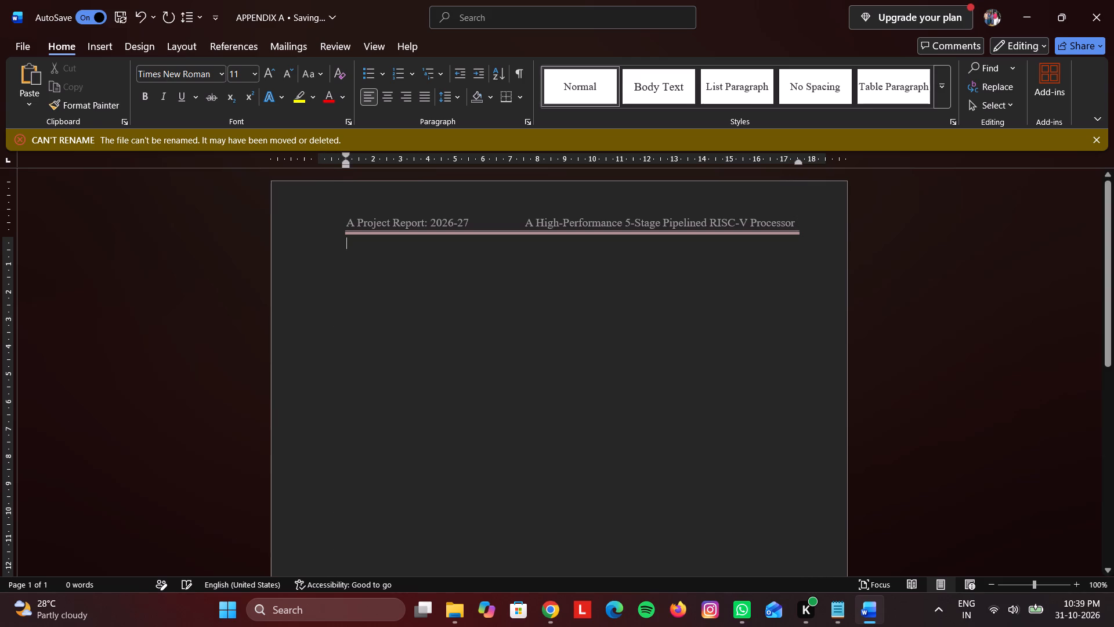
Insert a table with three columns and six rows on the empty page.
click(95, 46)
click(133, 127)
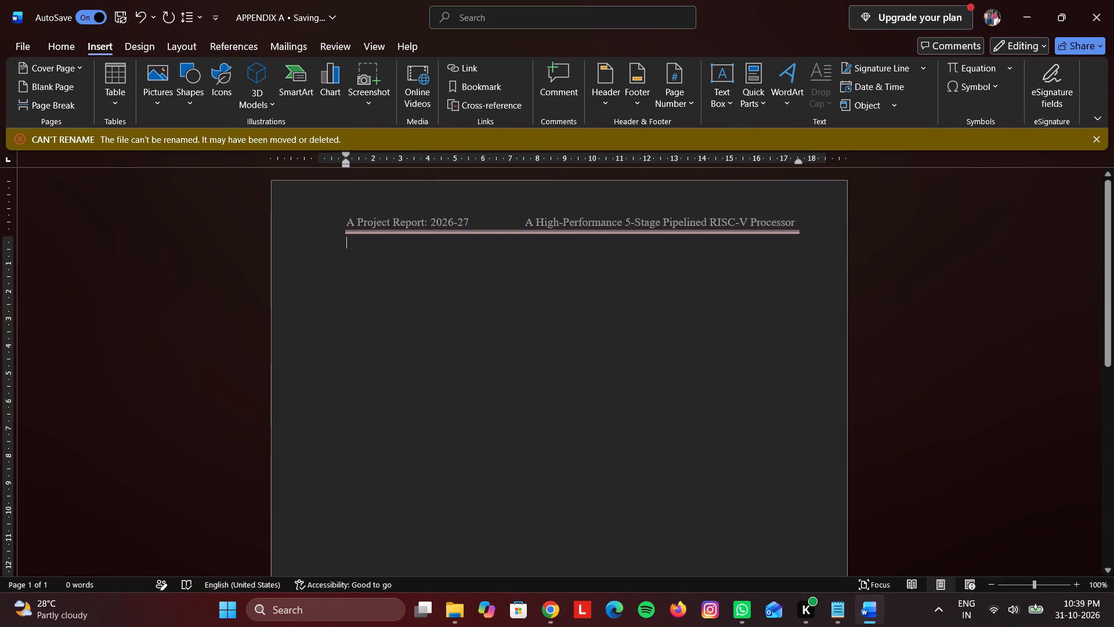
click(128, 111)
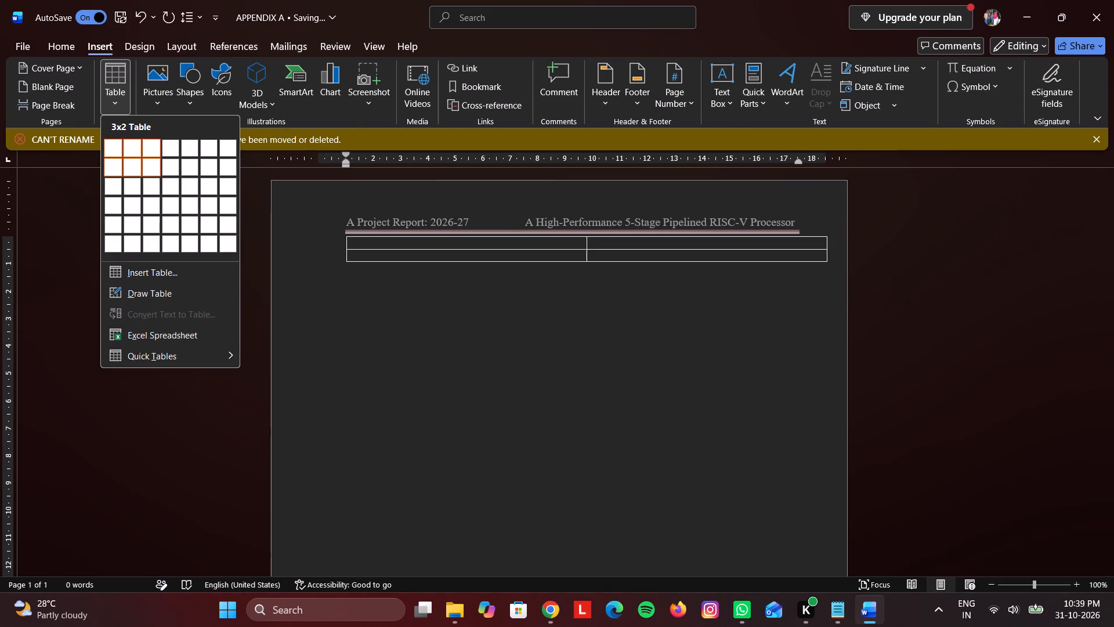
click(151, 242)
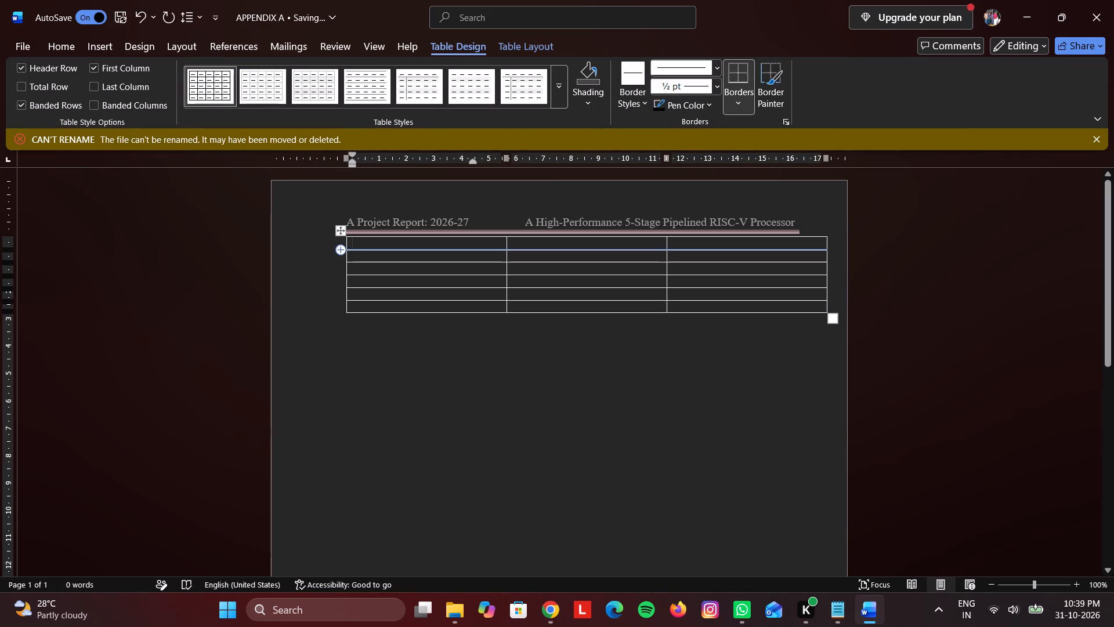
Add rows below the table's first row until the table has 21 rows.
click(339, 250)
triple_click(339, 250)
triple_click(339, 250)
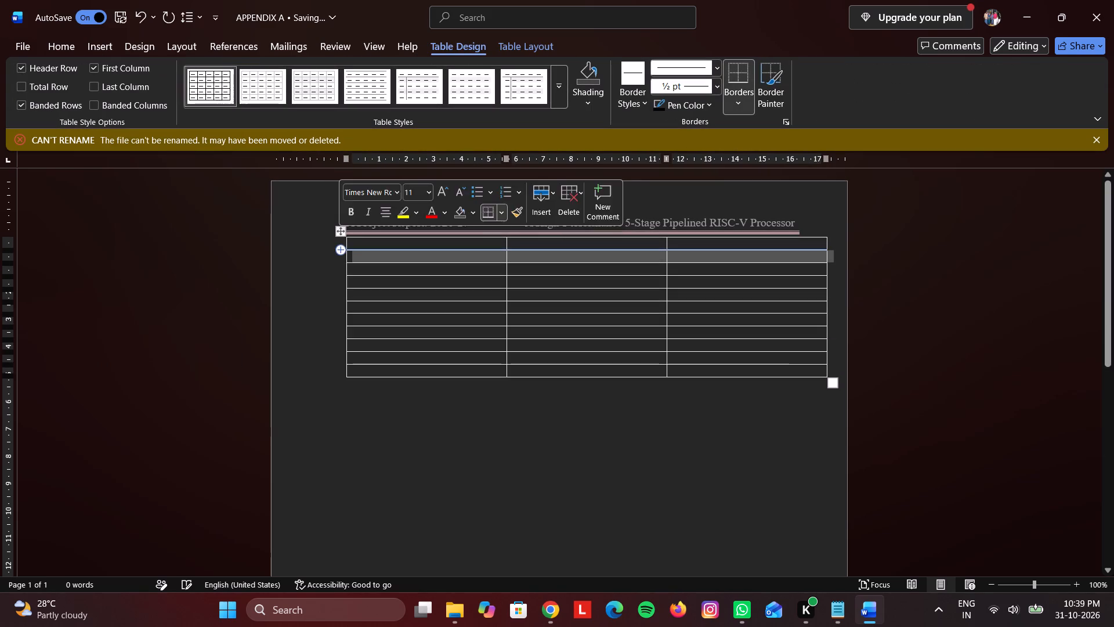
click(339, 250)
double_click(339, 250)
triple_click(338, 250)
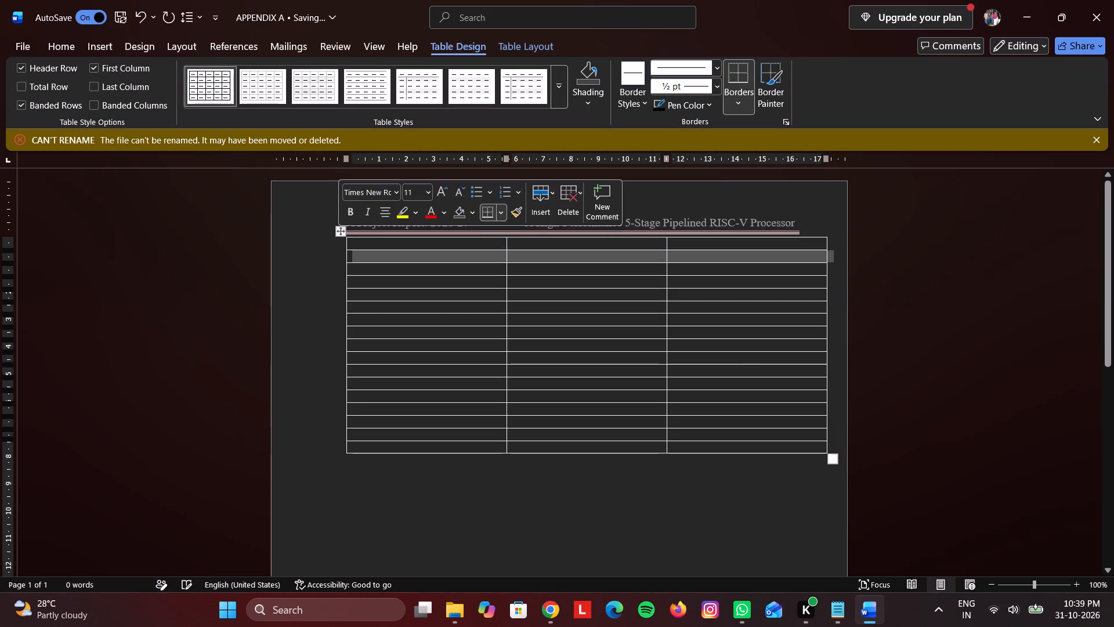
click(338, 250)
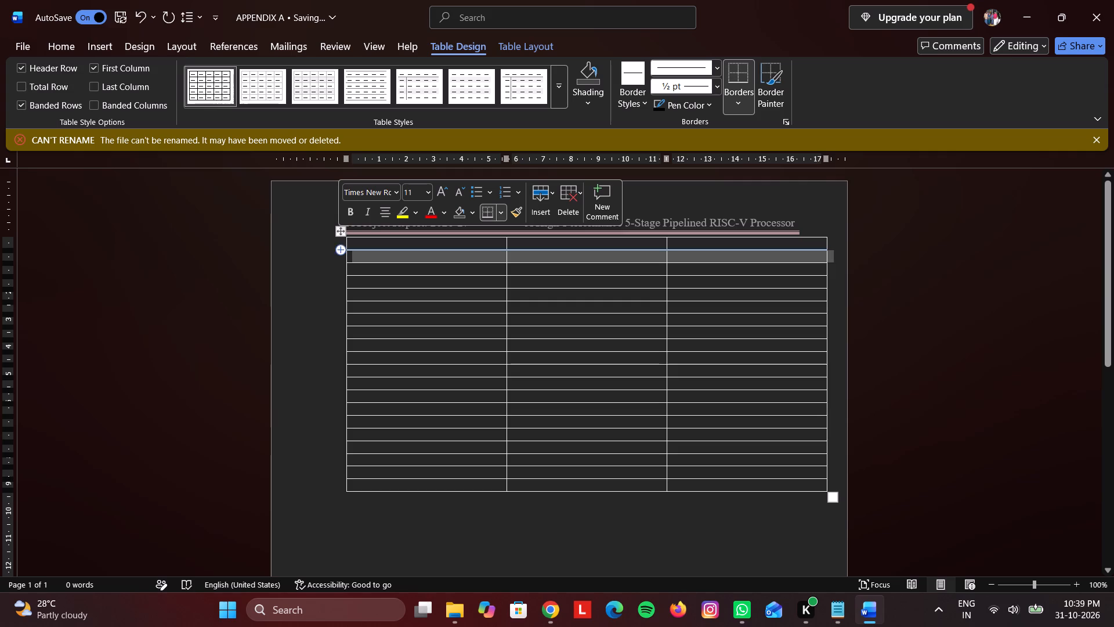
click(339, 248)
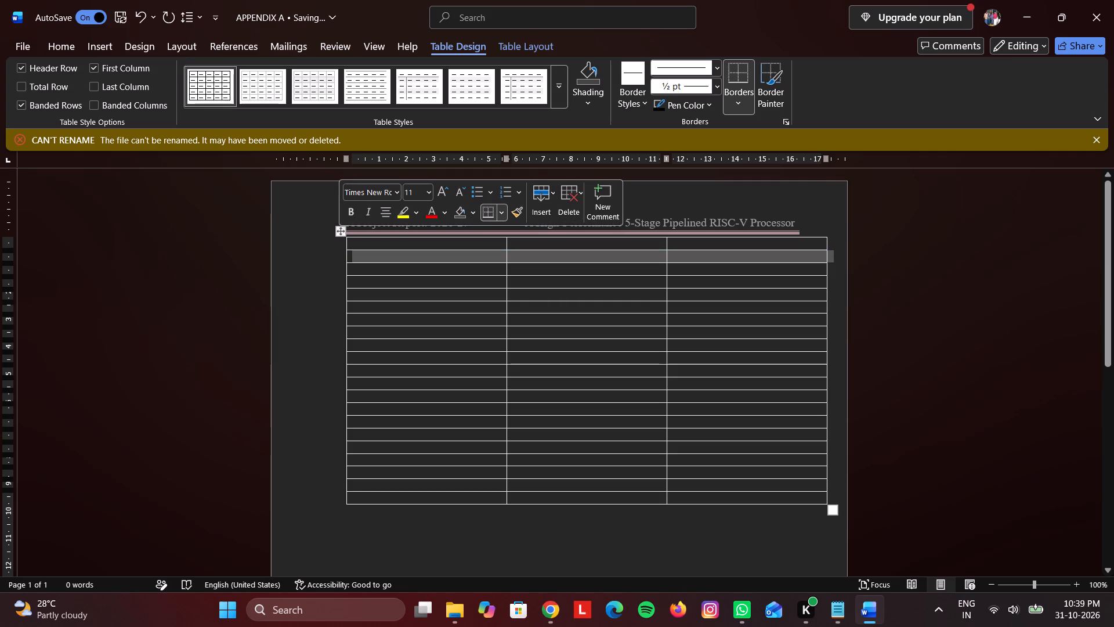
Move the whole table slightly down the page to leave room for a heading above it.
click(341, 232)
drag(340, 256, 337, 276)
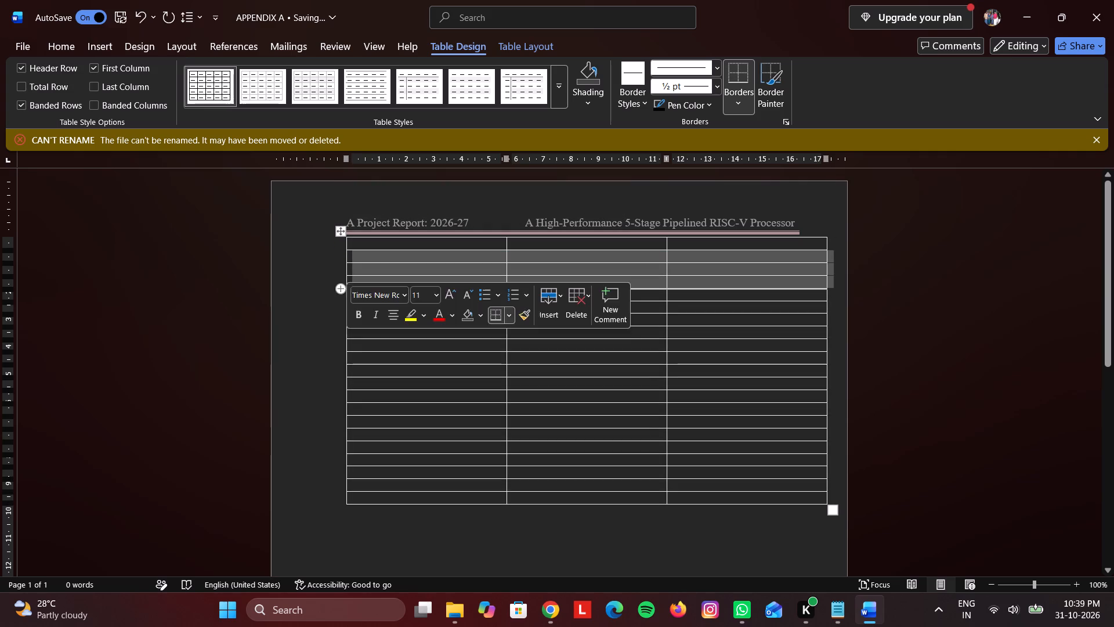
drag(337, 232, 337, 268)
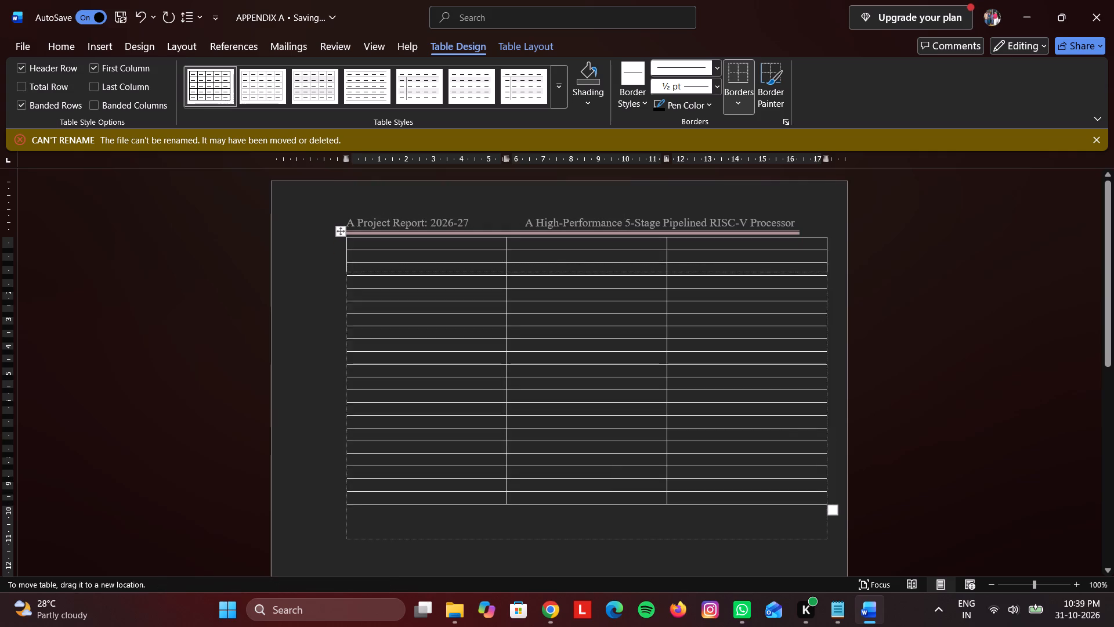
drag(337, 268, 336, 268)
Add the heading "APPENDIX A" above the table, formatted bold, 18 pt and centered.
click(352, 243)
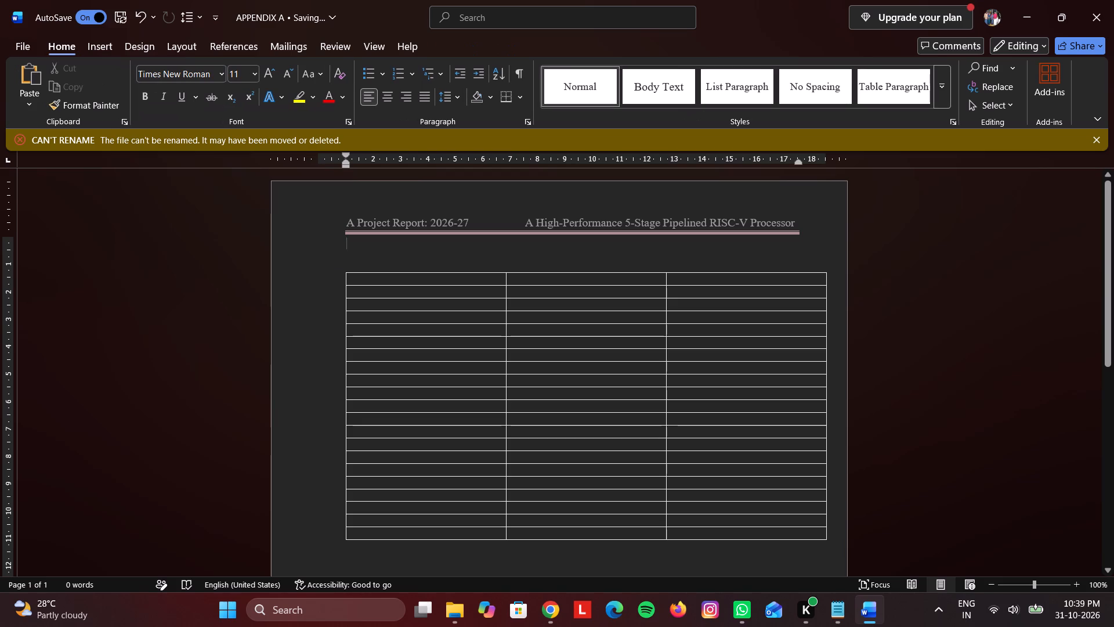
text(APPENDIX)
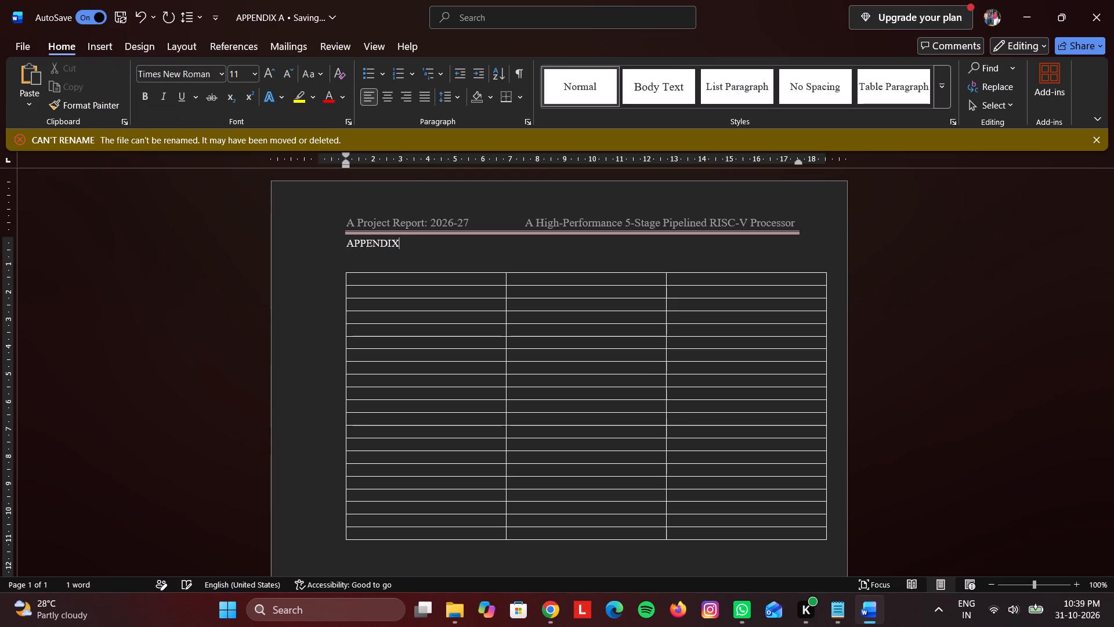
key(space)
key(a)
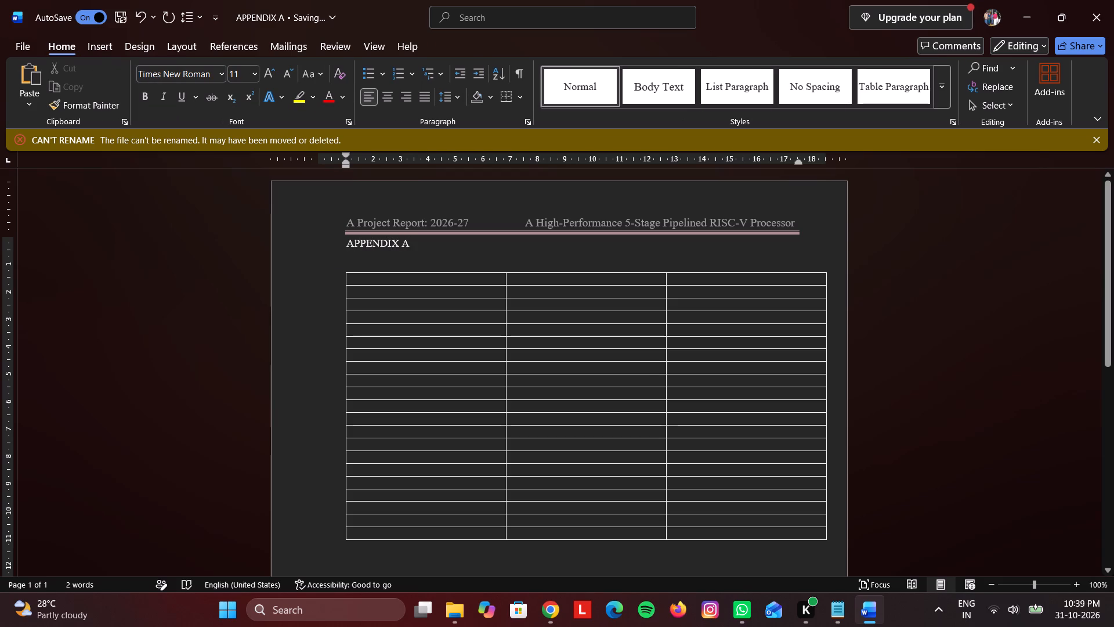
drag(414, 244, 345, 244)
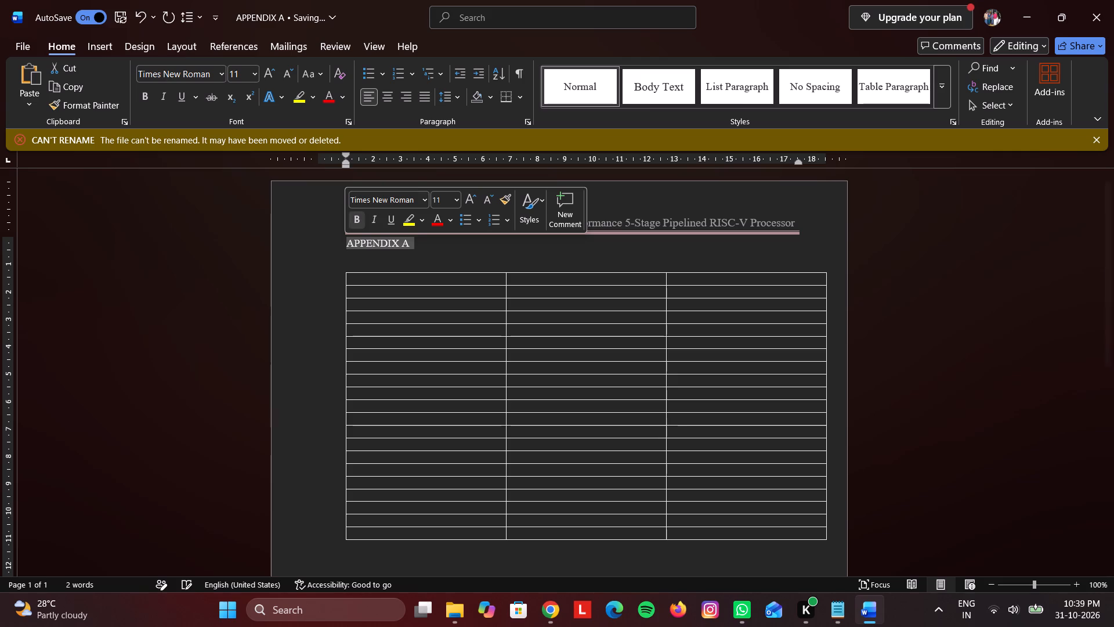
click(352, 219)
click(459, 200)
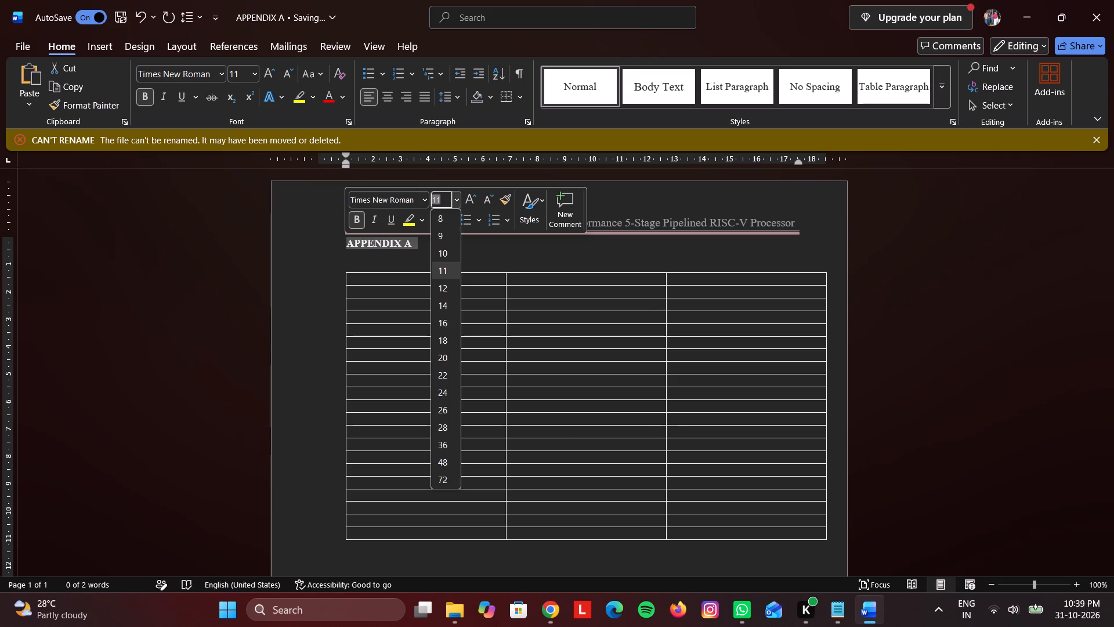
click(442, 344)
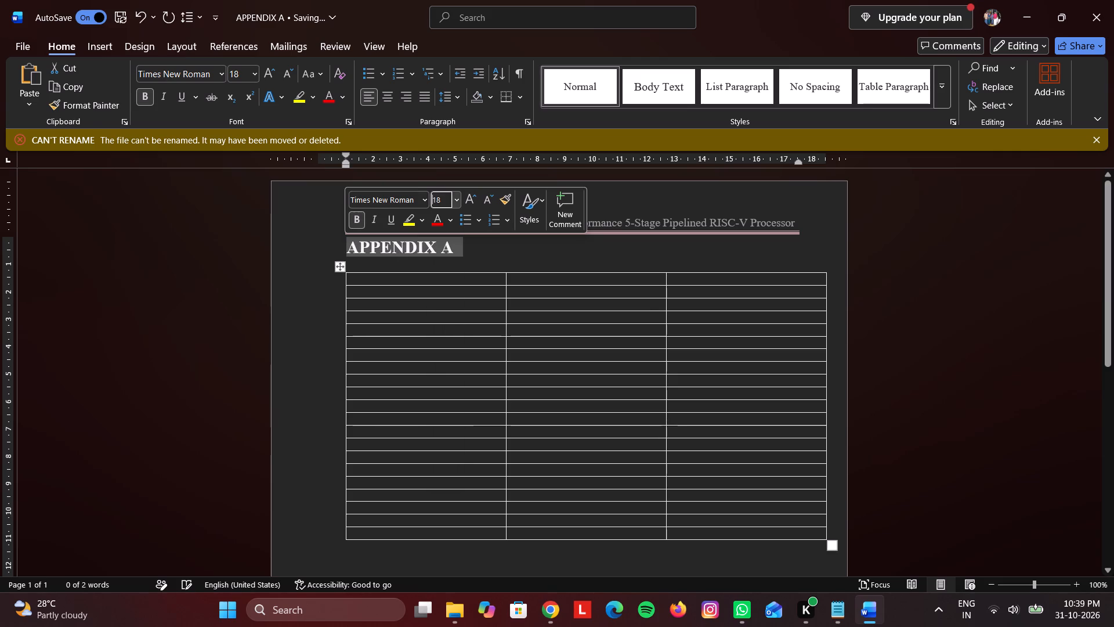
click(393, 96)
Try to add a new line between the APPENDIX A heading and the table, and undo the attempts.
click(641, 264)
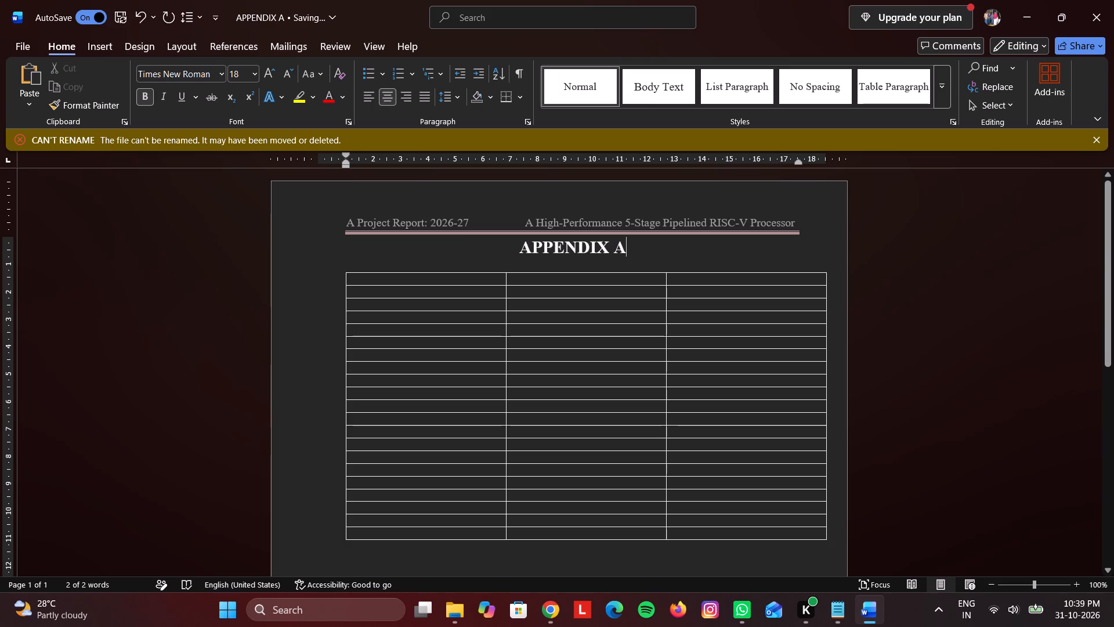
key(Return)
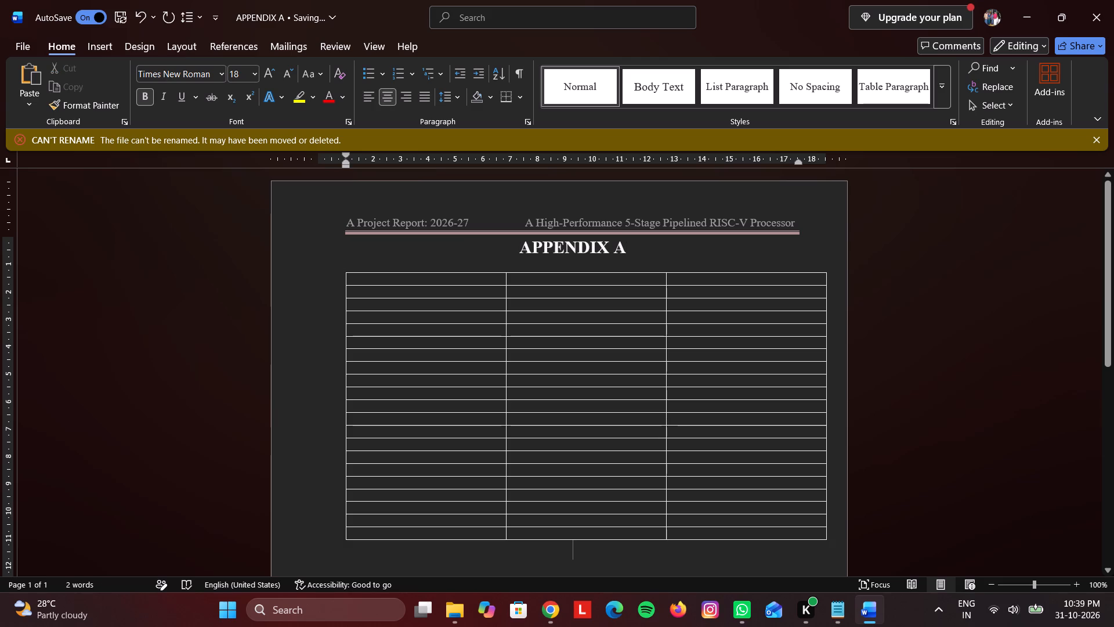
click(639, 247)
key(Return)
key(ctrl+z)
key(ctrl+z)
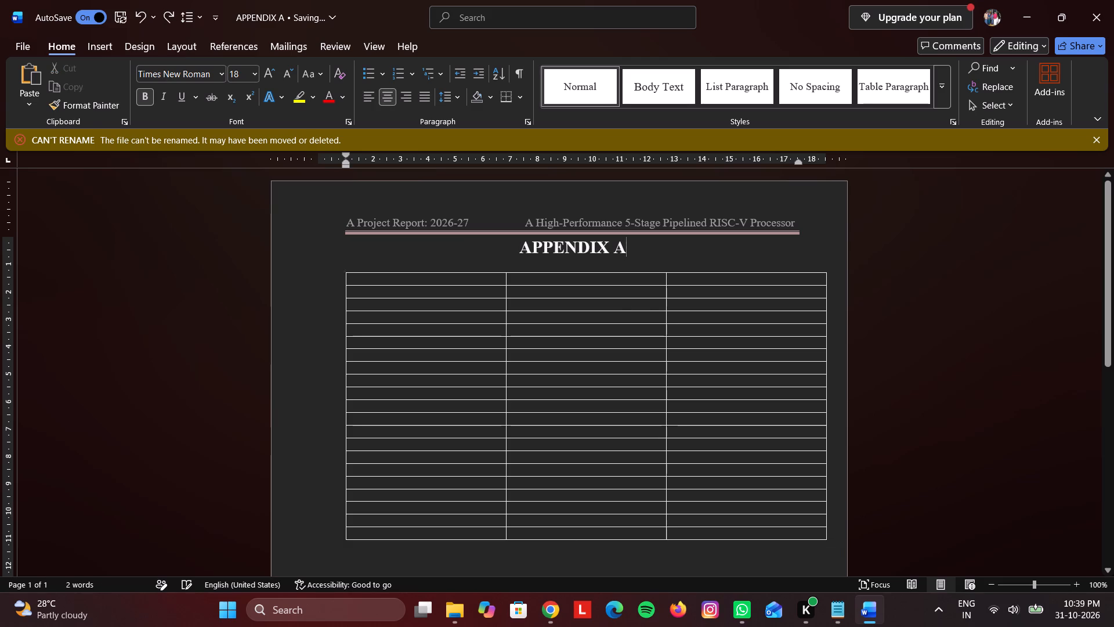
Cut the formatted "APPENDIX A" heading from above the table.
drag(652, 247, 511, 236)
key(ctrl+x)
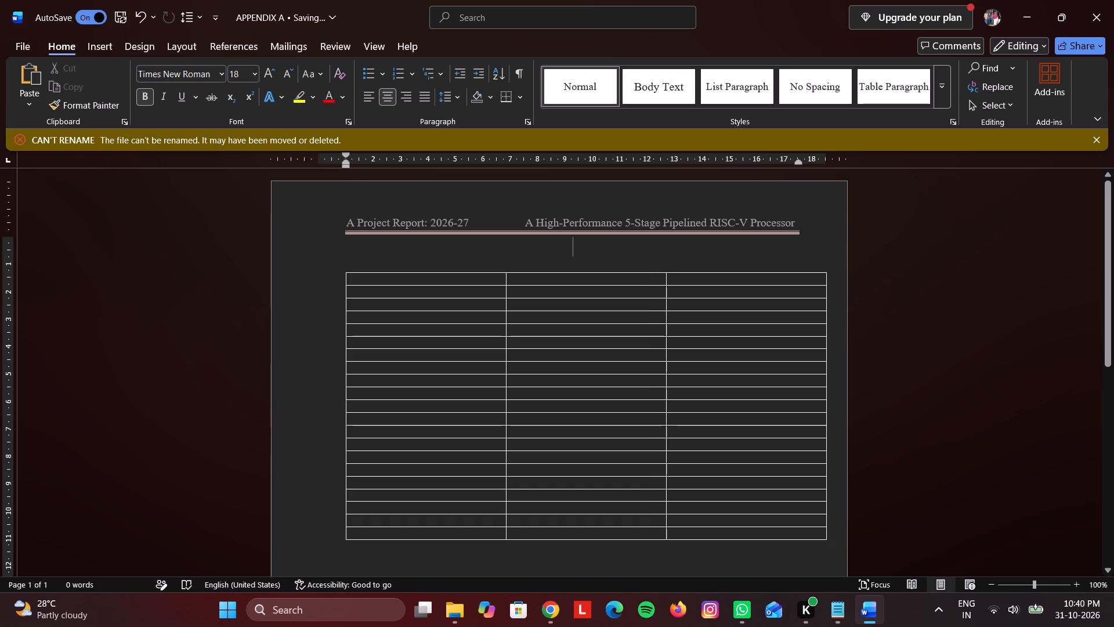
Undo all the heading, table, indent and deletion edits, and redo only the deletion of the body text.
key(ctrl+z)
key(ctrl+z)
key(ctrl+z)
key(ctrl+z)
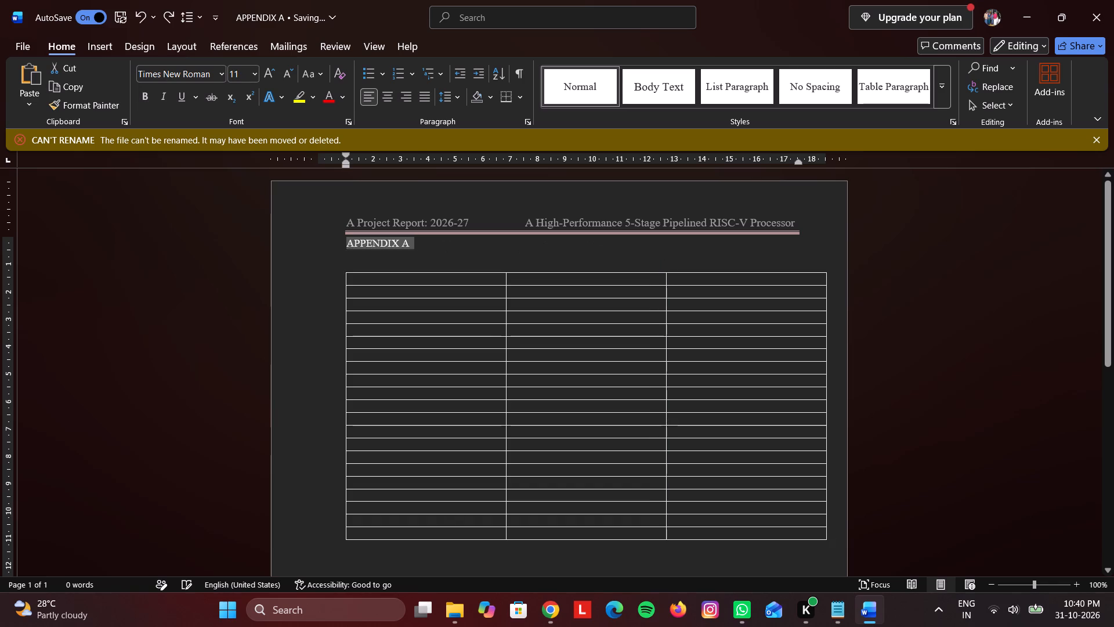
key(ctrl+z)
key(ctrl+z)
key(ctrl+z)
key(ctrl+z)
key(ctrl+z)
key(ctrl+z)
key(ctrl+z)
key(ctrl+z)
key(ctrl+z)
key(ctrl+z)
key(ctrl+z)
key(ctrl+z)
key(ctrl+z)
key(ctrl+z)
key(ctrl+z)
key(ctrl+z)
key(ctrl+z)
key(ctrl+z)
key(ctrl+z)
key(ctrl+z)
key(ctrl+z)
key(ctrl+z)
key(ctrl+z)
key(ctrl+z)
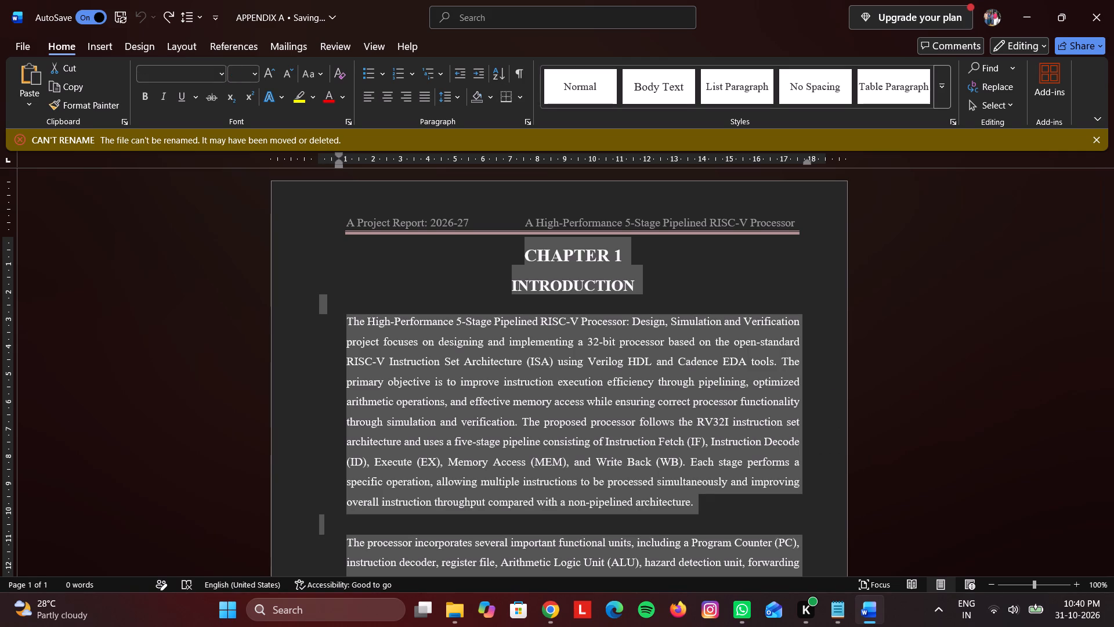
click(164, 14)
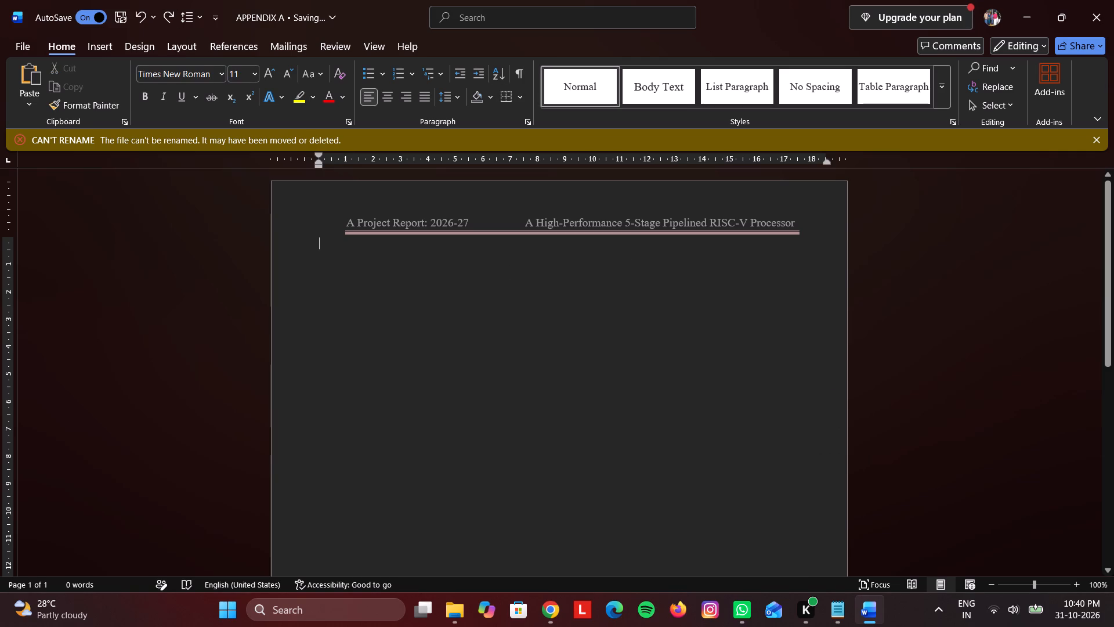
Paste the formatted "APPENDIX A" heading at the top of the empty page.
key(ctrl+v)
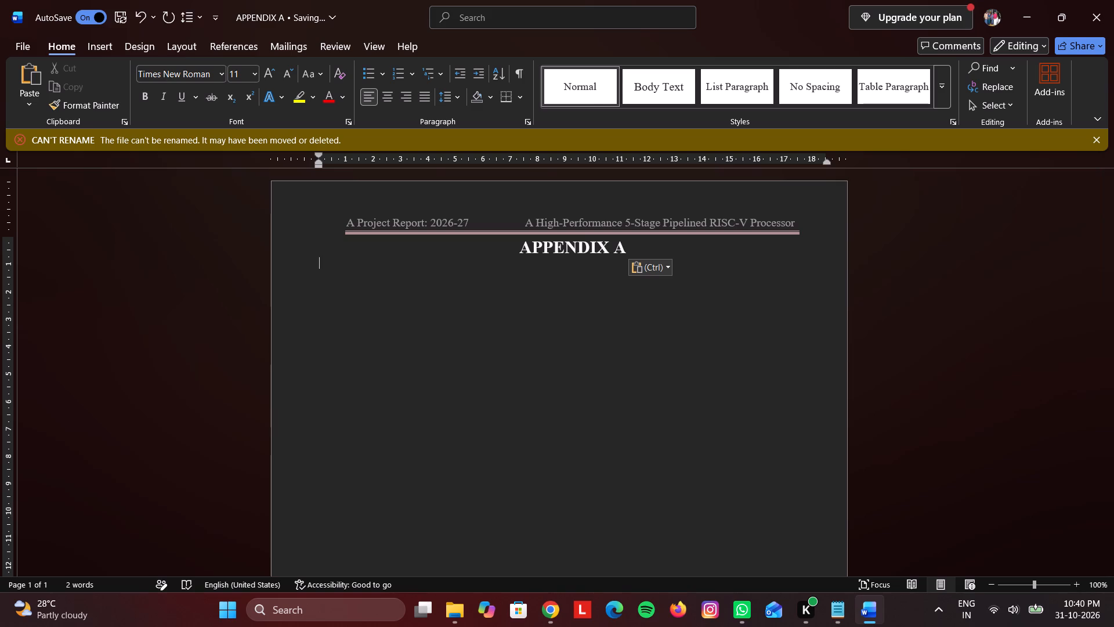
Set the indents of the empty paragraph below the heading to 1 cm for left and first line, and about 17.5 cm for right.
drag(315, 162, 342, 168)
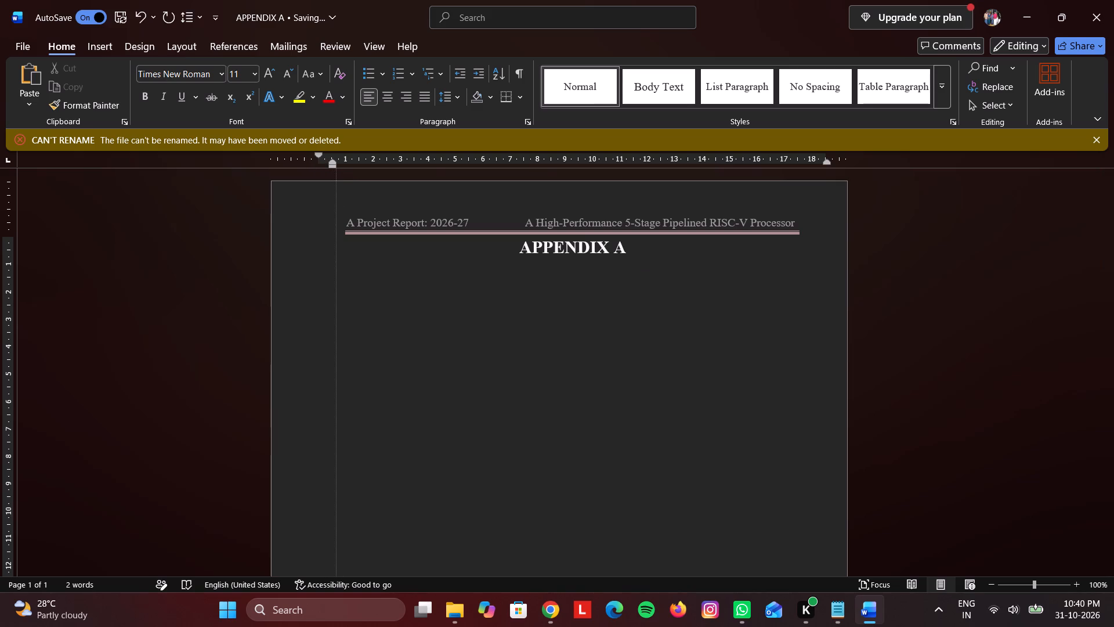
drag(342, 168, 344, 169)
drag(319, 153, 339, 161)
drag(339, 161, 344, 165)
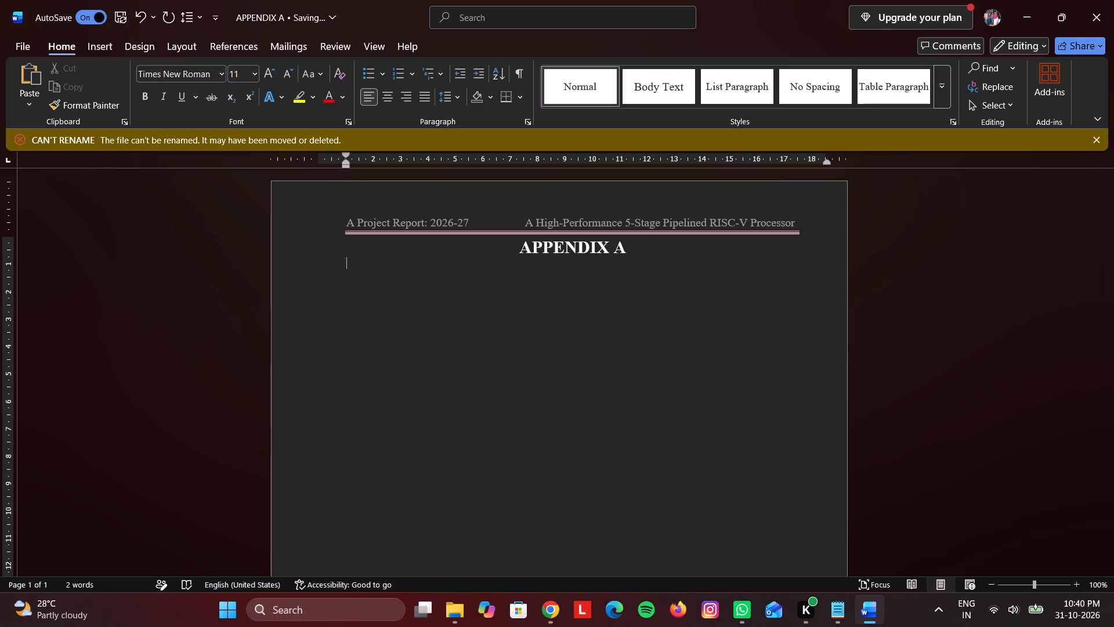
drag(827, 161, 795, 167)
click(795, 167)
Insert a three-column, six-row table below the "APPENDIX A" heading and extend it to 20 rows.
click(92, 46)
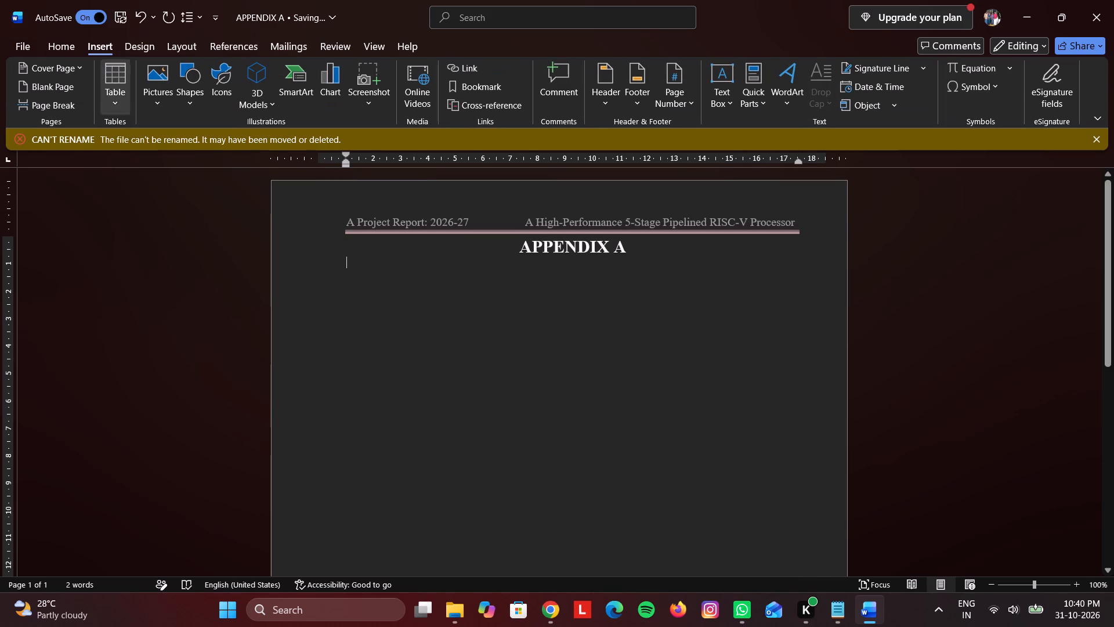
click(117, 103)
click(151, 239)
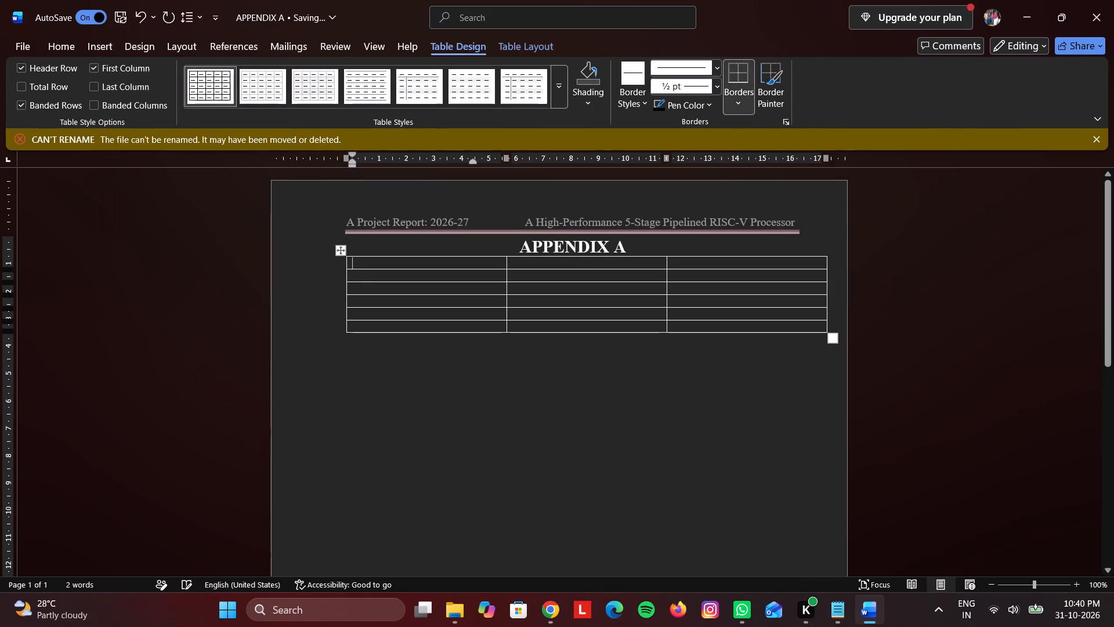
click(338, 268)
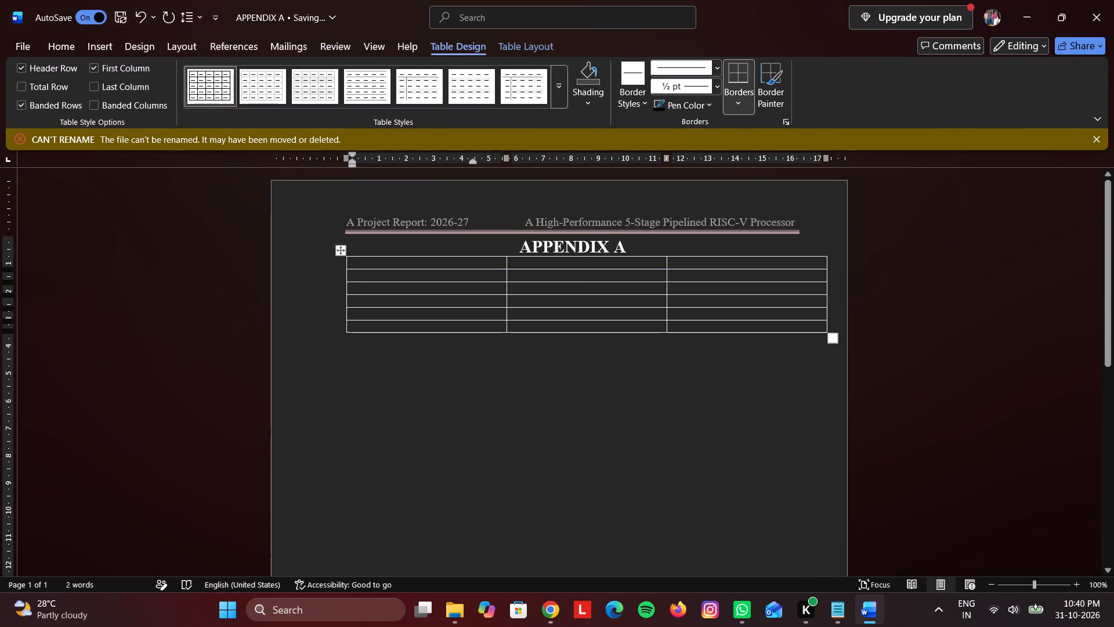
click(338, 268)
double_click(338, 268)
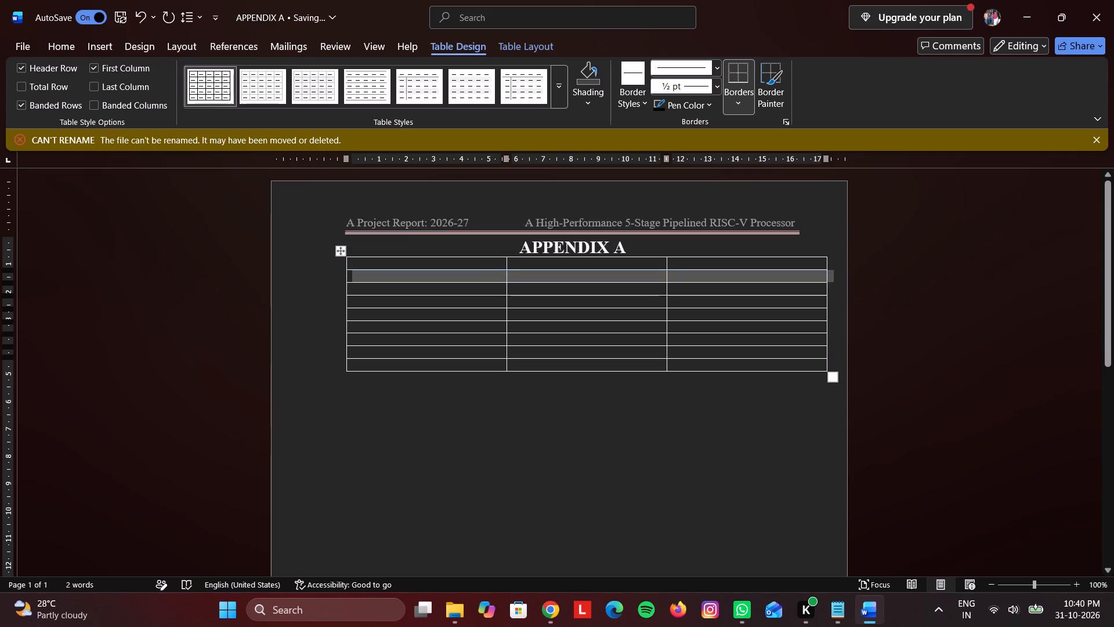
triple_click(338, 268)
click(338, 268)
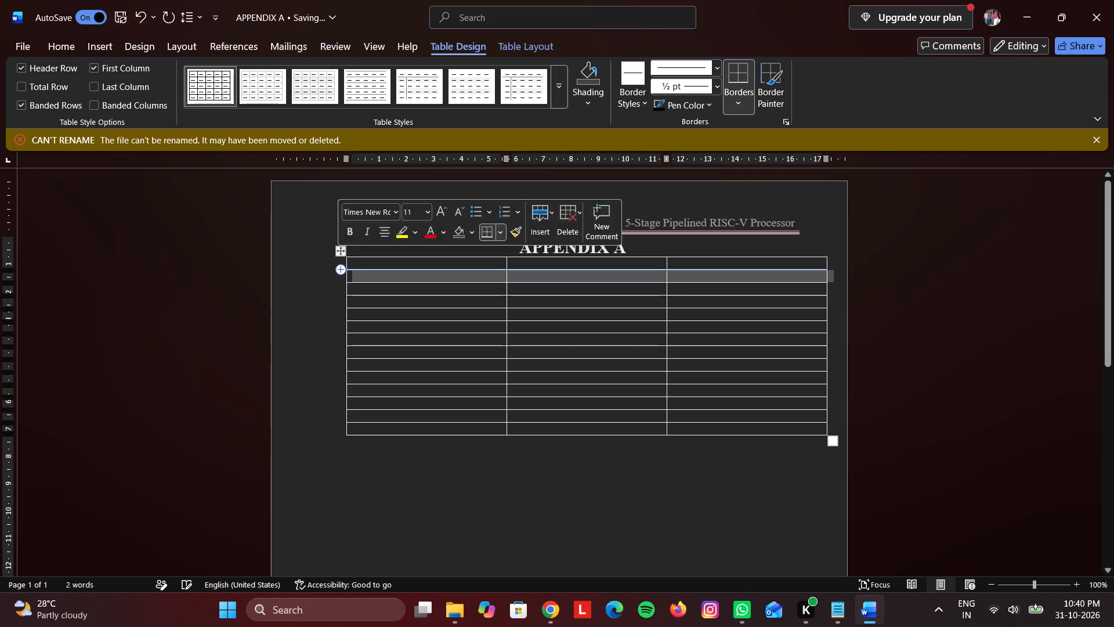
double_click(338, 268)
triple_click(338, 268)
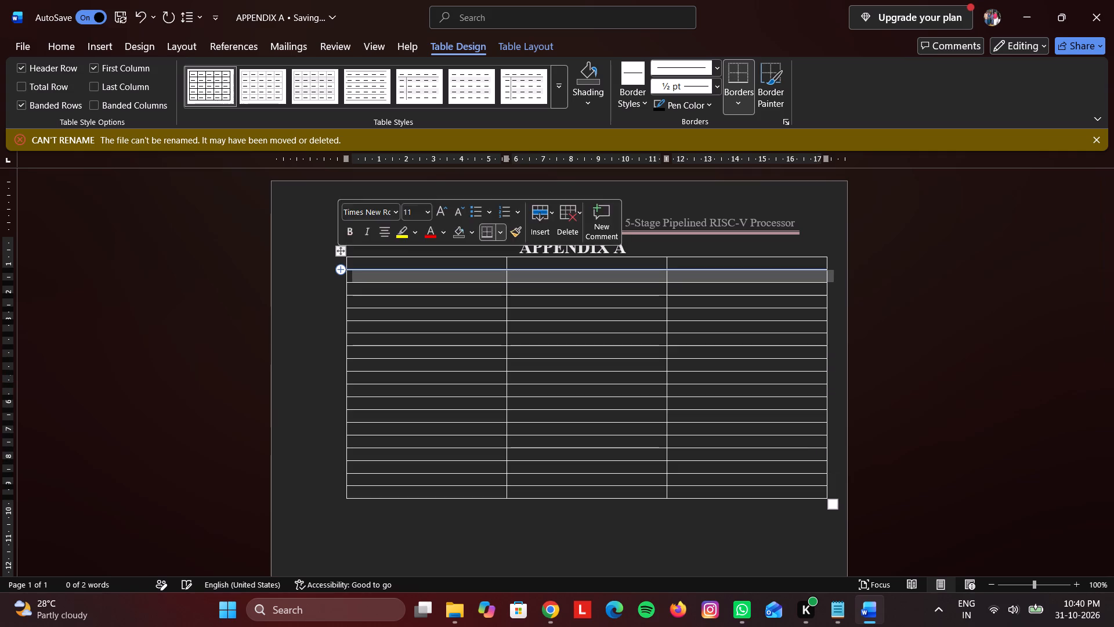
click(338, 268)
Add the title "TIME UTILIZATION TABLE" on a new line under "APPENDIX A" and set it to 16 pt.
click(636, 251)
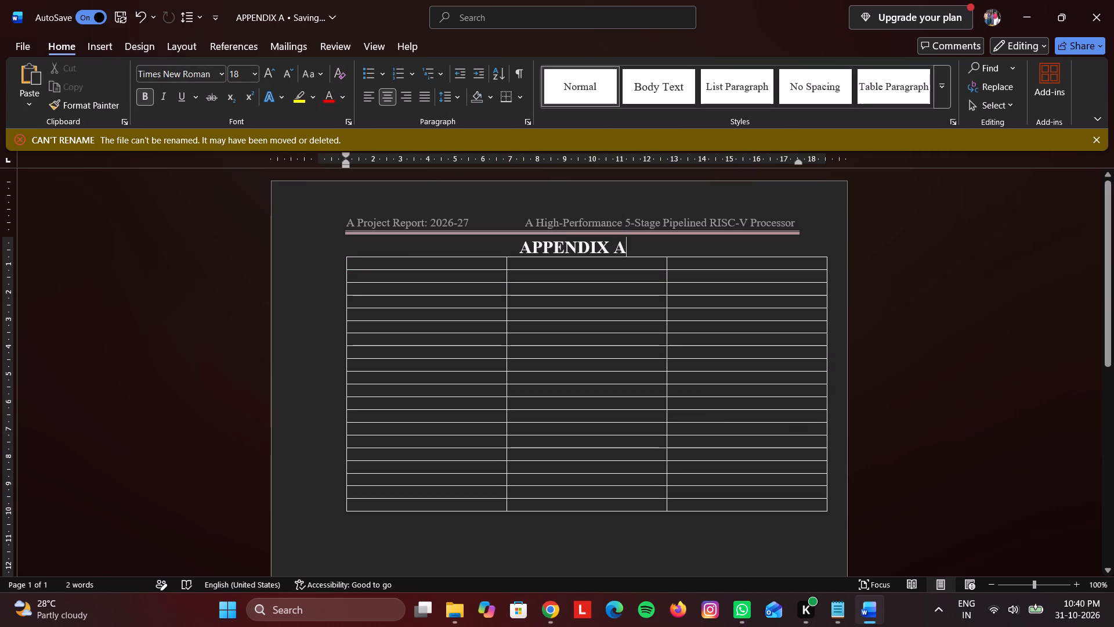
key(Return)
key(t)
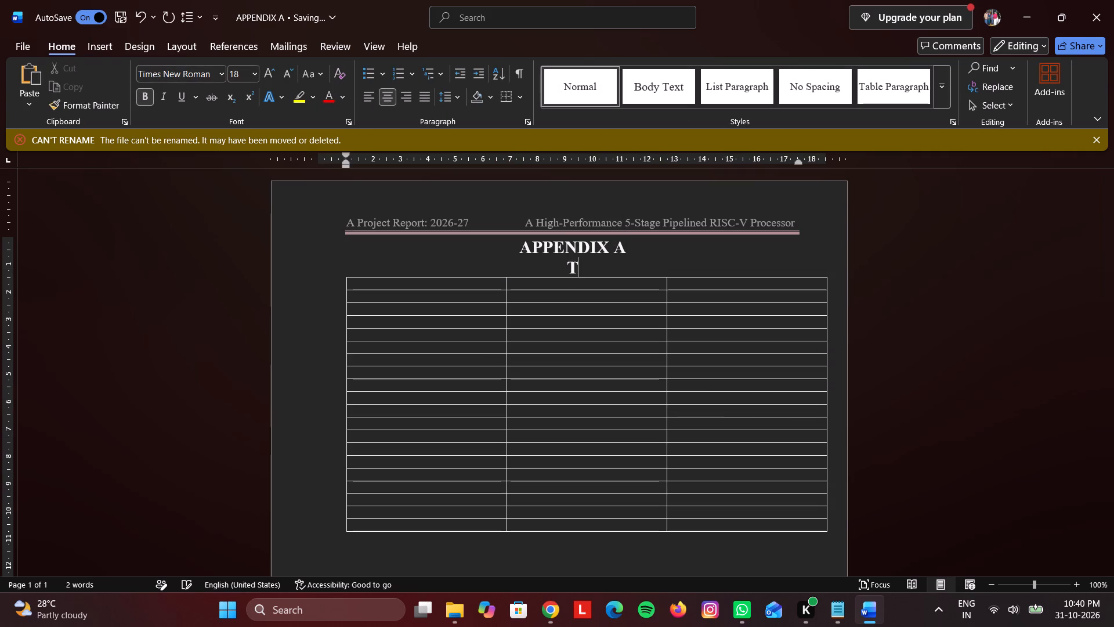
text(IME UTILIZATION TABLE)
drag(695, 270, 468, 269)
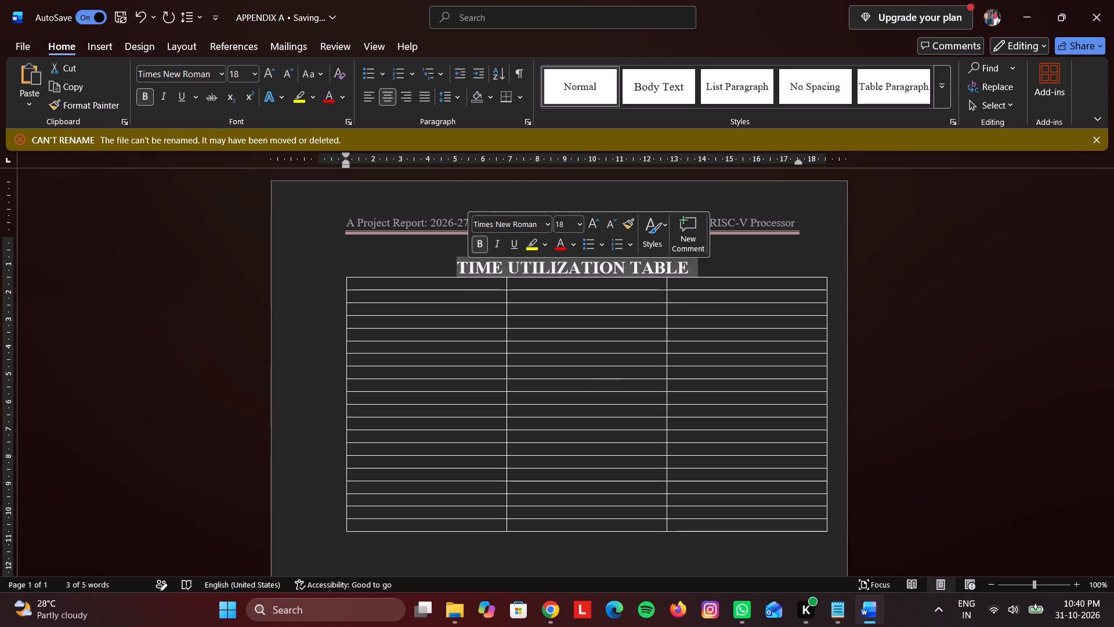
click(612, 219)
click(726, 268)
Add a 7 pt blank line above the "TIME UTILIZATION TABLE" title and a 16 pt blank line between it and the table.
click(657, 246)
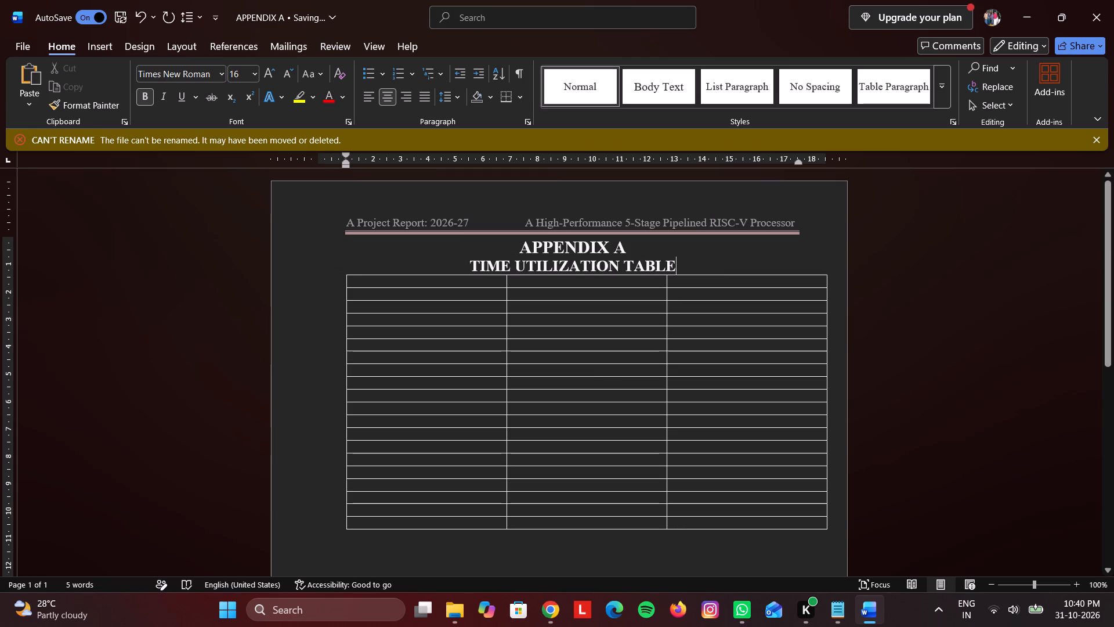
key(Return)
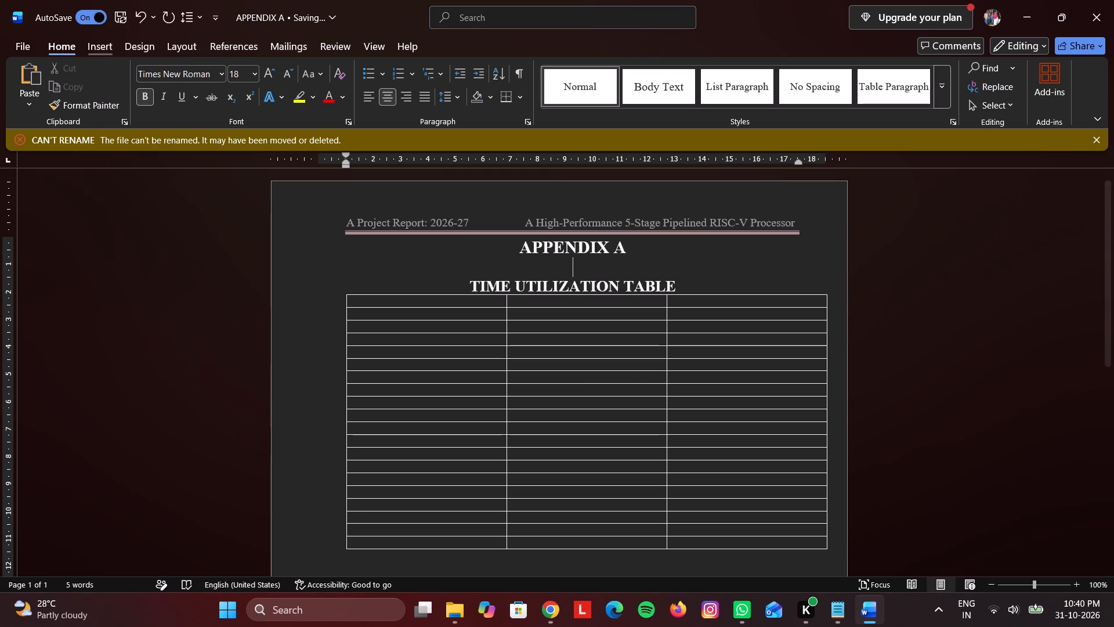
triple_click(292, 70)
triple_click(292, 71)
double_click(292, 71)
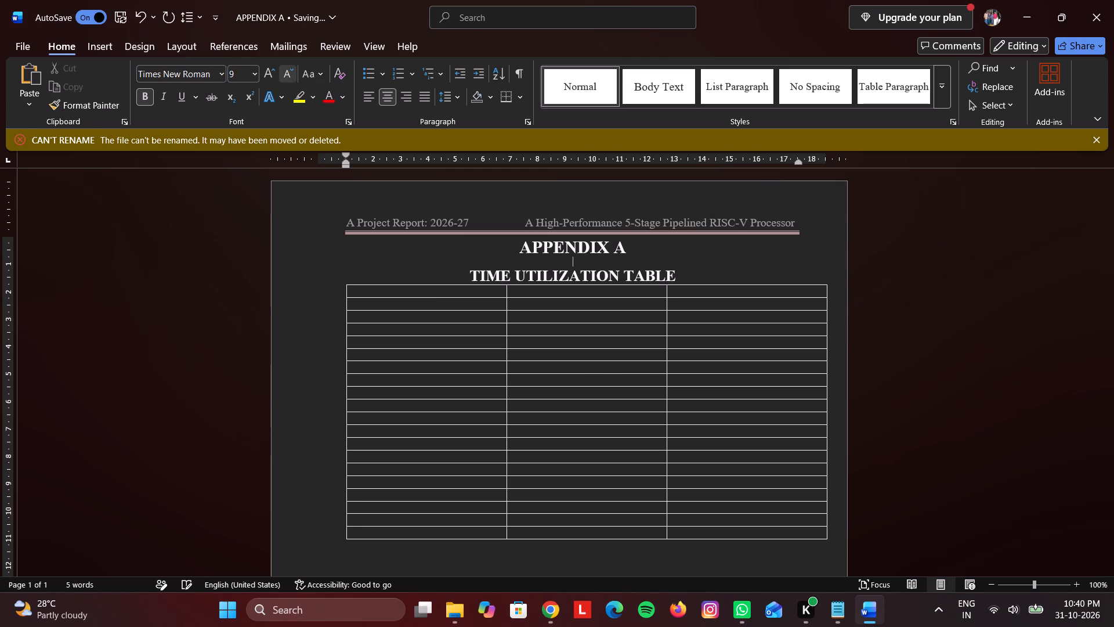
click(721, 274)
key(Return)
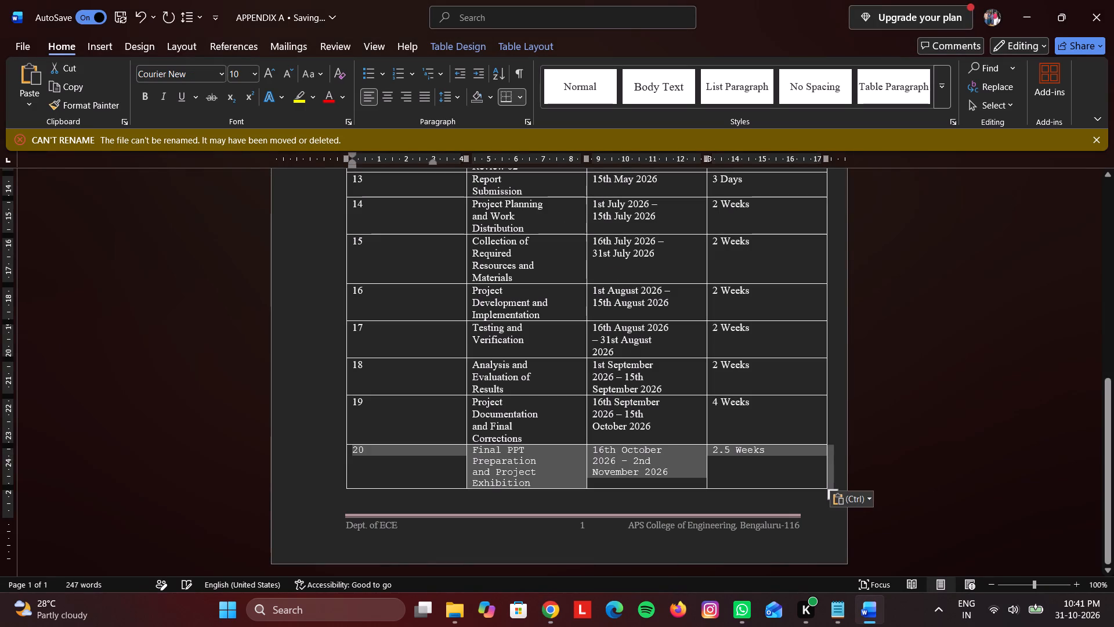
Format the table's row 20 text as Times New Roman, 12 pt.
click(478, 476)
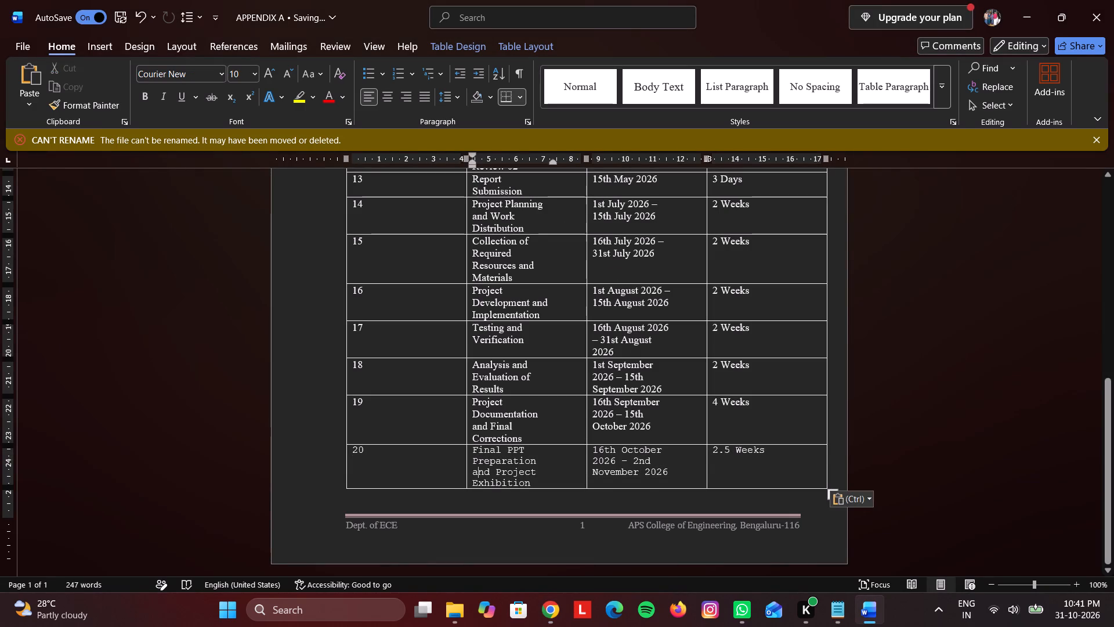
drag(742, 470, 414, 463)
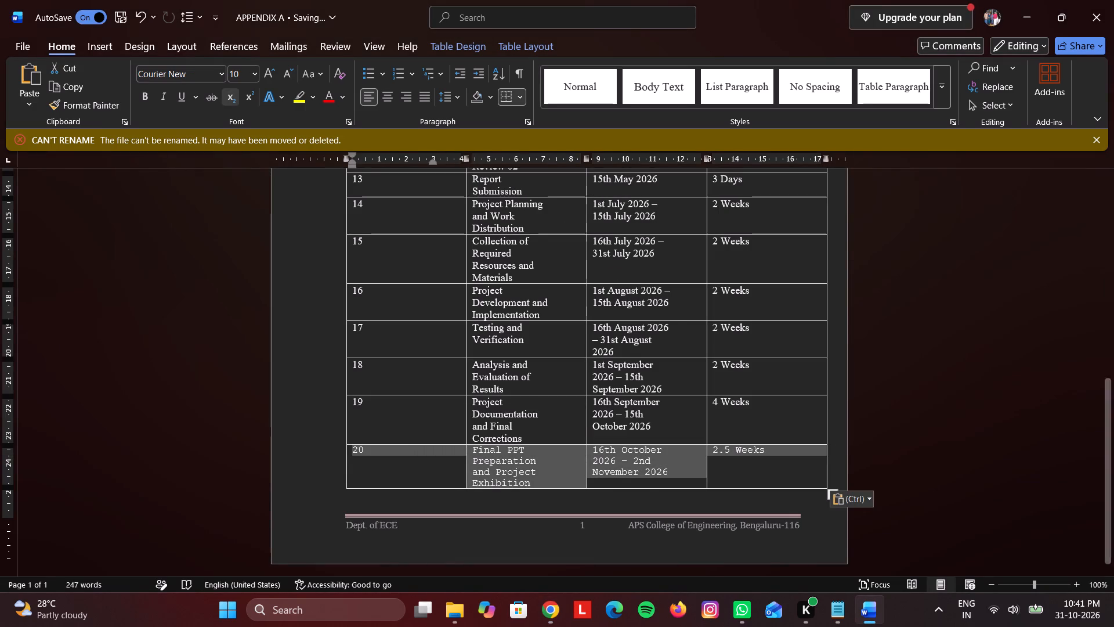
click(220, 75)
click(225, 210)
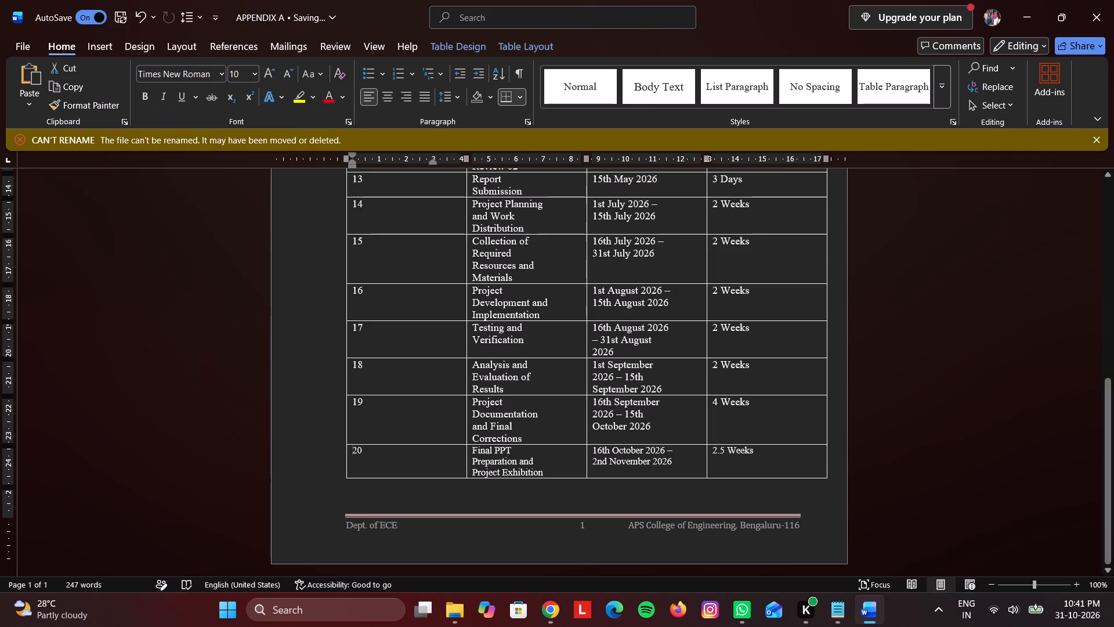
double_click(269, 78)
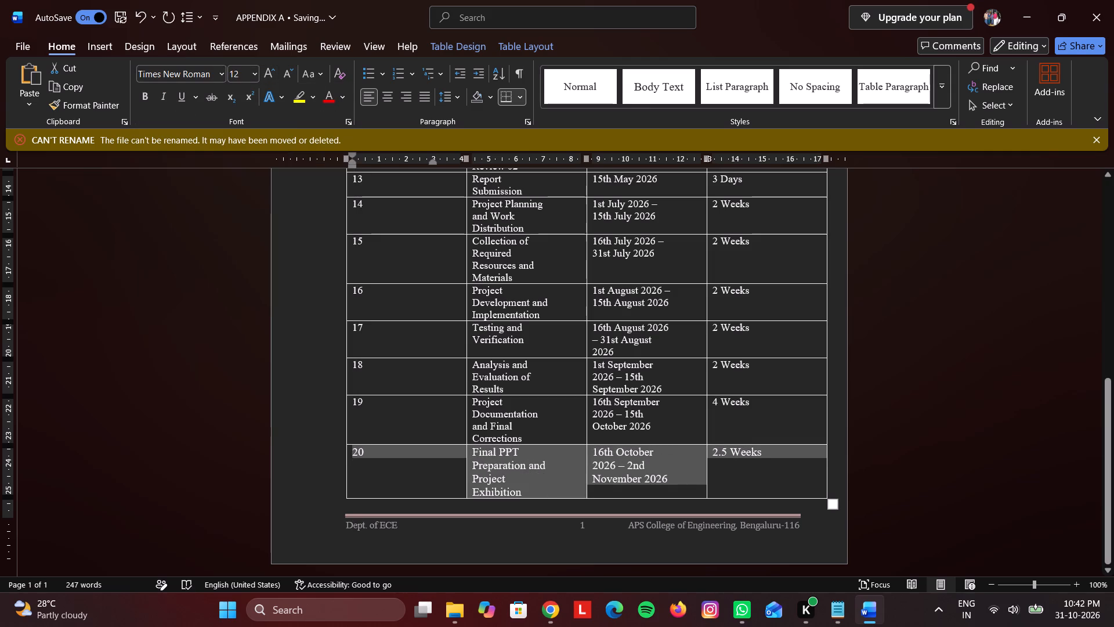
Set the text of the entire time utilization table to Times New Roman, 12 pt.
click(623, 406)
scroll(735, 489, up, 7)
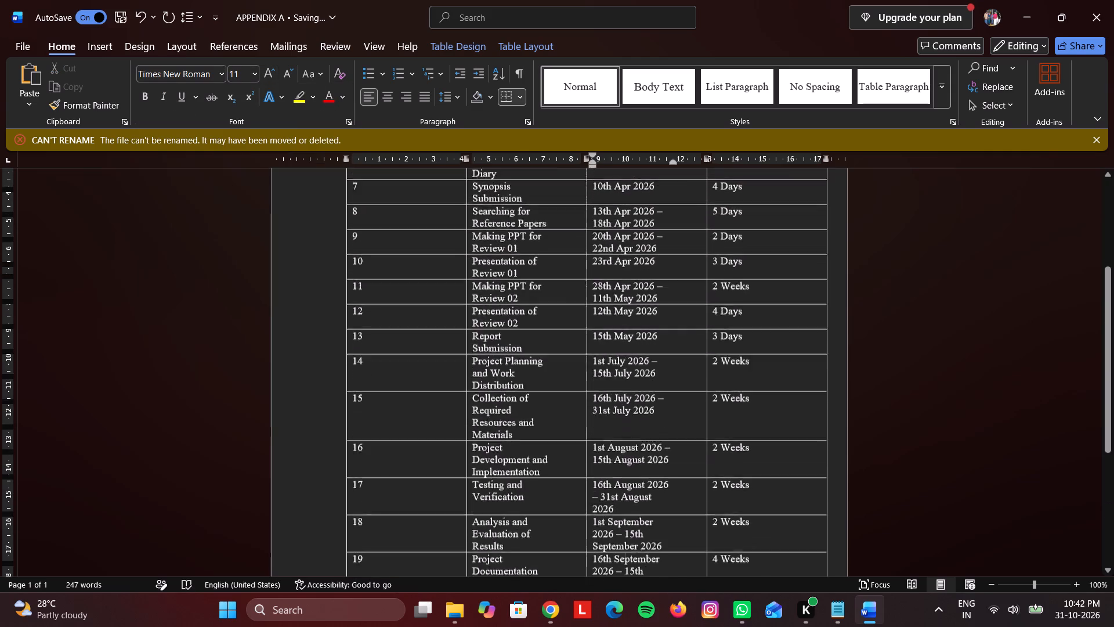
scroll(735, 488, up, 6)
click(338, 294)
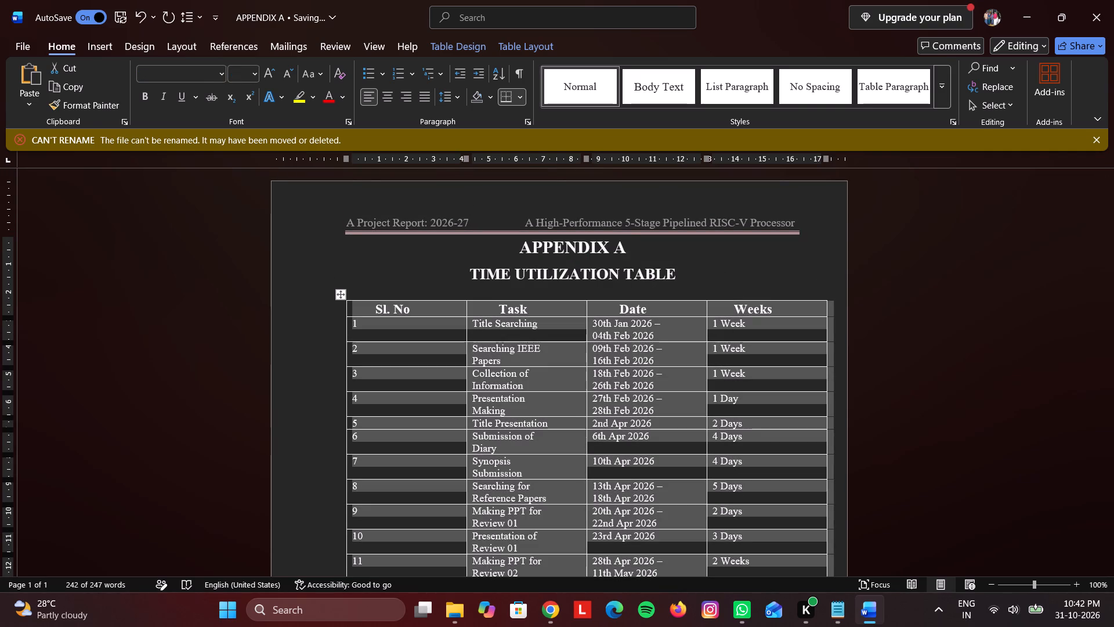
click(219, 71)
click(209, 212)
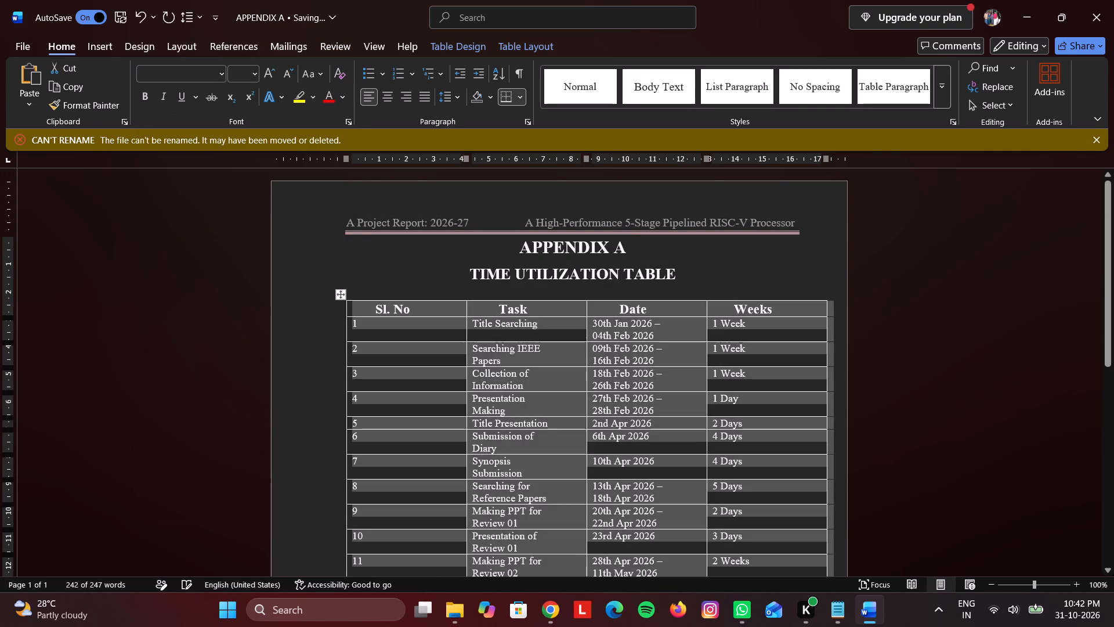
click(252, 75)
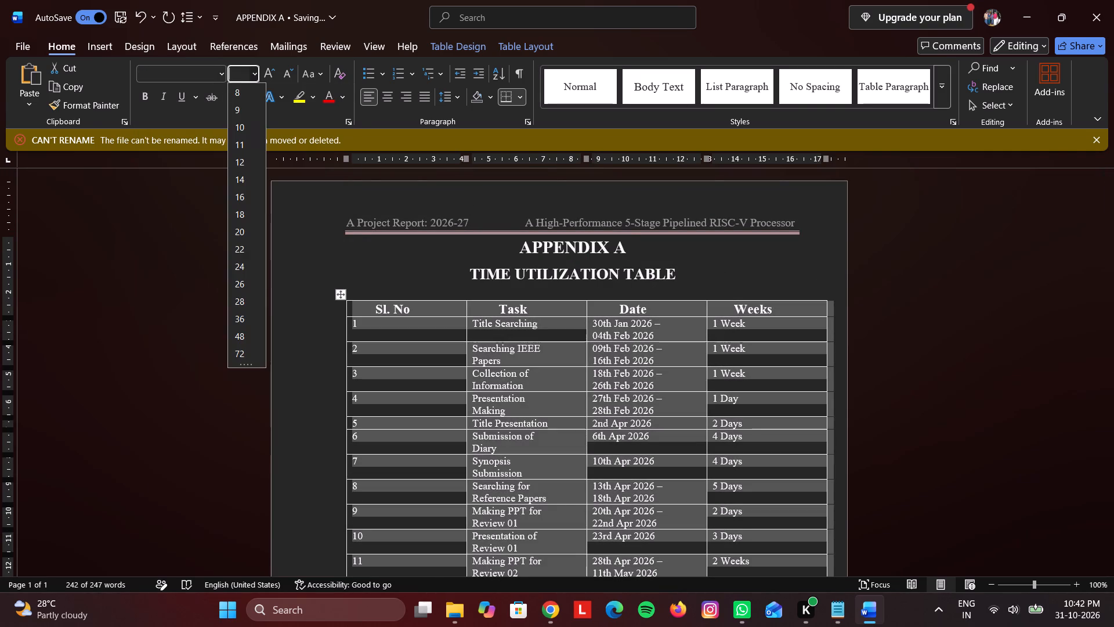
click(243, 164)
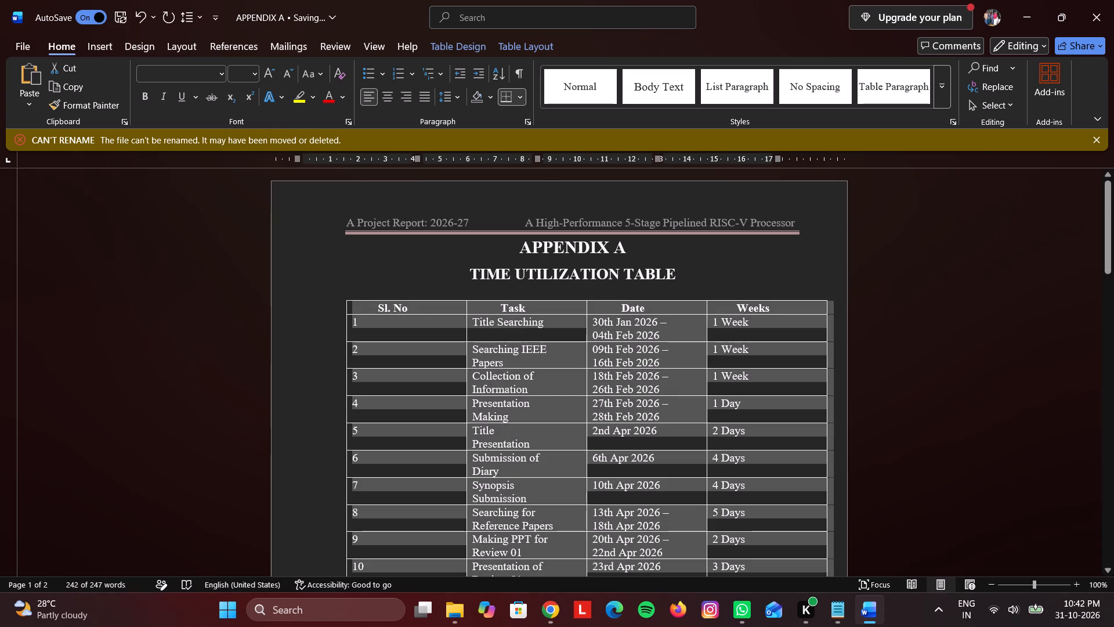
Set the line spacing of the entire table to 1.5 and check the layout across both pages.
click(456, 95)
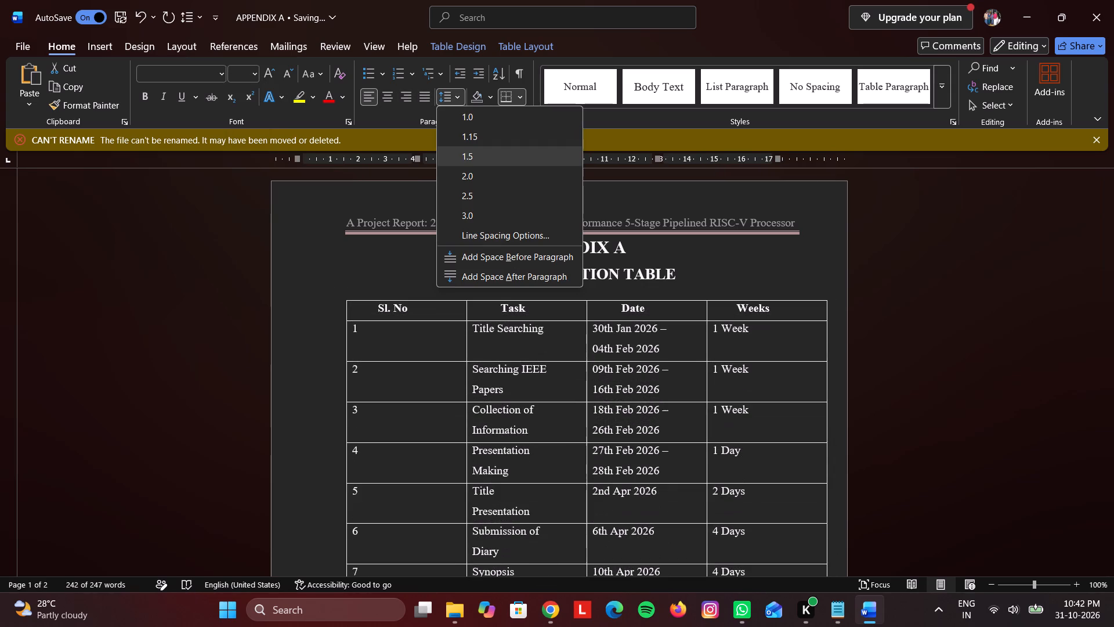
click(463, 152)
scroll(472, 276, down, 5)
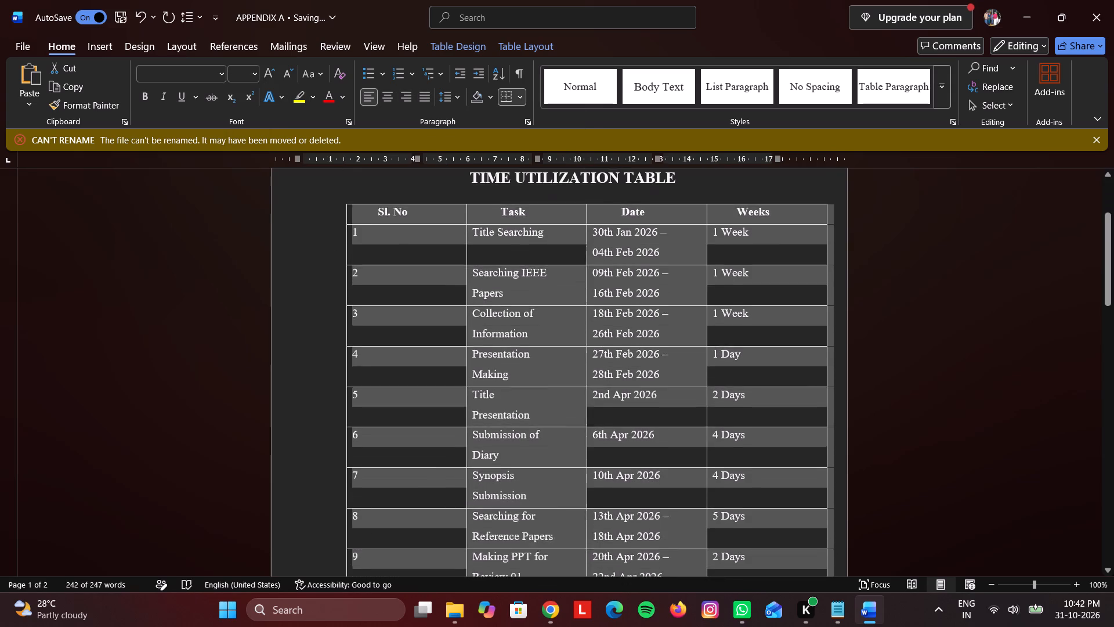
scroll(473, 277, down, 14)
scroll(472, 276, up, 6)
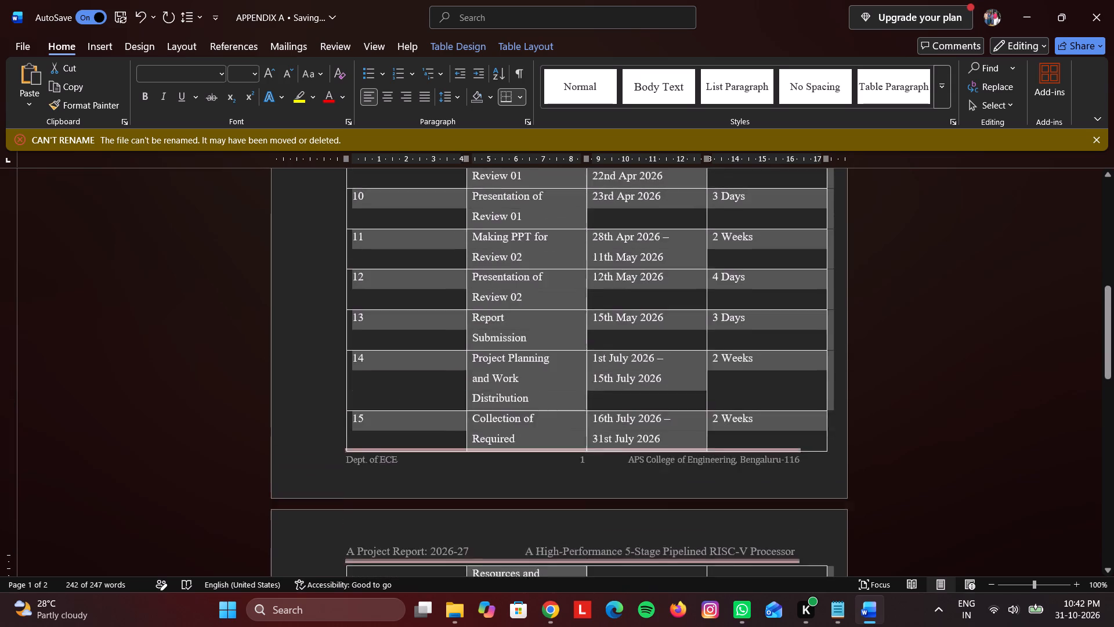
scroll(472, 276, up, 10)
scroll(472, 188, up, 8)
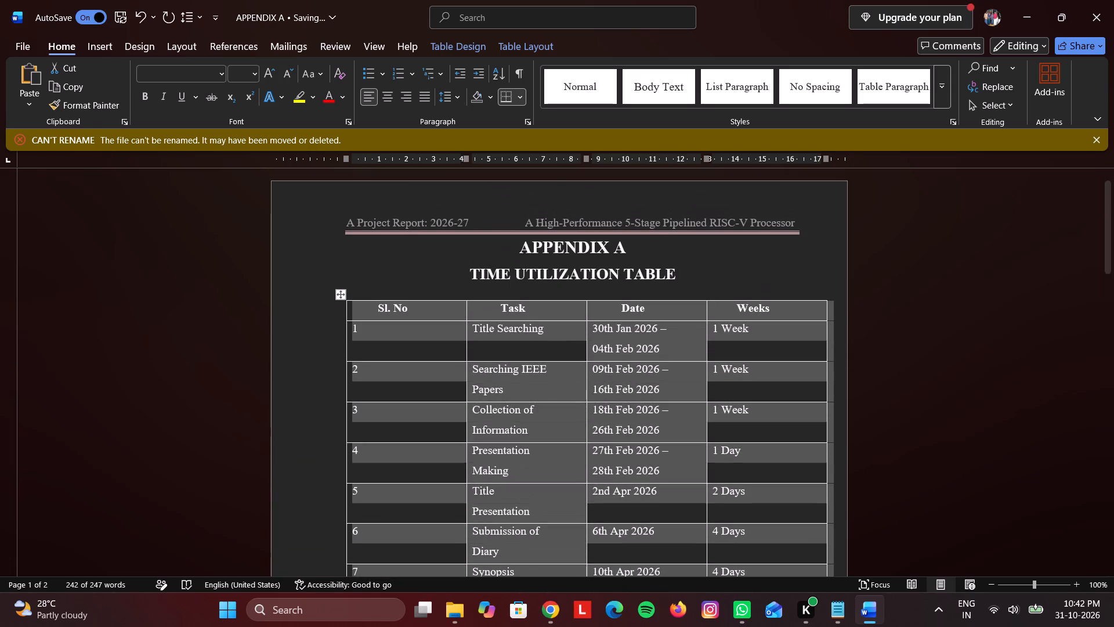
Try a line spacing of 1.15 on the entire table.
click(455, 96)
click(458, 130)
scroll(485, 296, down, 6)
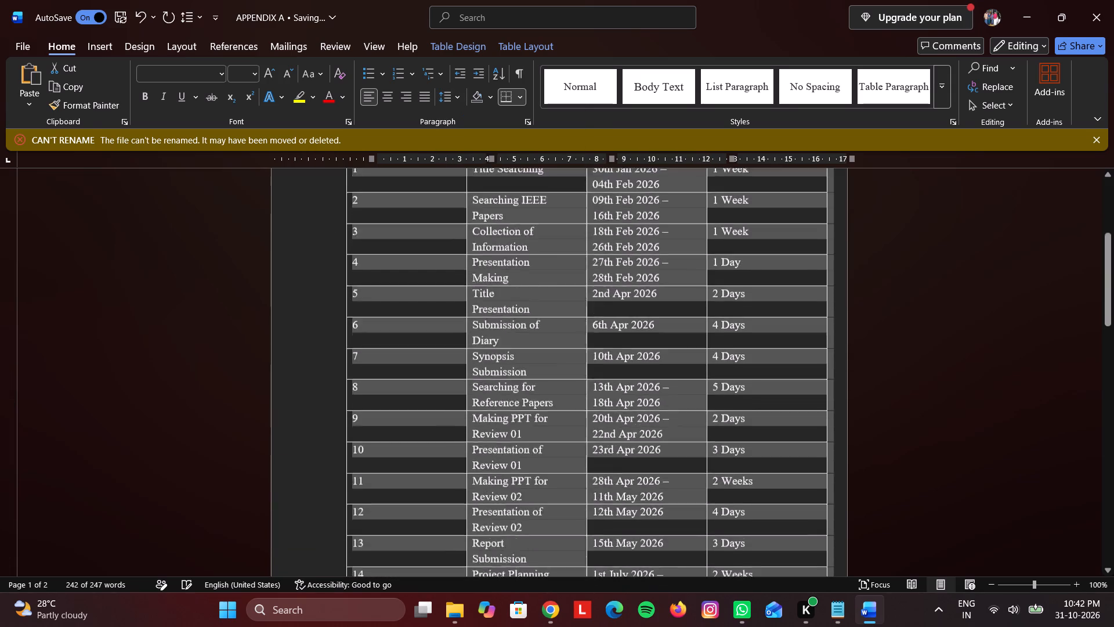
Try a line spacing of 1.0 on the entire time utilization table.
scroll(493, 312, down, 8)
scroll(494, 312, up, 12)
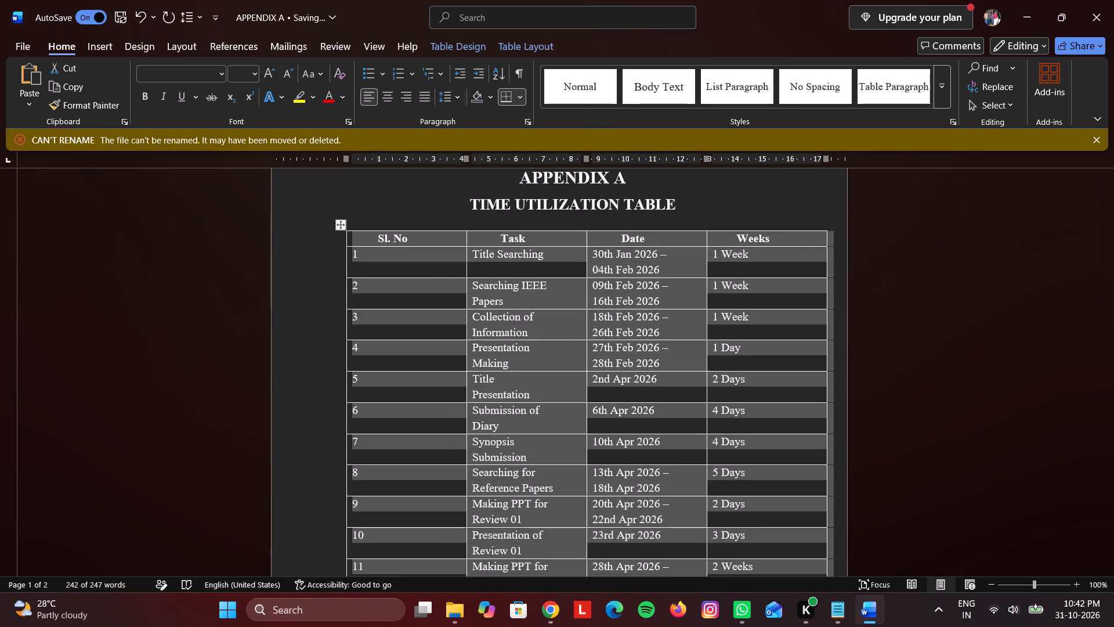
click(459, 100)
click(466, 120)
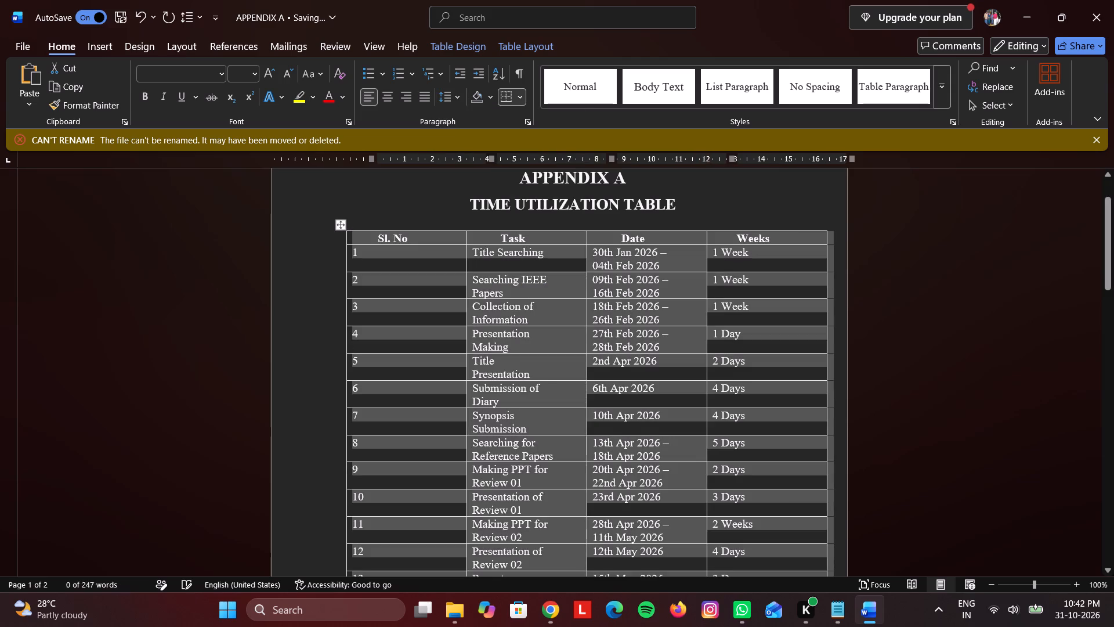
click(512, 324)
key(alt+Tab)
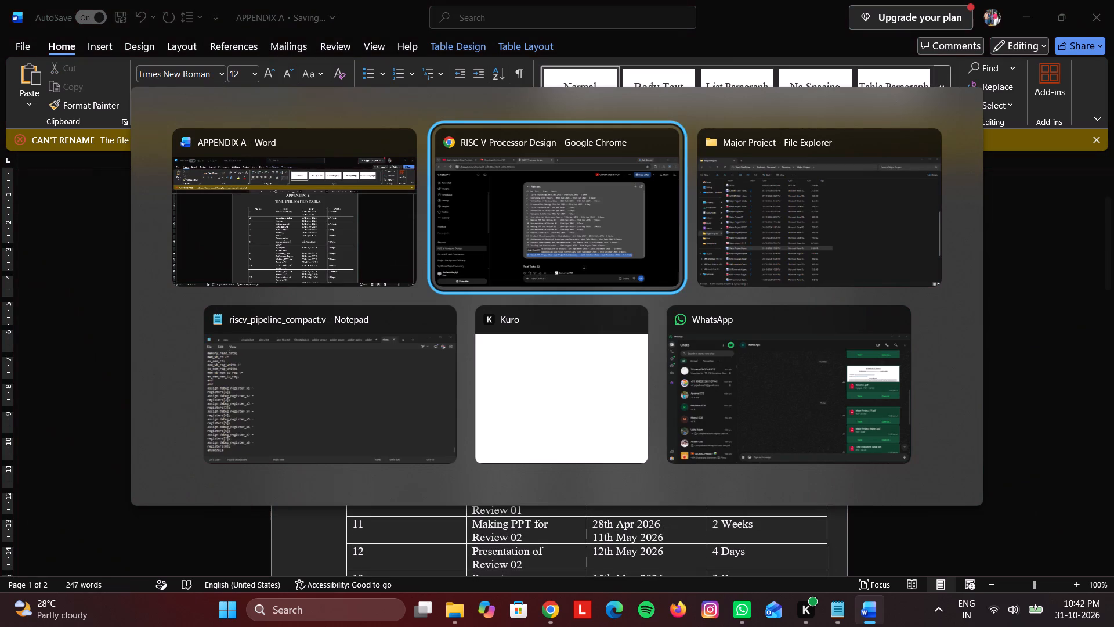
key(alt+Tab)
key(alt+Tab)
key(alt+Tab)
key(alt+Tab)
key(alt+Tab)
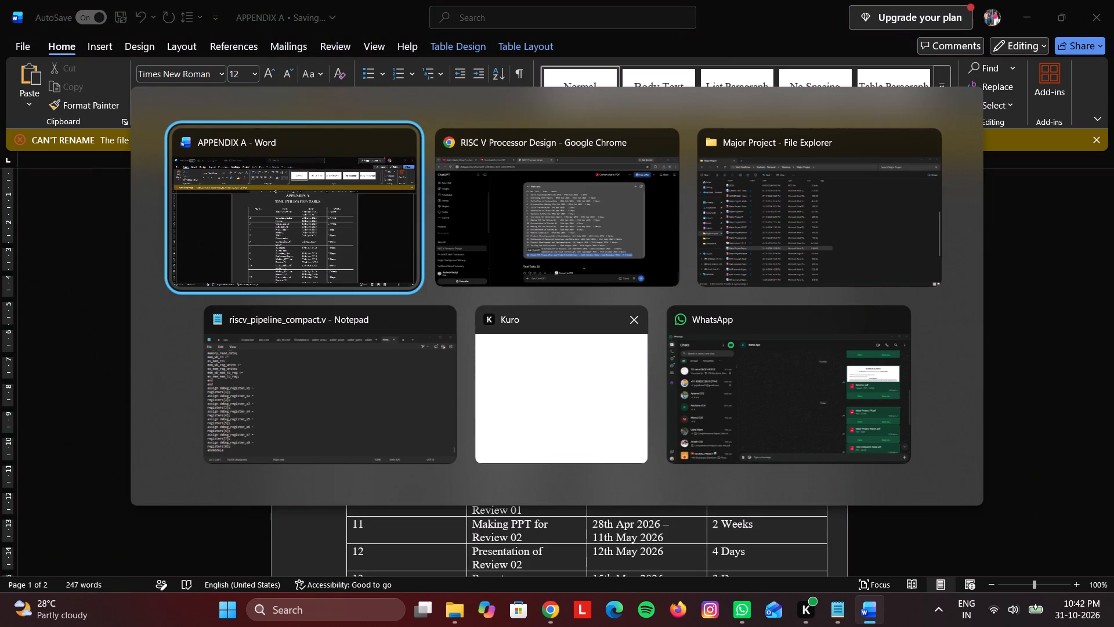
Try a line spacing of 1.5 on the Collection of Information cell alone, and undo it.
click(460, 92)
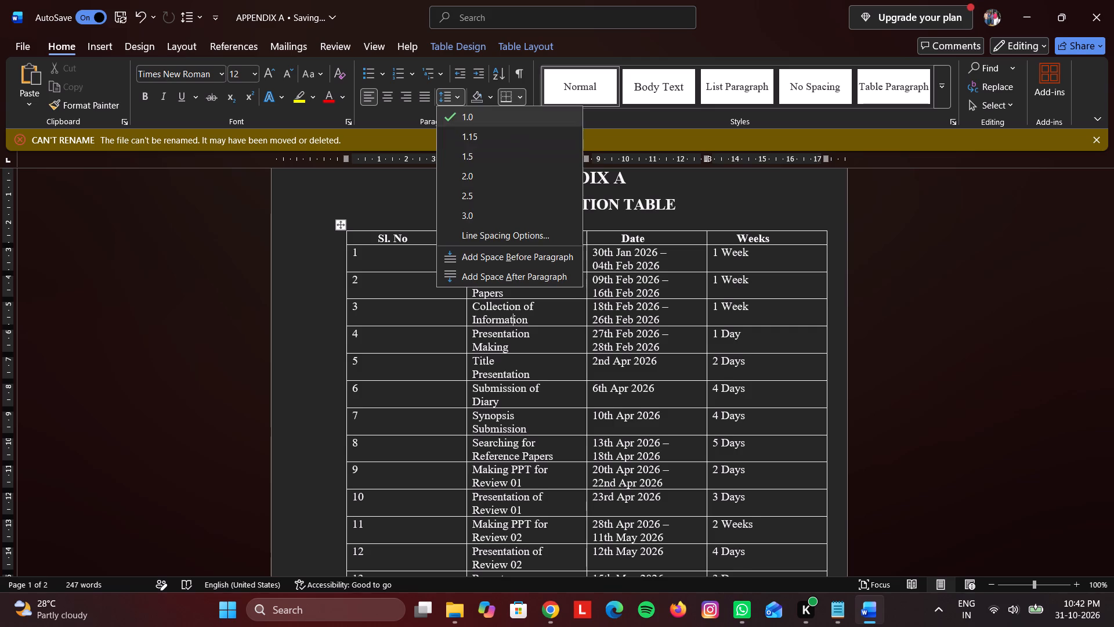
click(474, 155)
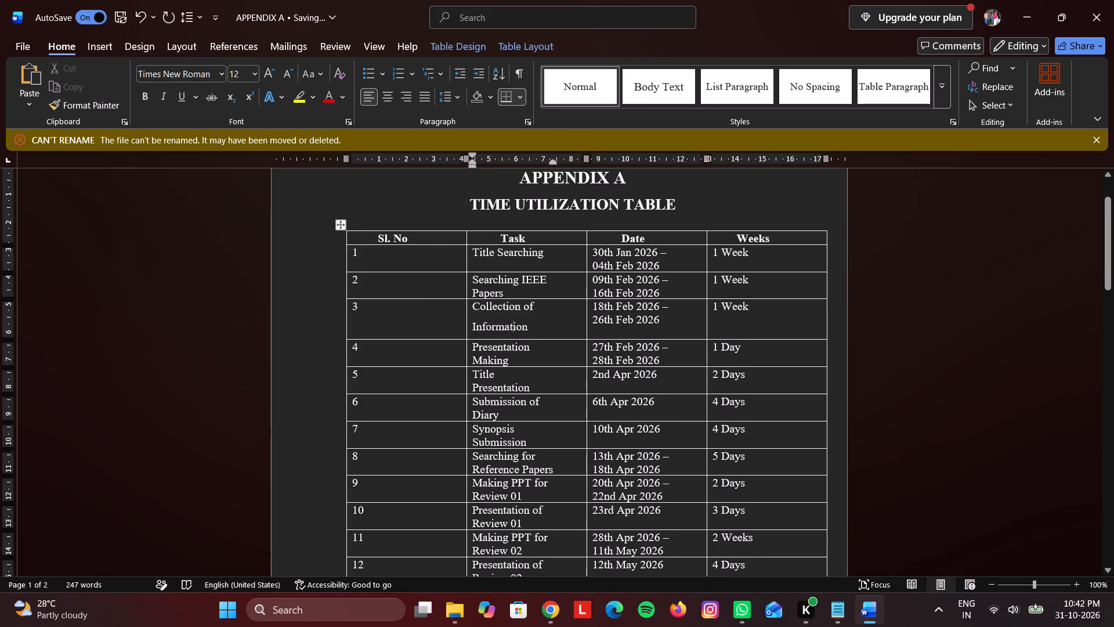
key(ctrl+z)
Set the line spacing of the entire time utilization table to 1.5.
click(339, 221)
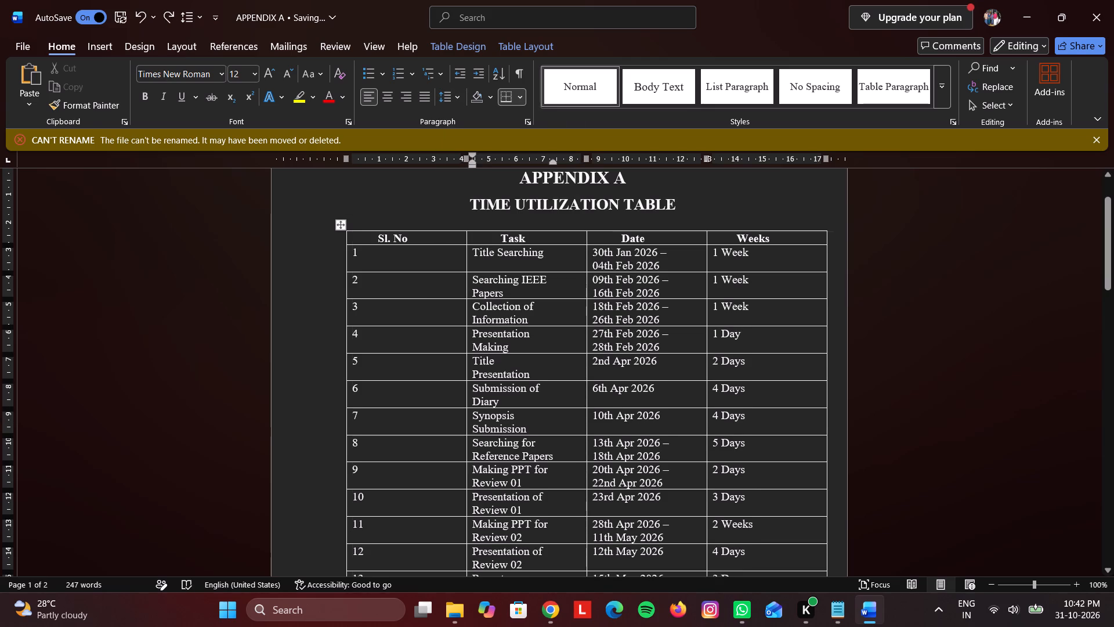
click(459, 101)
click(466, 156)
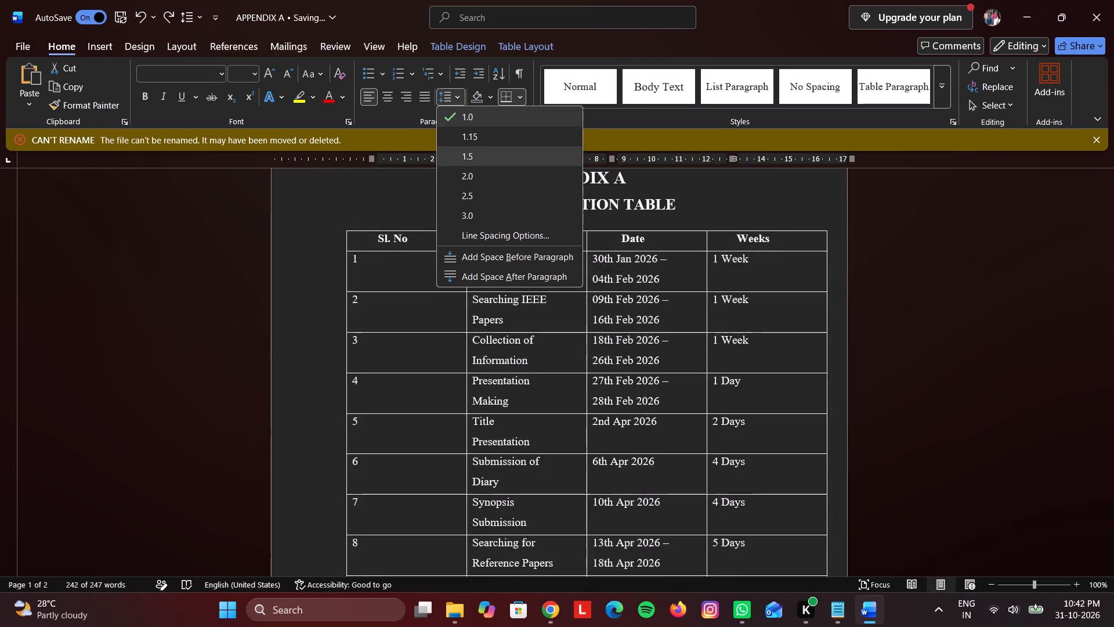
Narrow the Sl. No column to about 2.7 cm, giving the freed width to the Task column.
click(480, 352)
drag(465, 312, 416, 323)
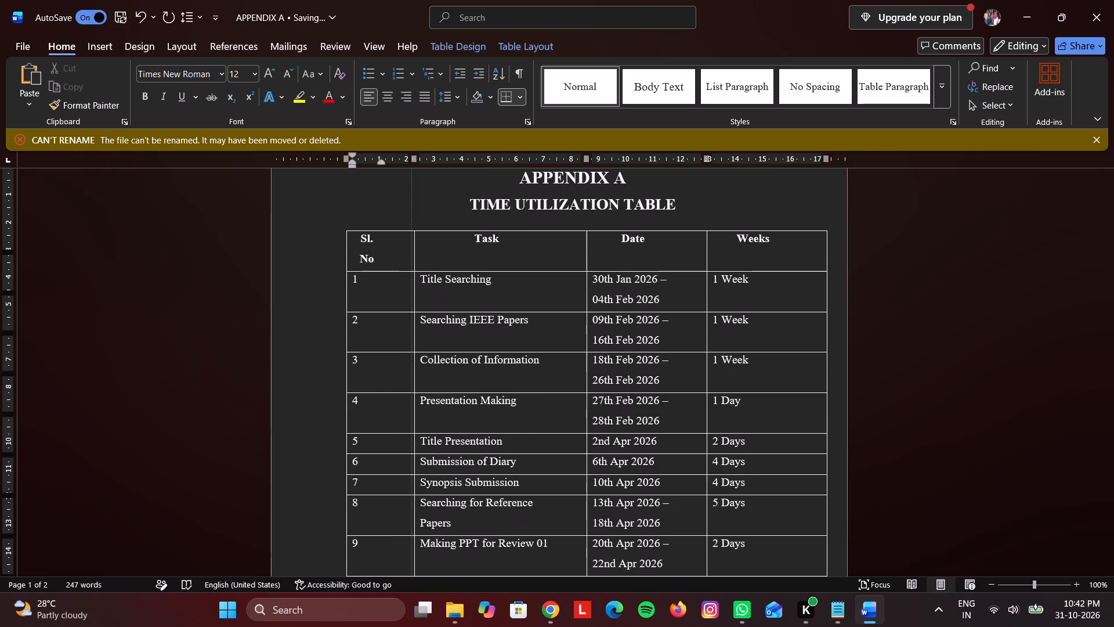
drag(416, 323, 420, 325)
Remove the extra blank space after "Sl. No" in the header cell.
click(413, 247)
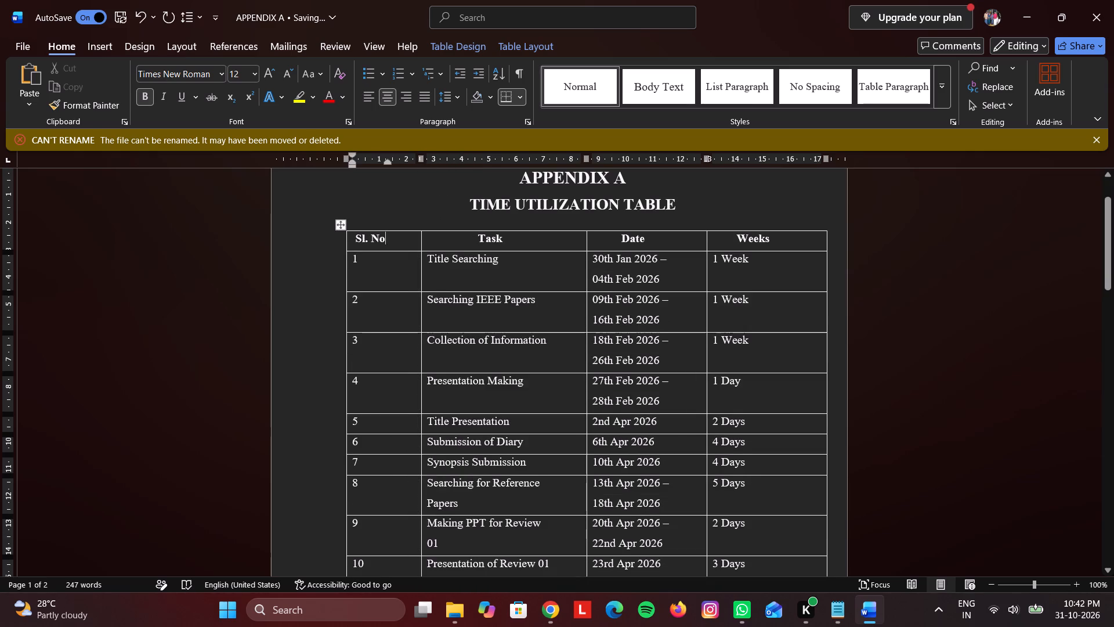
click(395, 240)
drag(395, 239, 408, 243)
double_click(408, 242)
key(Delete)
key(Delete)
key(Delete)
key(BackSpace)
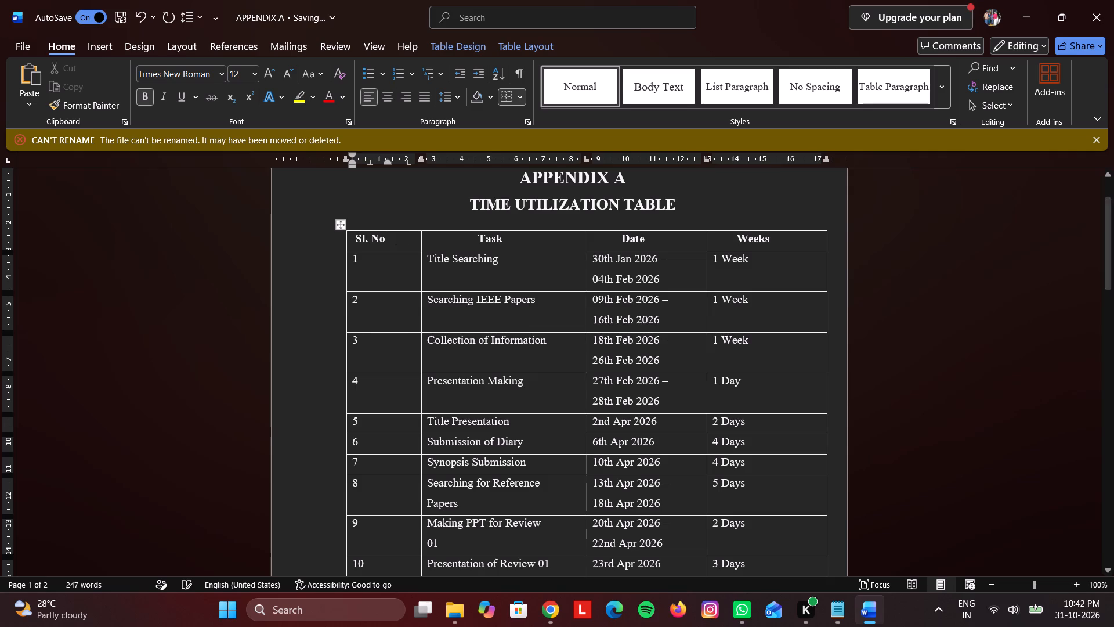
Narrow the Sl. No column further to about 2.3 cm, undoing any ruler change that widens it.
click(420, 271)
drag(419, 271, 408, 272)
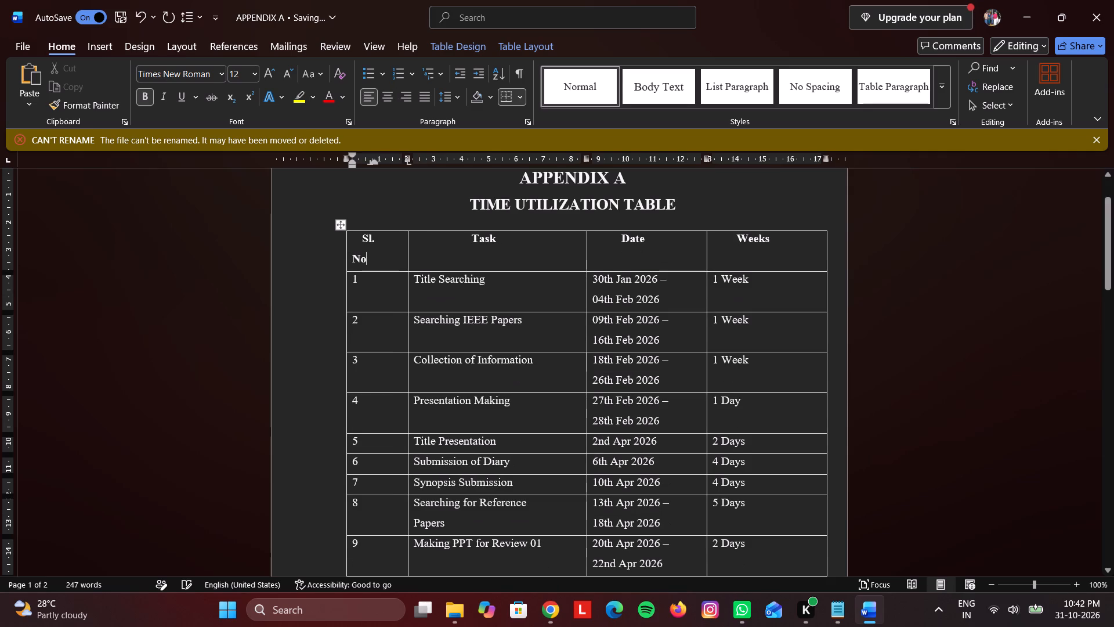
click(389, 271)
drag(375, 162, 393, 170)
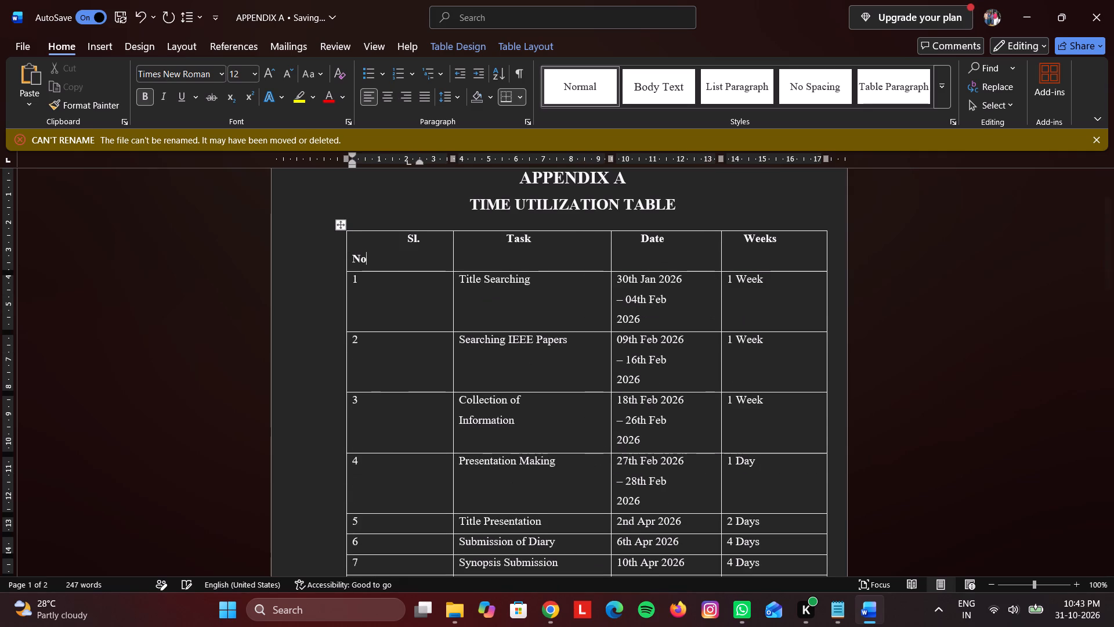
key(ctrl+z)
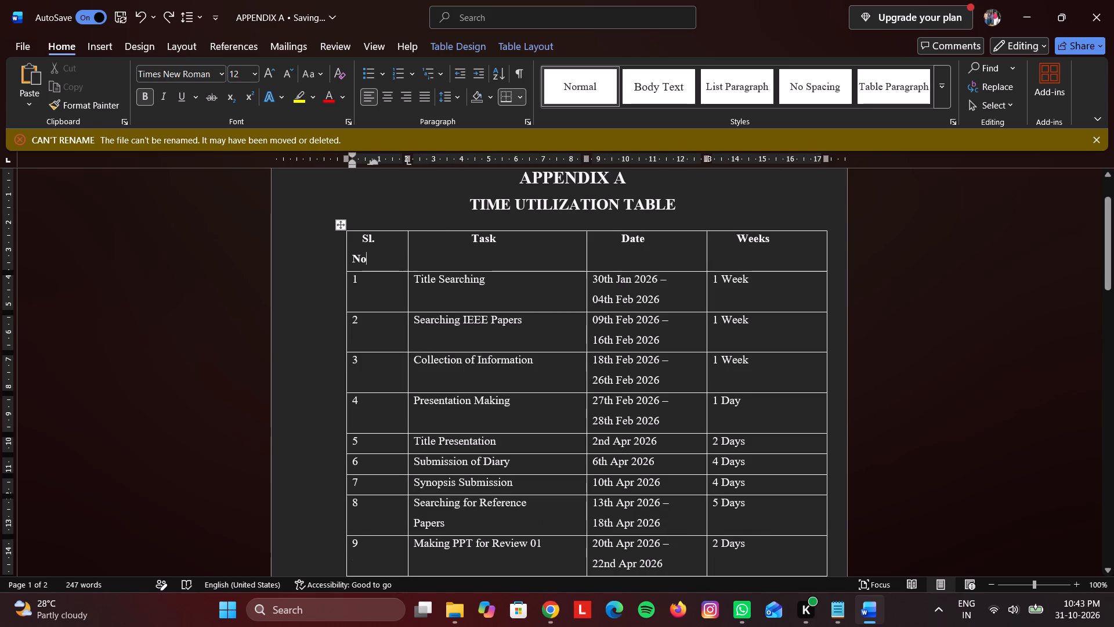
Adjust the "Sl. No" header cell's indents so the heading fits on one line, and remove the gap before it.
drag(352, 165, 385, 168)
drag(375, 160, 386, 161)
drag(374, 161, 389, 164)
click(386, 163)
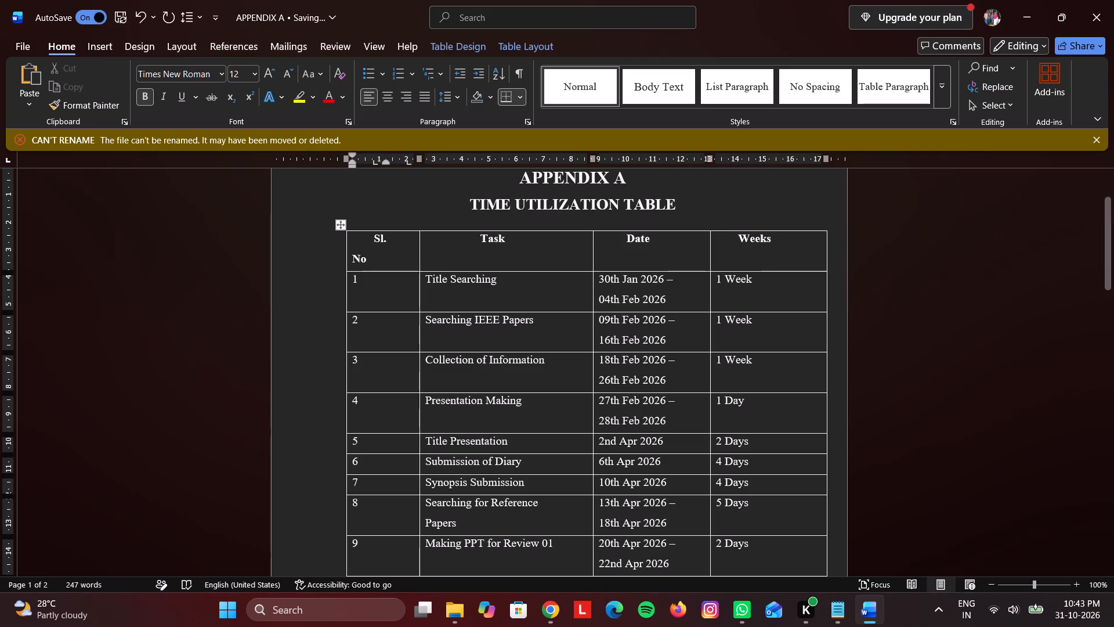
drag(386, 162, 414, 174)
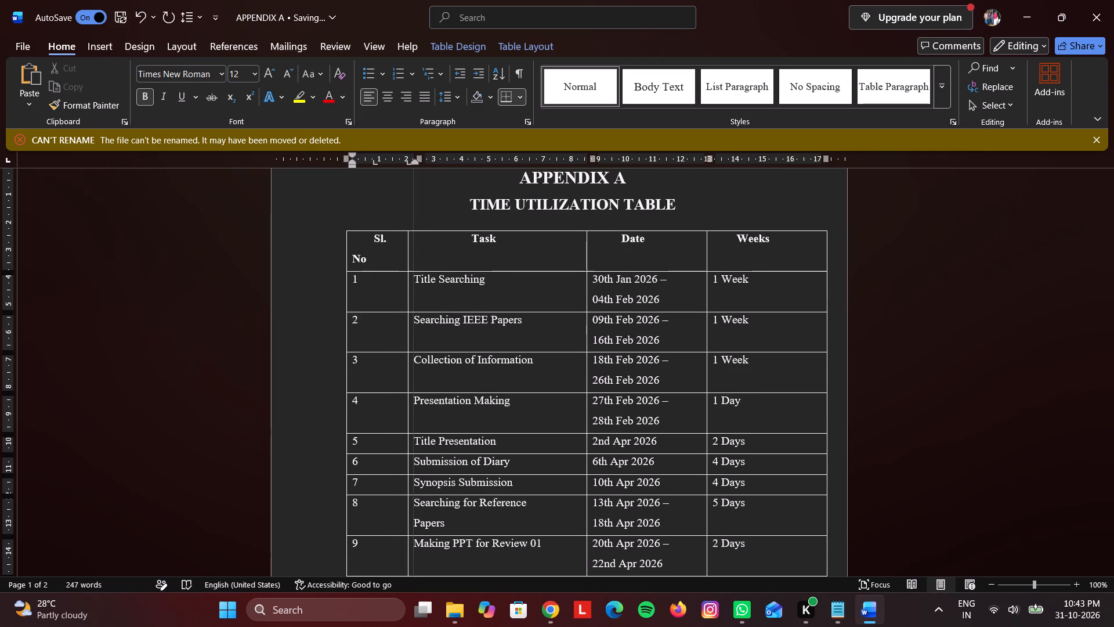
drag(414, 174, 423, 175)
click(373, 240)
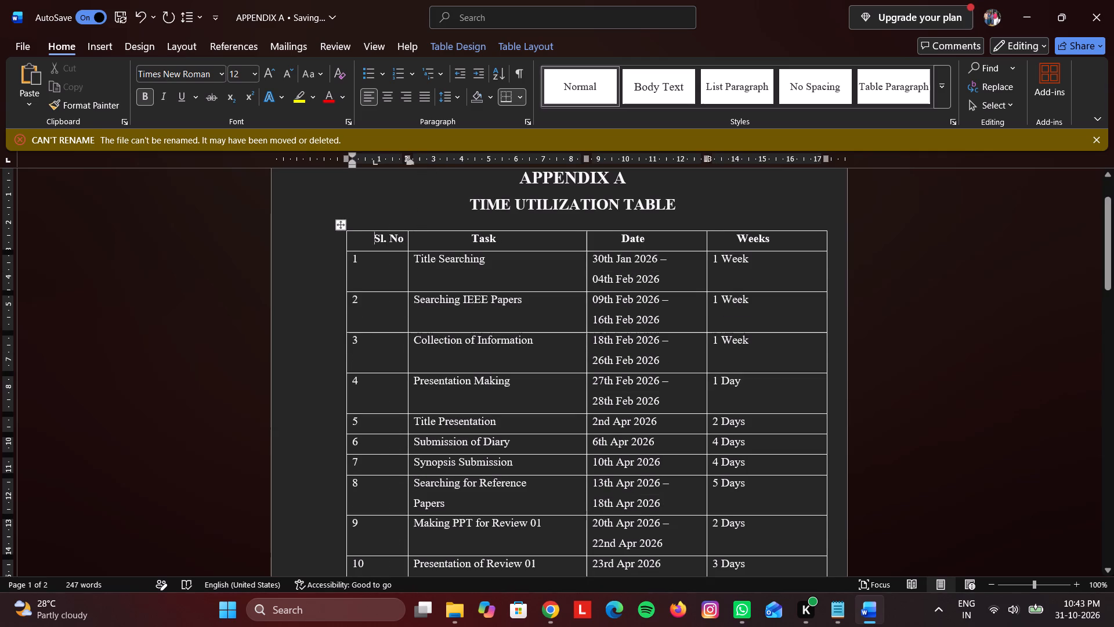
key(BackSpace)
Narrow the Sl. No column to about 1.9 cm so it closely fits its heading.
drag(408, 244, 391, 244)
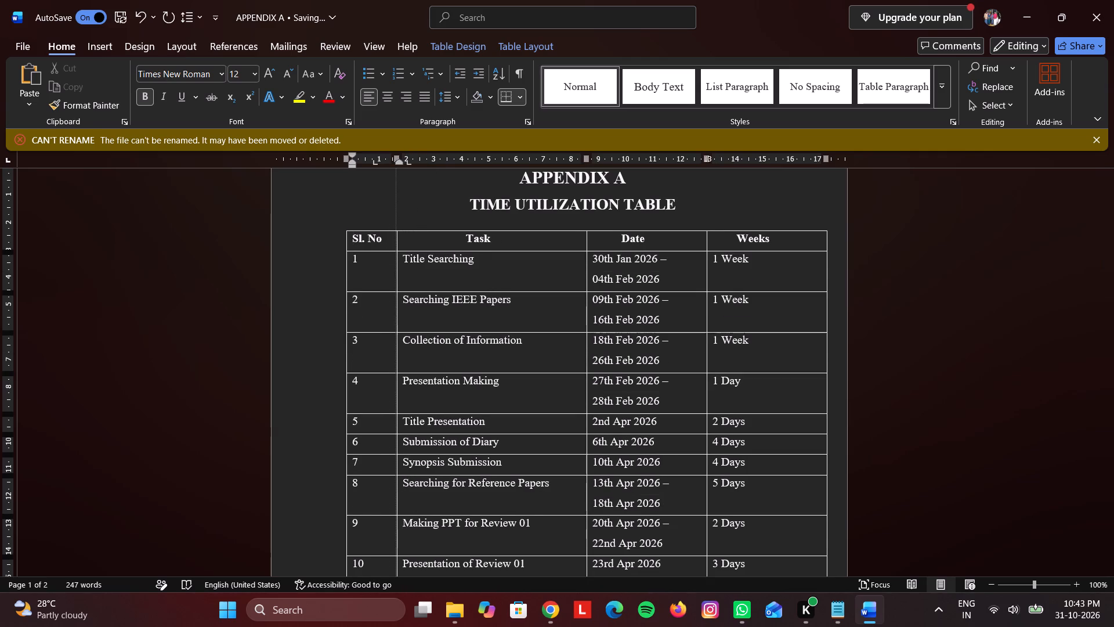
drag(391, 244, 377, 243)
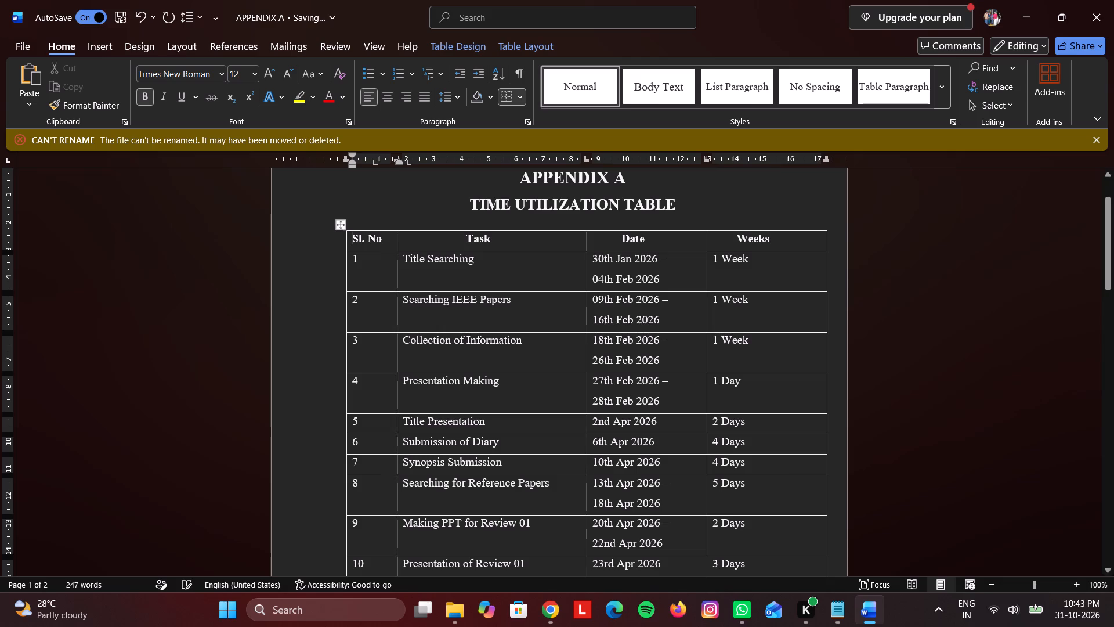
drag(396, 269, 384, 269)
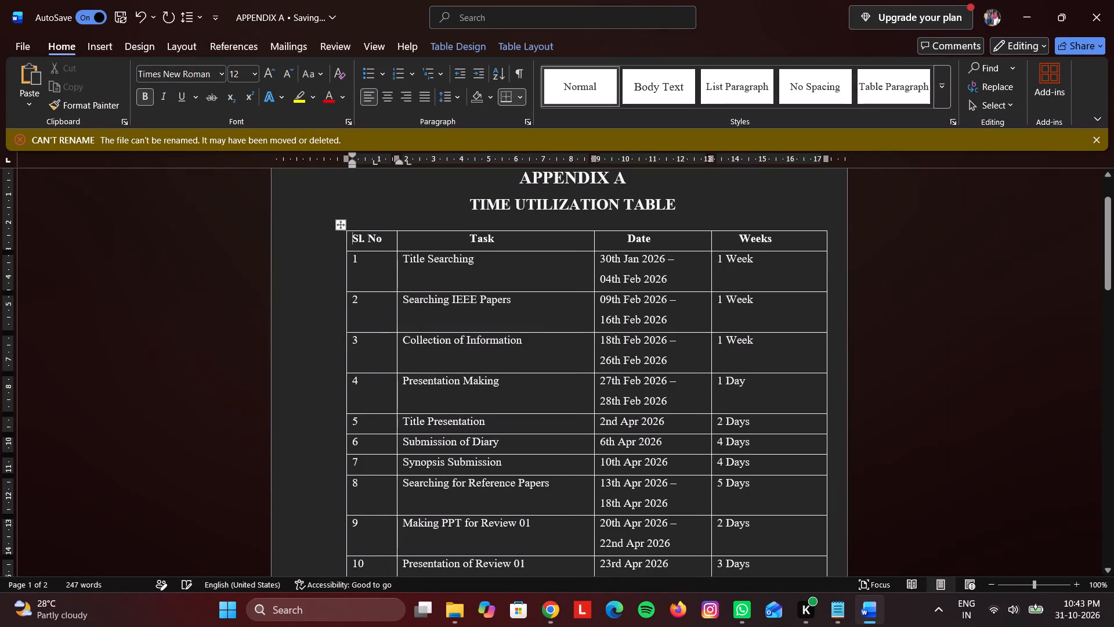
drag(396, 274, 383, 278)
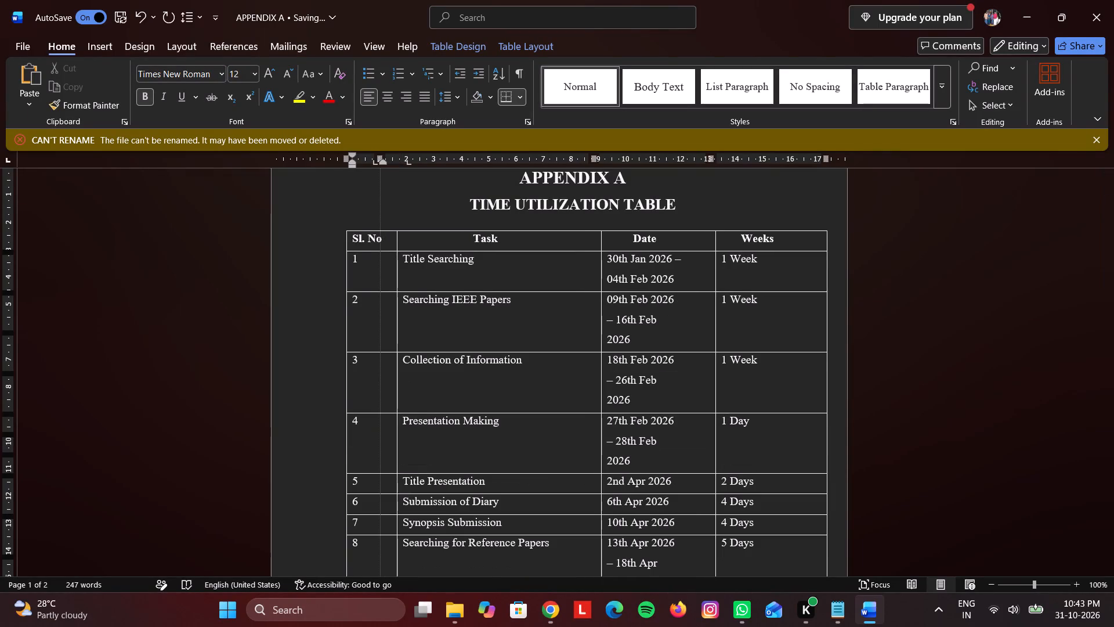
drag(383, 278, 384, 278)
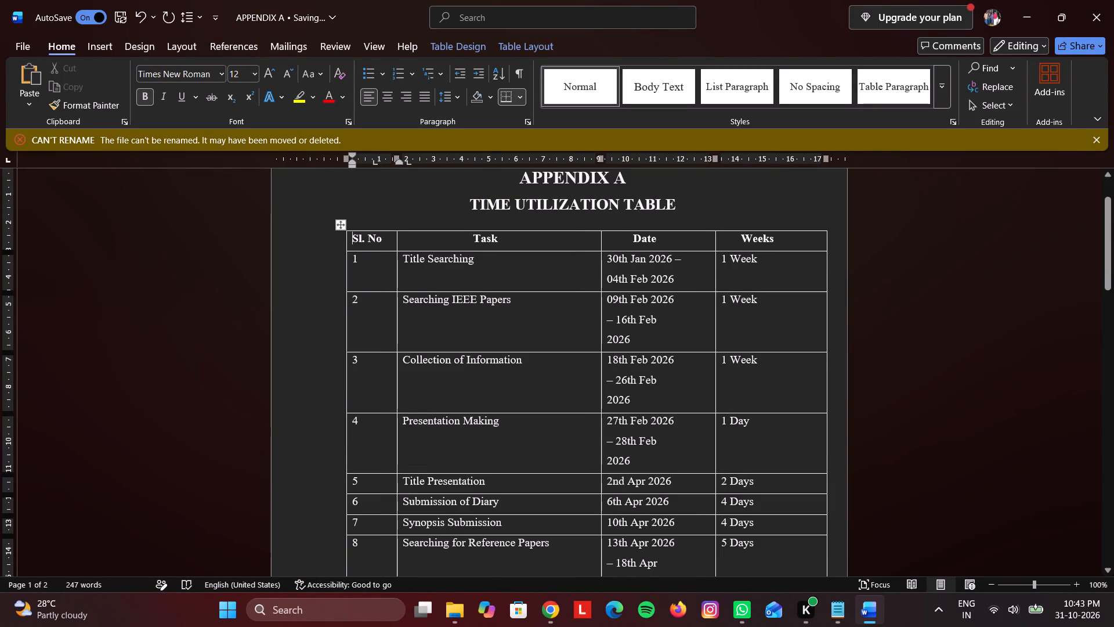
Narrow the Task column to about 5.1 cm and widen the Date column to about 7.8 cm so date ranges fit on one line.
drag(601, 316, 504, 319)
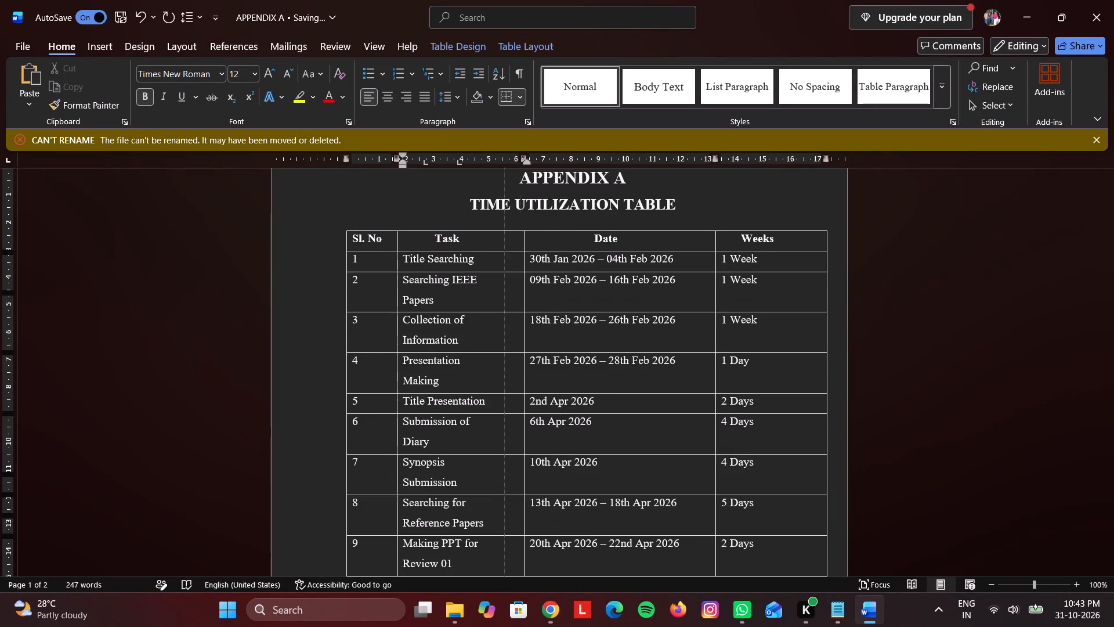
drag(504, 319, 534, 318)
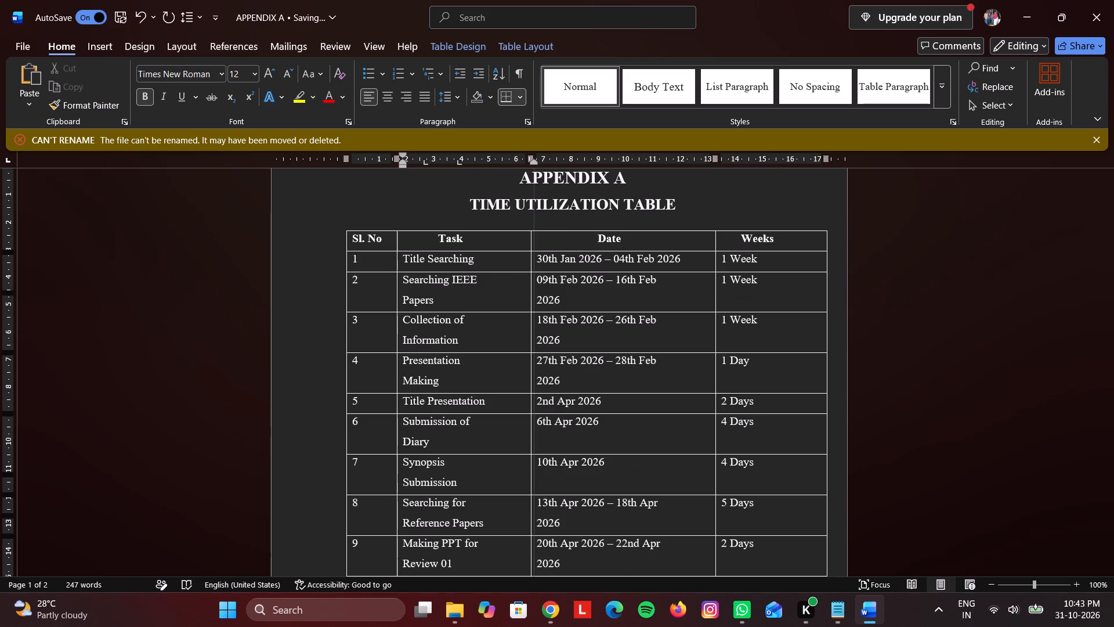
drag(534, 318, 538, 318)
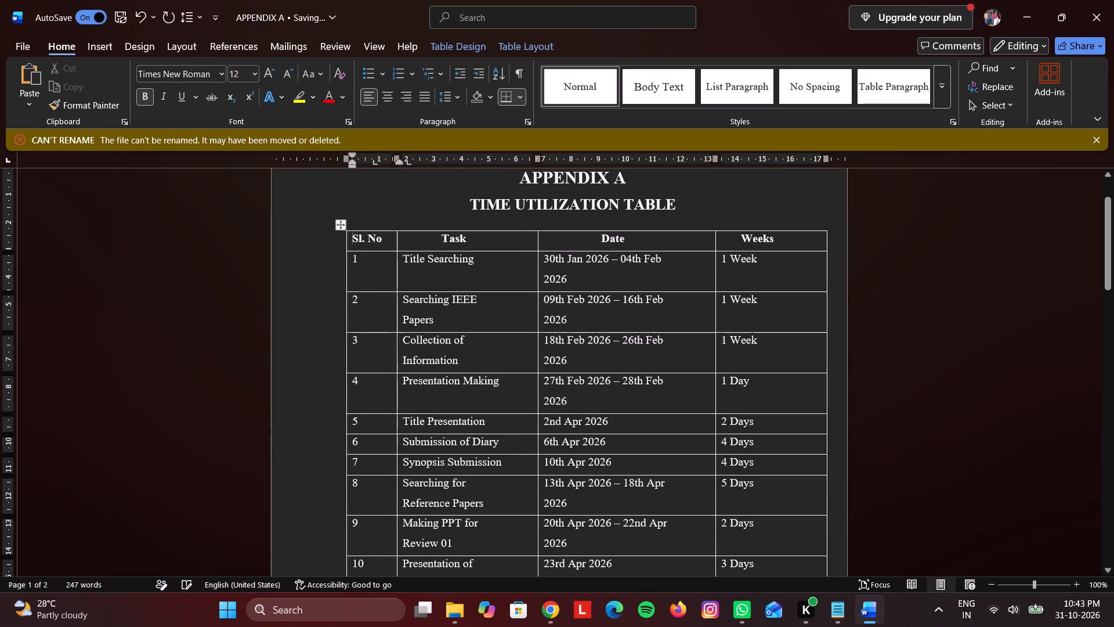
drag(714, 275, 729, 276)
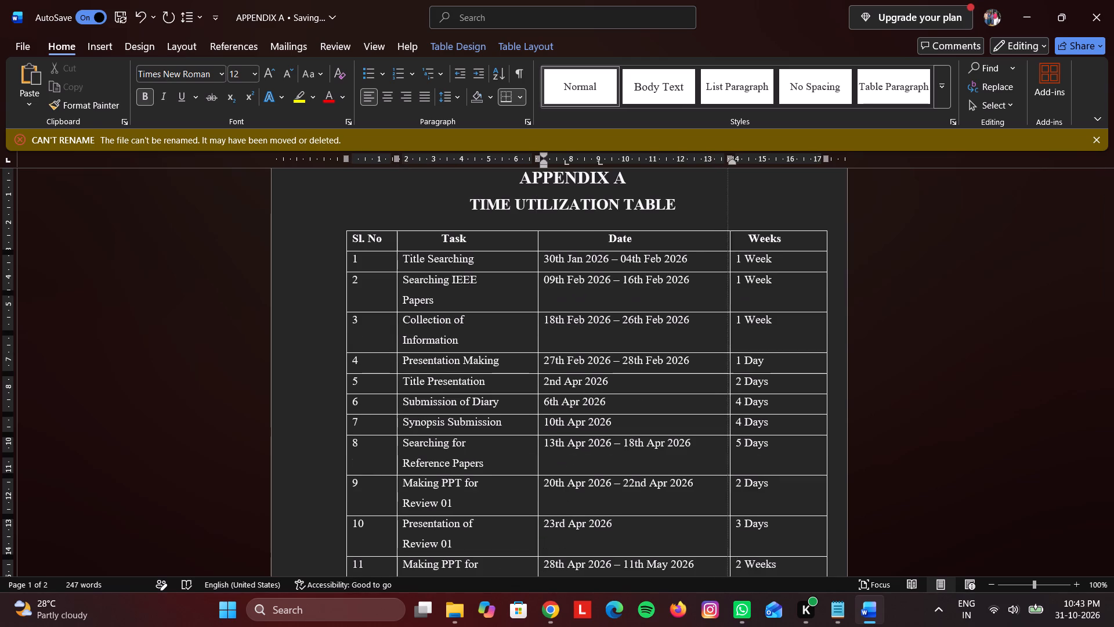
drag(729, 276, 753, 279)
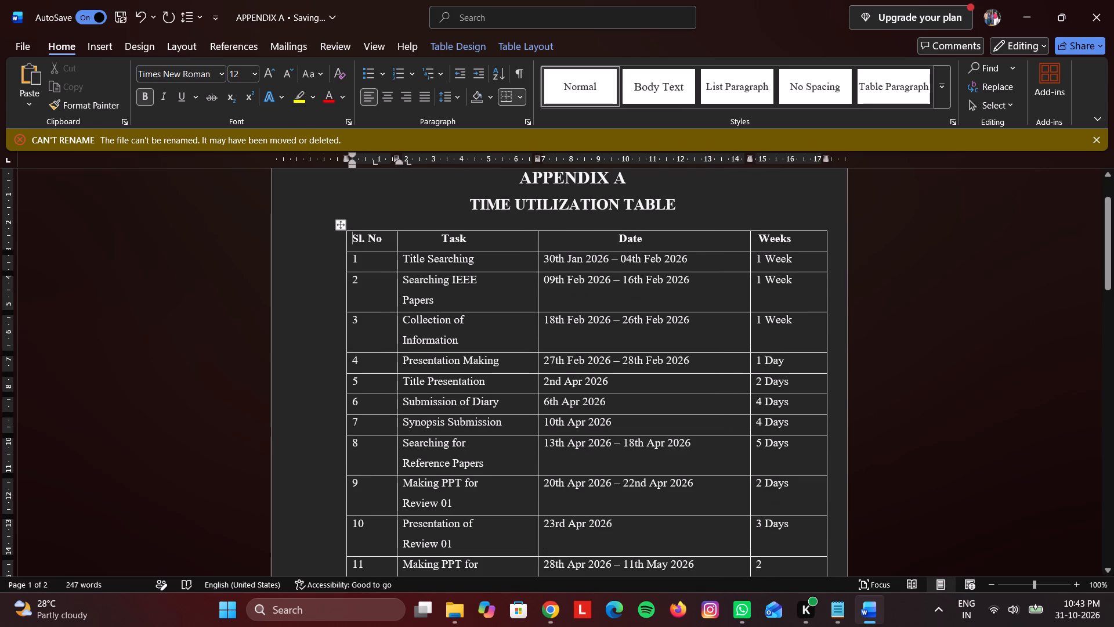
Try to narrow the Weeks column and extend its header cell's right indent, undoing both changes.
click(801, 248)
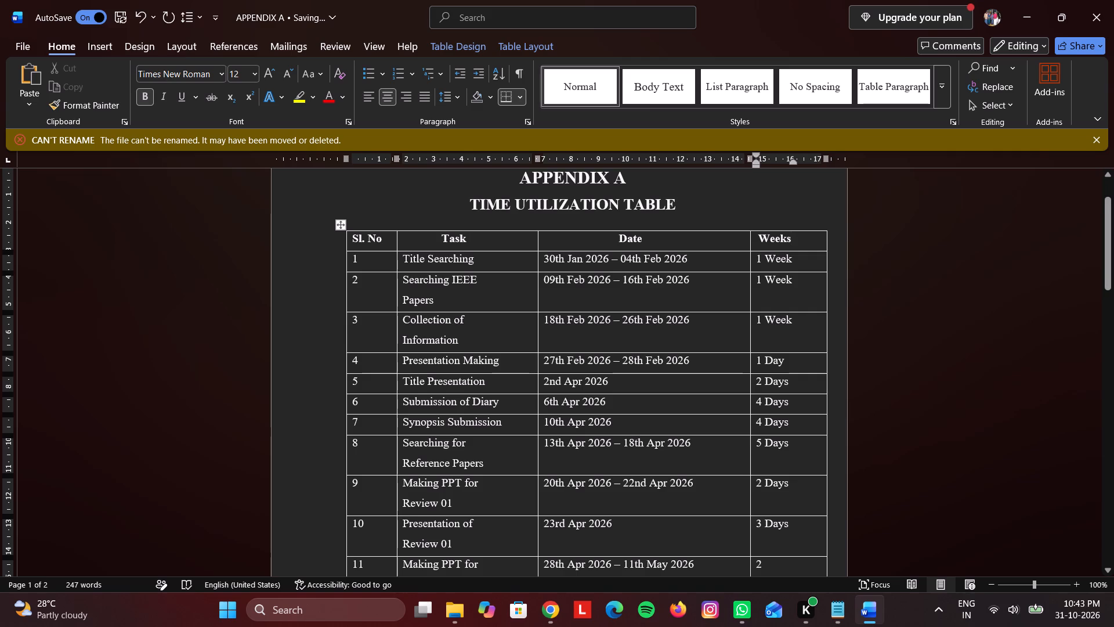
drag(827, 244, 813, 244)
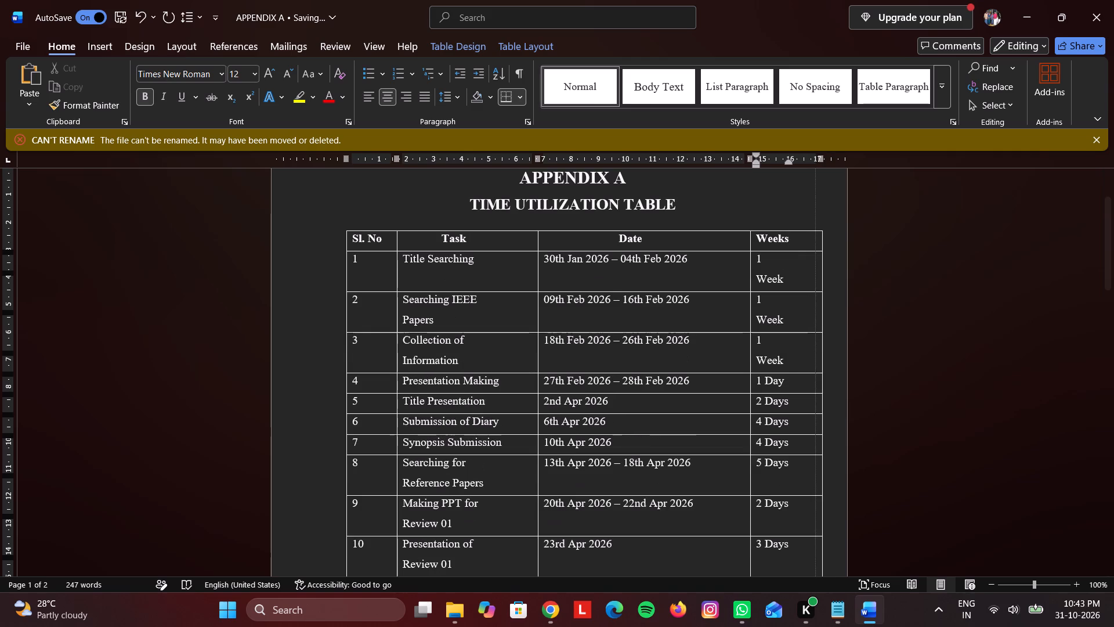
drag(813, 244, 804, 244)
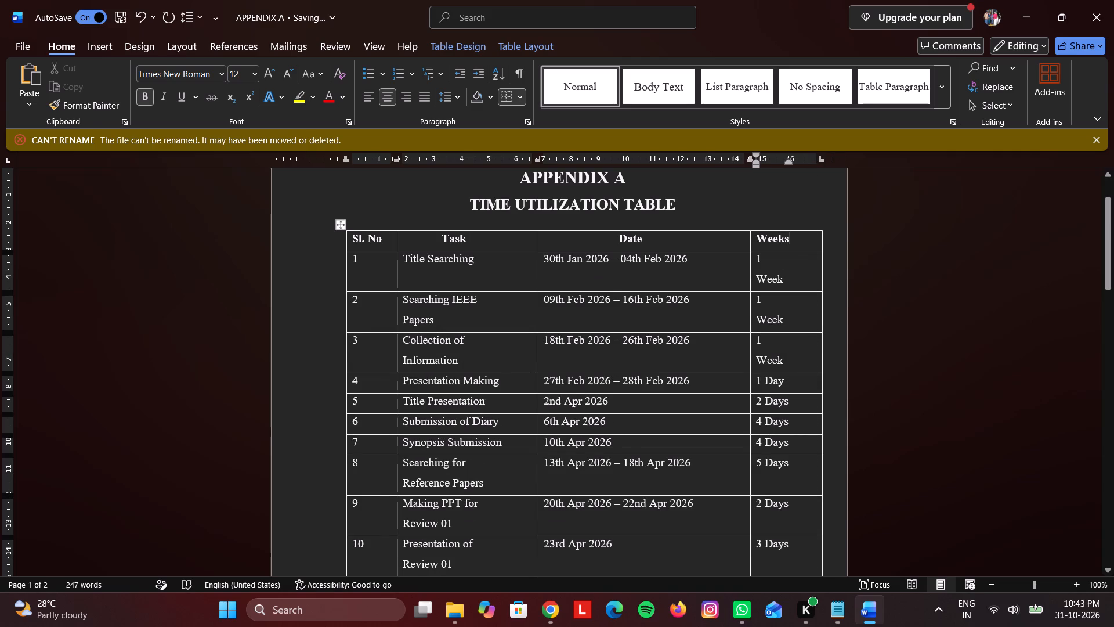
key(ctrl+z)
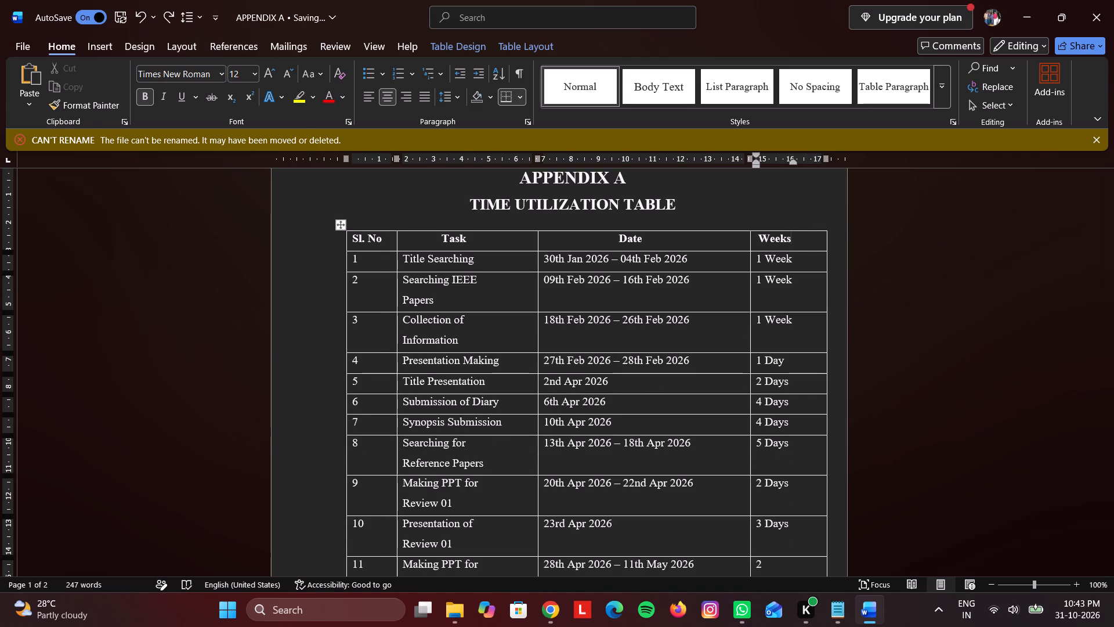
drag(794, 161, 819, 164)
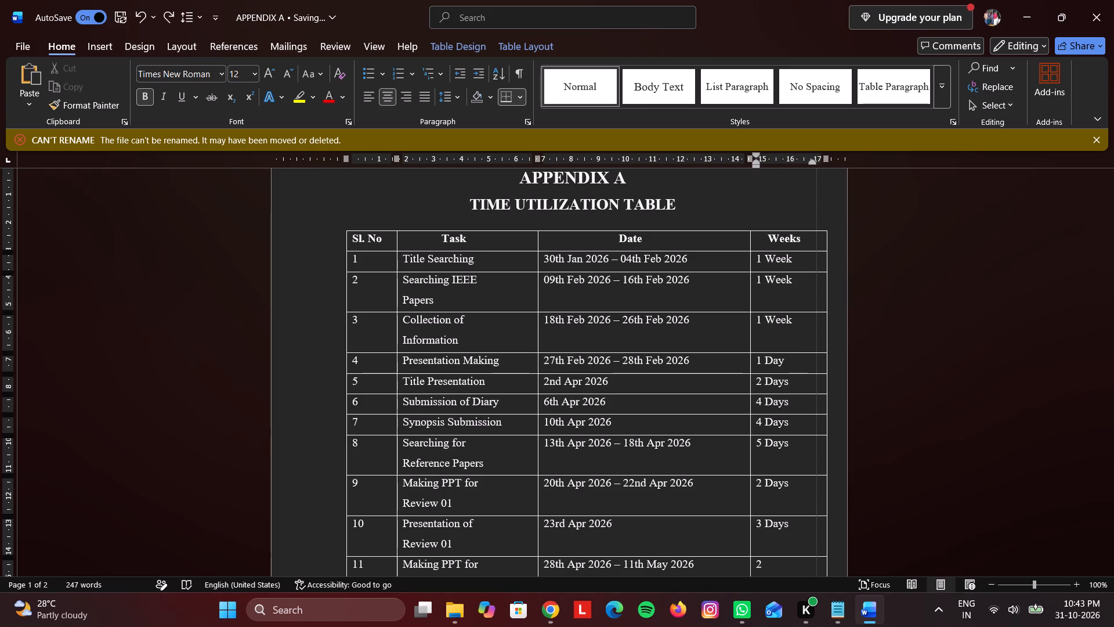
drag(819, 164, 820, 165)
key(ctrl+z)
Undo the earlier column-width and header-indent changes until the Sl. No column is back at about 2.7 cm wide.
key(ctrl+z)
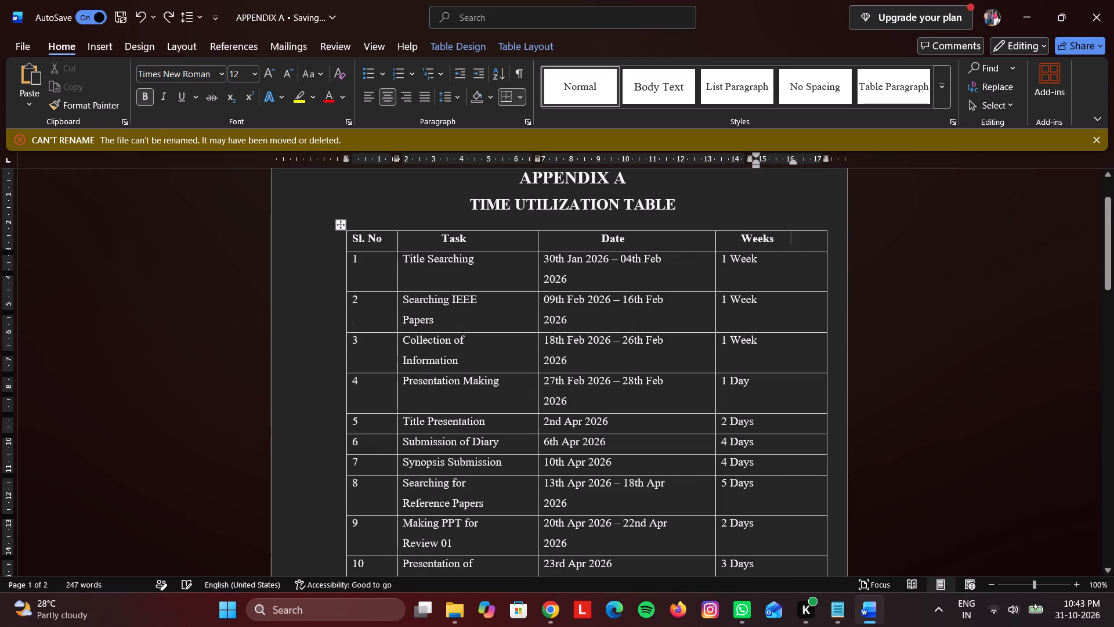
key(ctrl+z)
key(ctrl+z)
key(ctrl+z)
key(ctrl+z)
key(ctrl+z)
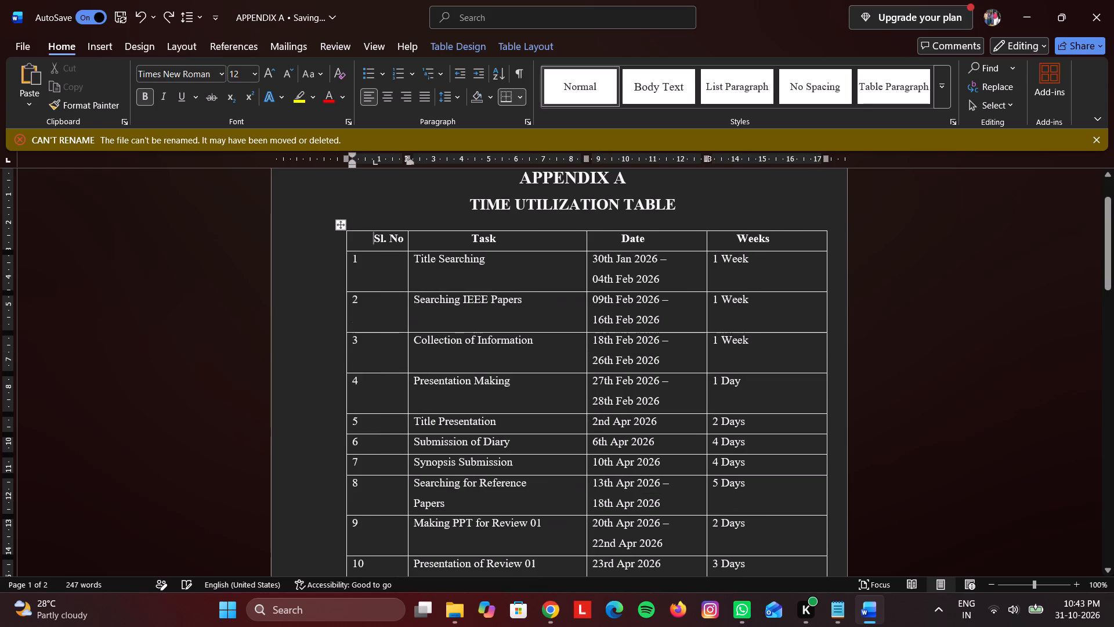
key(ctrl+z)
key(ctrl+z)
key(ctrl+z)
key(ctrl+z)
key(ctrl+z)
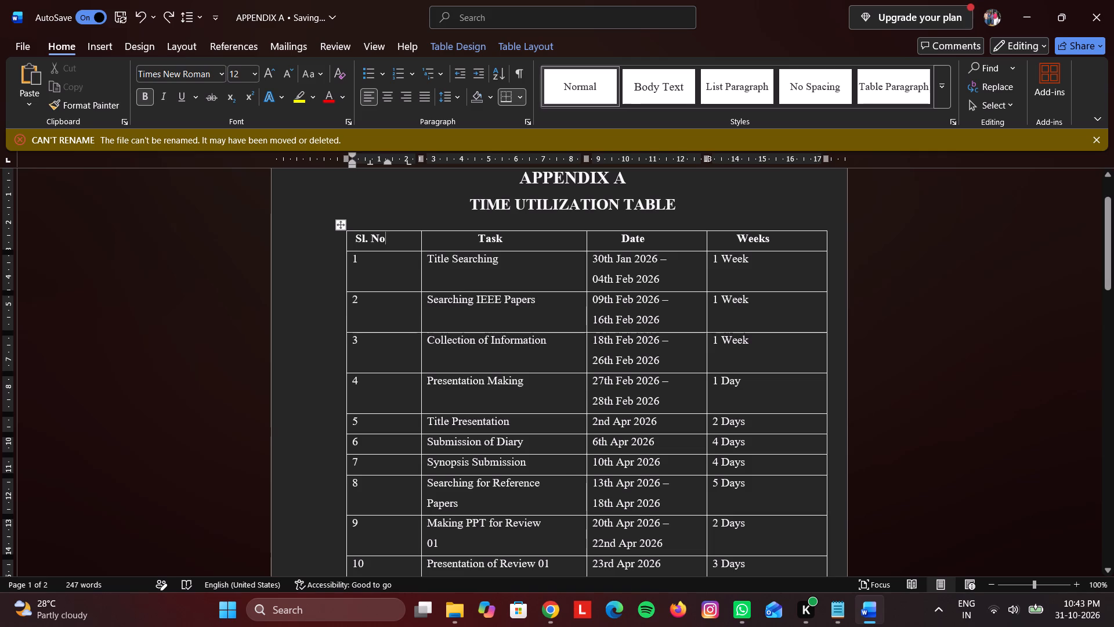
Left-align the whole time utilization table on the page.
click(340, 225)
click(368, 98)
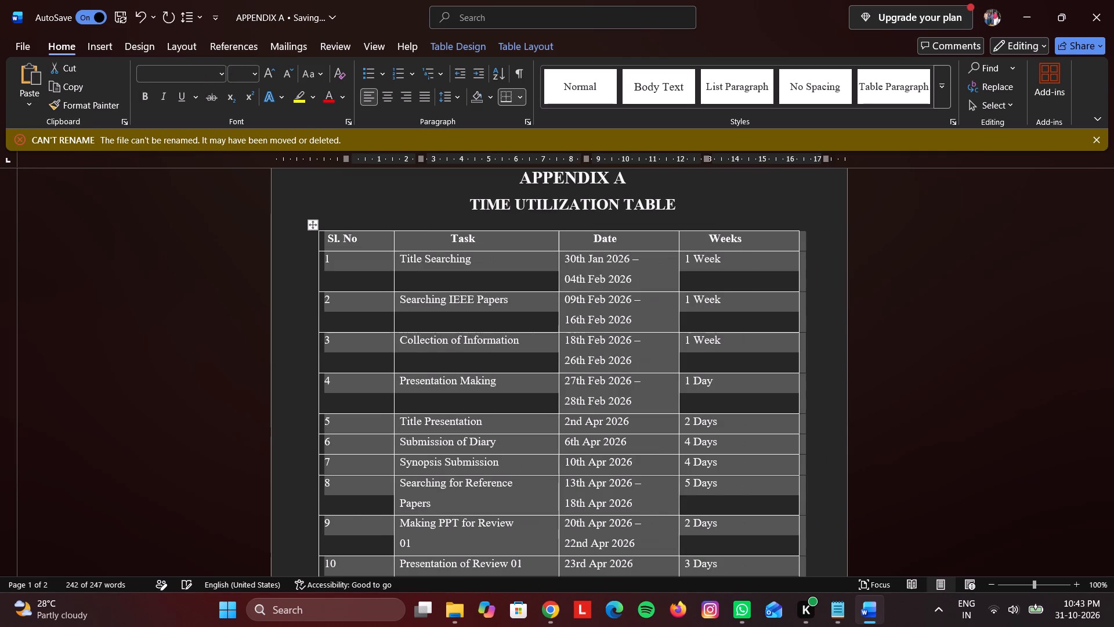
click(372, 259)
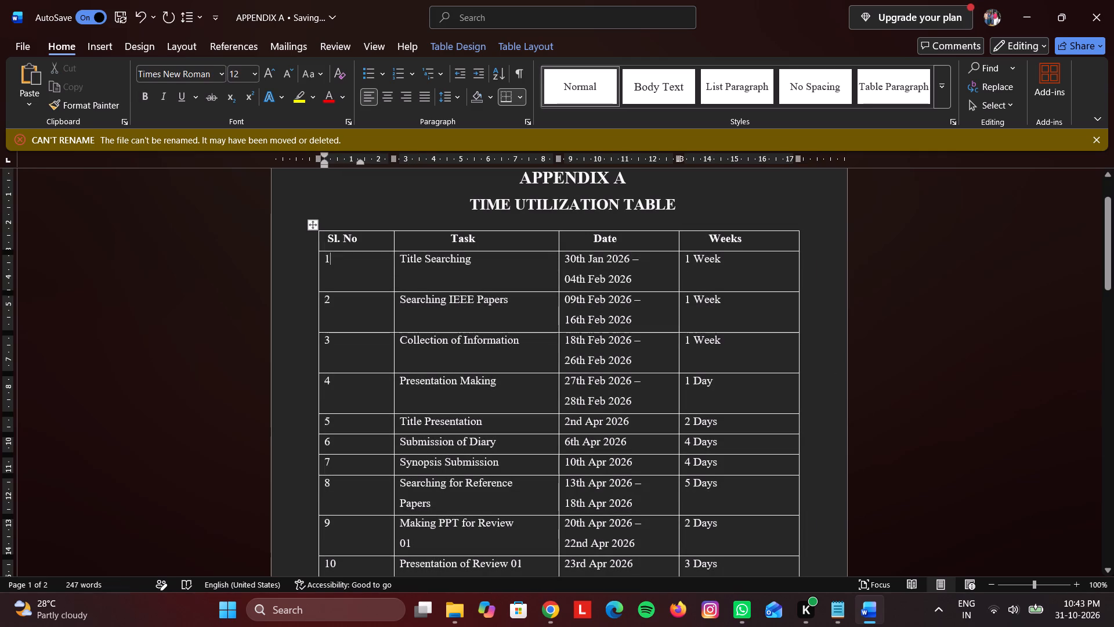
Left-align the text in all table cells, from the header row through row 20.
drag(331, 239, 672, 552)
drag(682, 560, 736, 488)
scroll(682, 560, down, 3)
scroll(527, 372, up, 5)
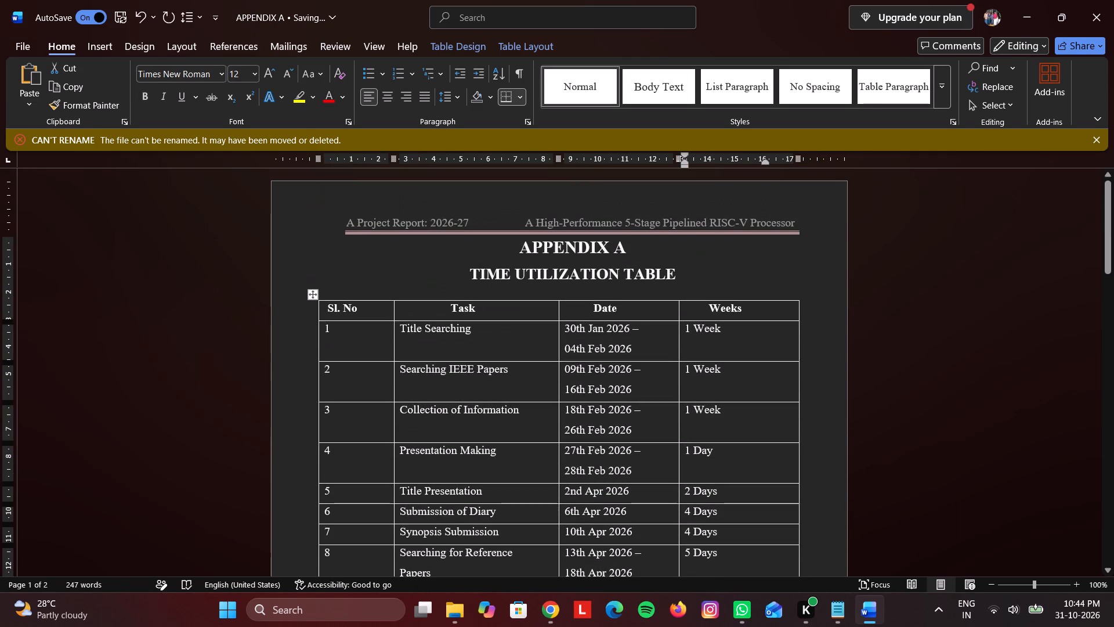
drag(329, 305, 622, 456)
scroll(562, 484, down, 5)
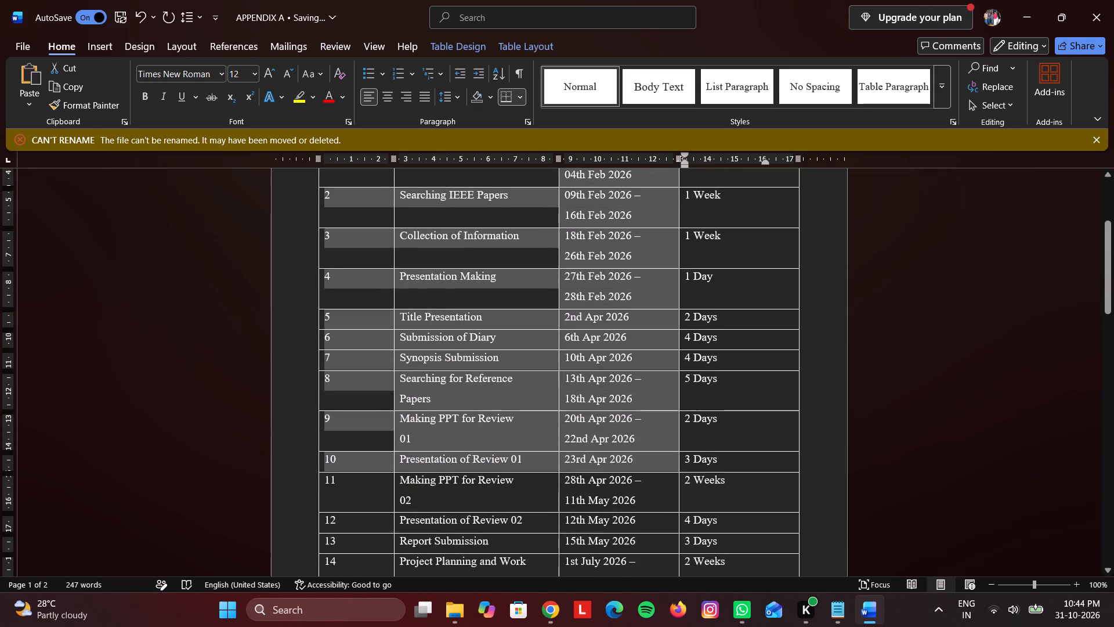
drag(622, 456, 704, 443)
scroll(626, 462, down, 4)
scroll(715, 454, down, 11)
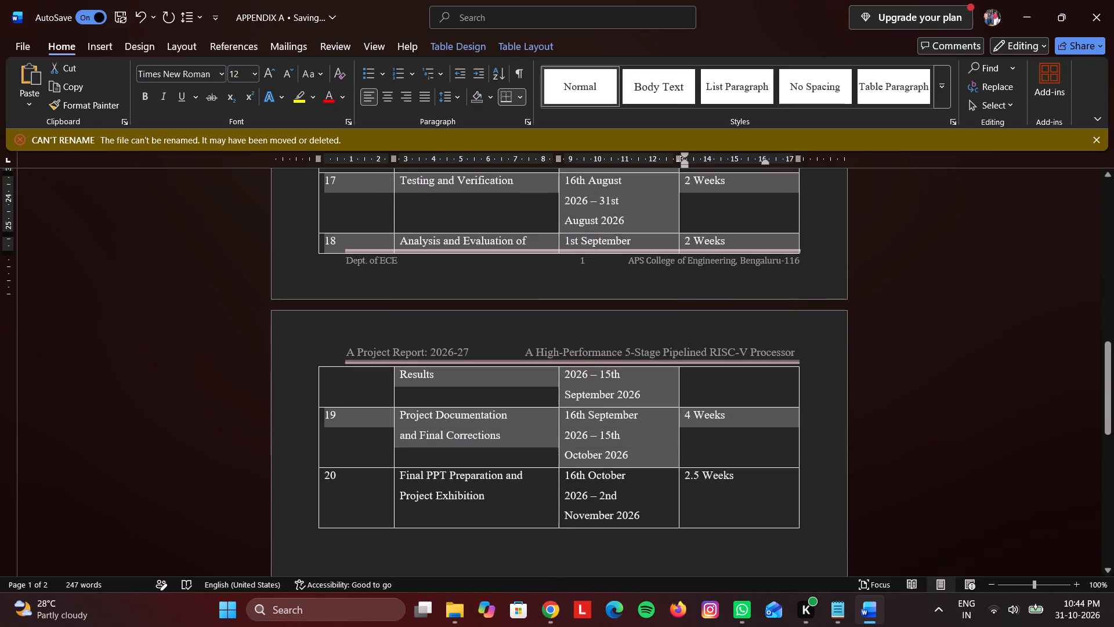
drag(704, 443, 703, 498)
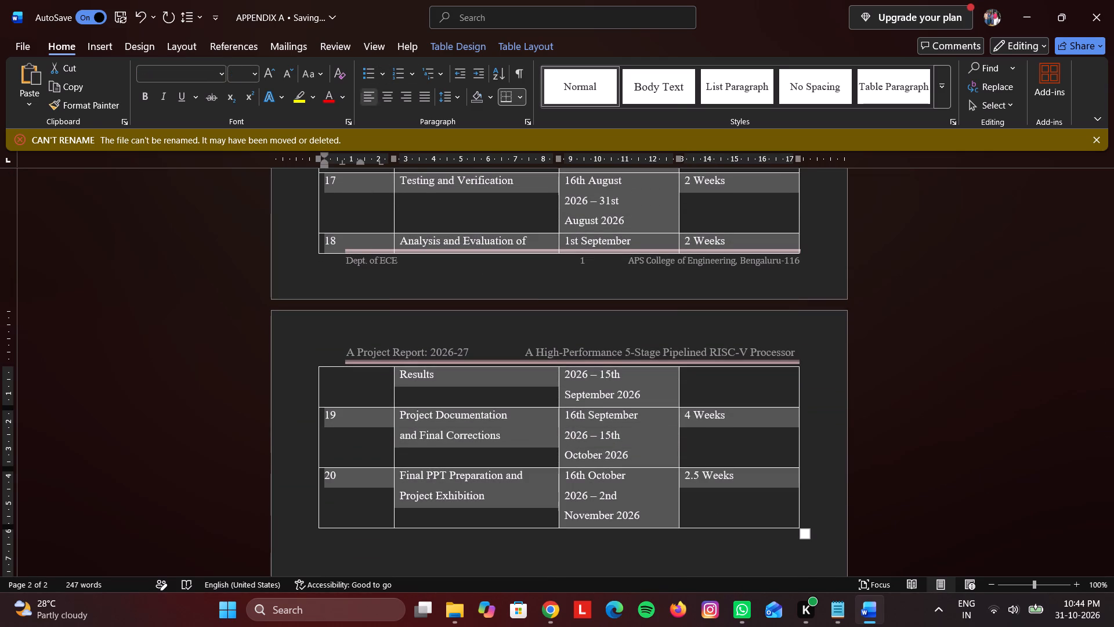
click(375, 91)
scroll(466, 242, up, 14)
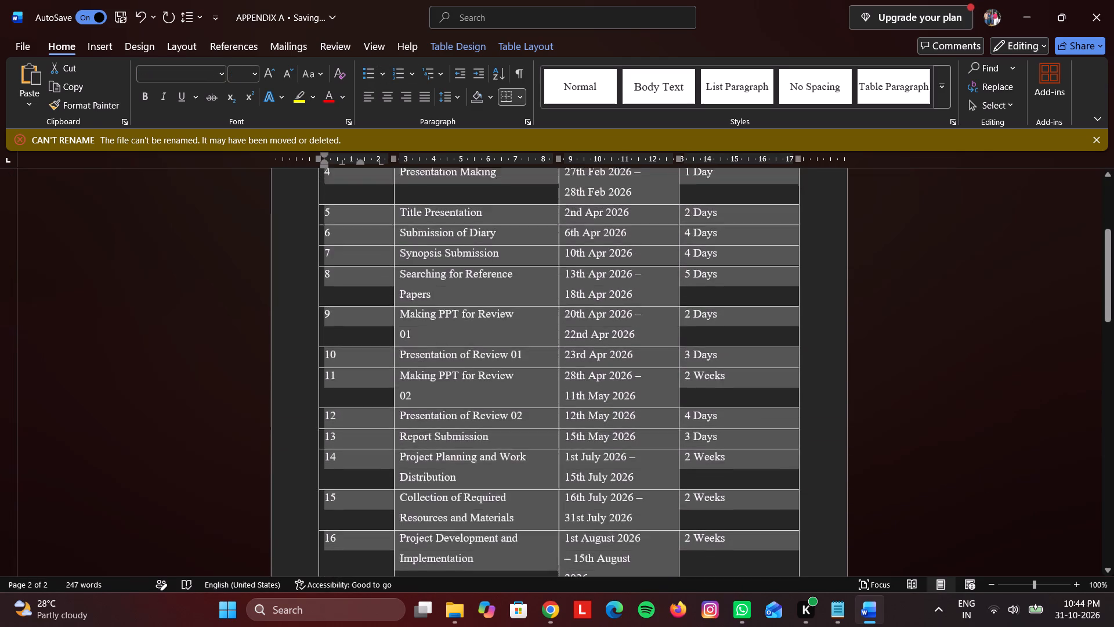
scroll(466, 243, up, 4)
click(516, 328)
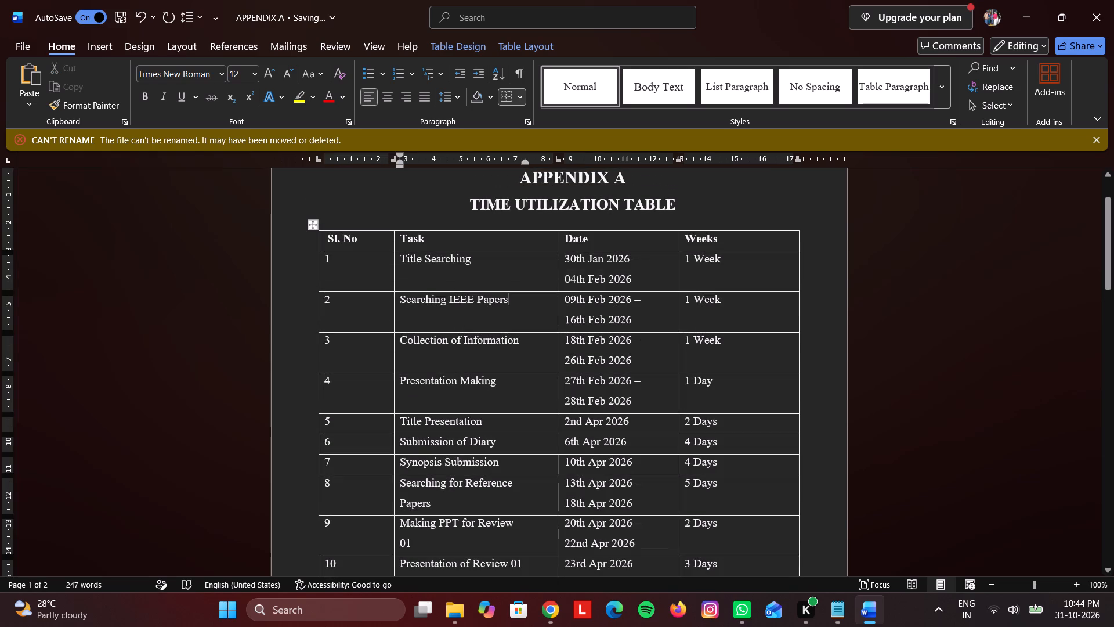
Narrow the Sl. No column to about 2 cm and the Task column to about 5 cm, widening Date to about 6.7 cm.
drag(394, 278, 364, 273)
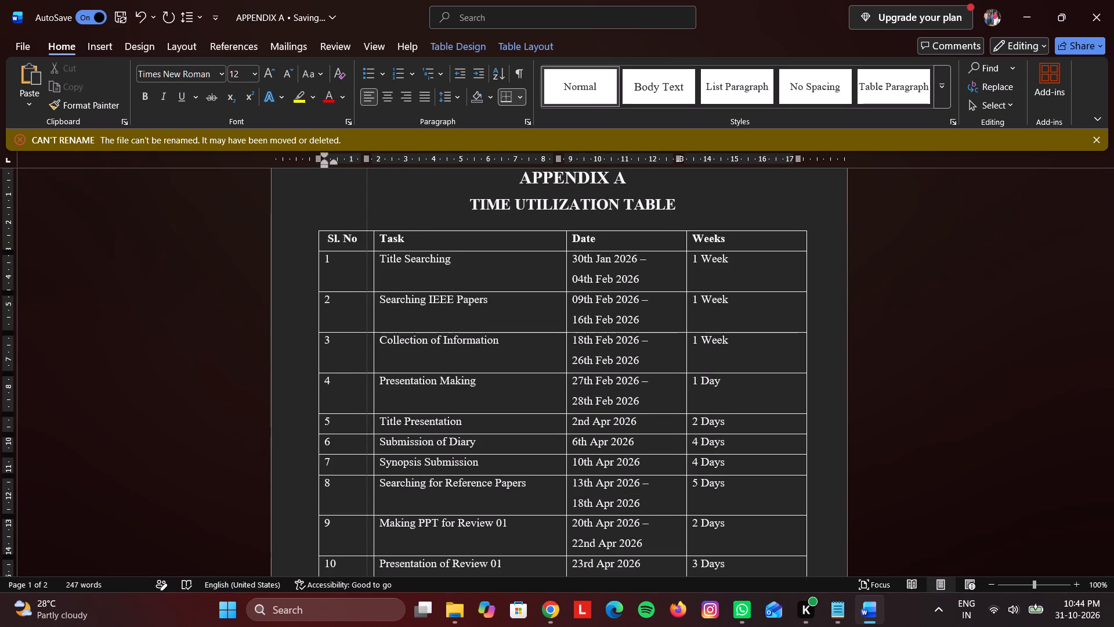
drag(364, 273, 358, 273)
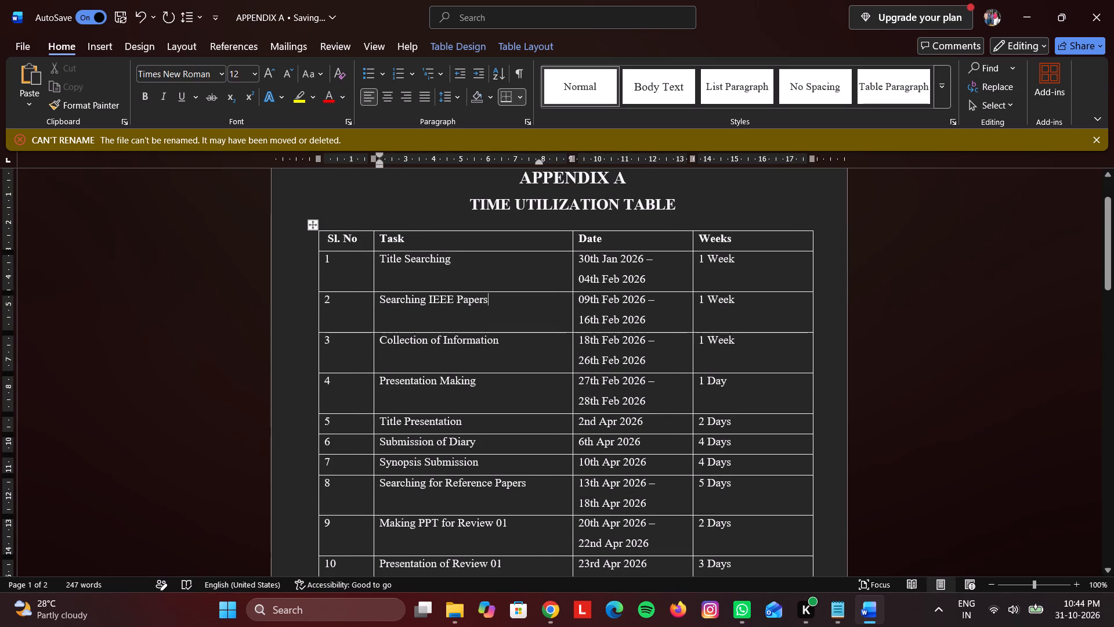
drag(573, 277, 514, 275)
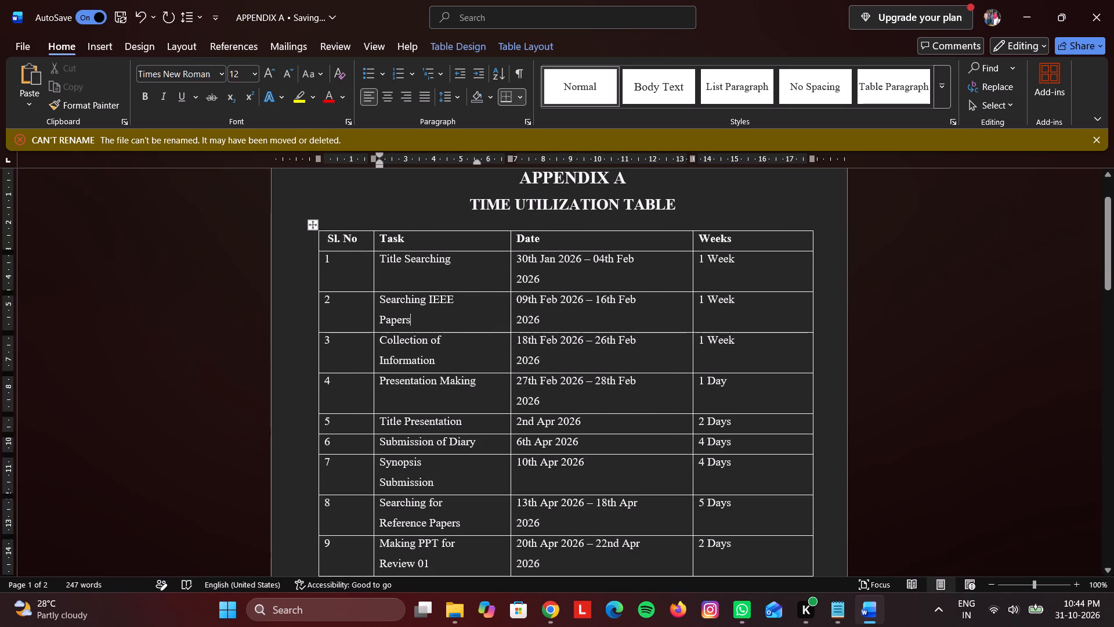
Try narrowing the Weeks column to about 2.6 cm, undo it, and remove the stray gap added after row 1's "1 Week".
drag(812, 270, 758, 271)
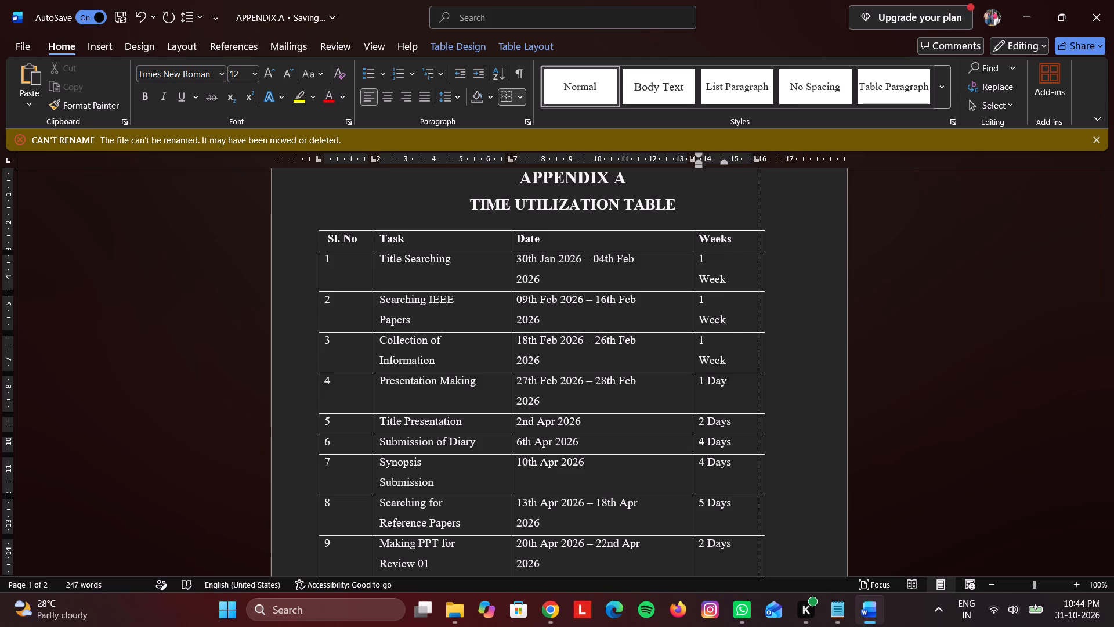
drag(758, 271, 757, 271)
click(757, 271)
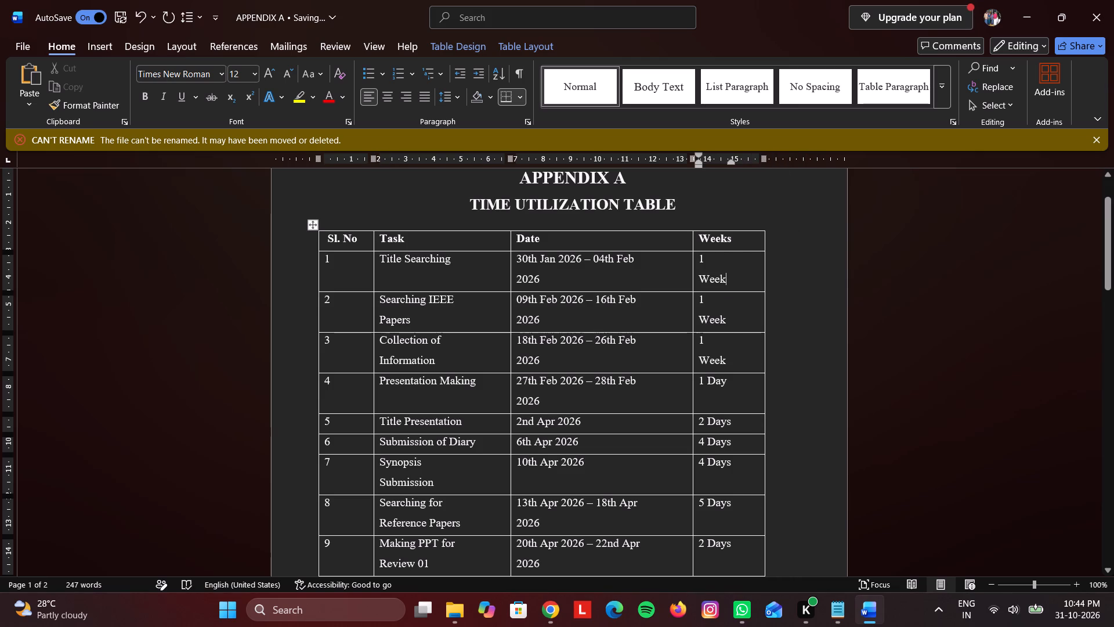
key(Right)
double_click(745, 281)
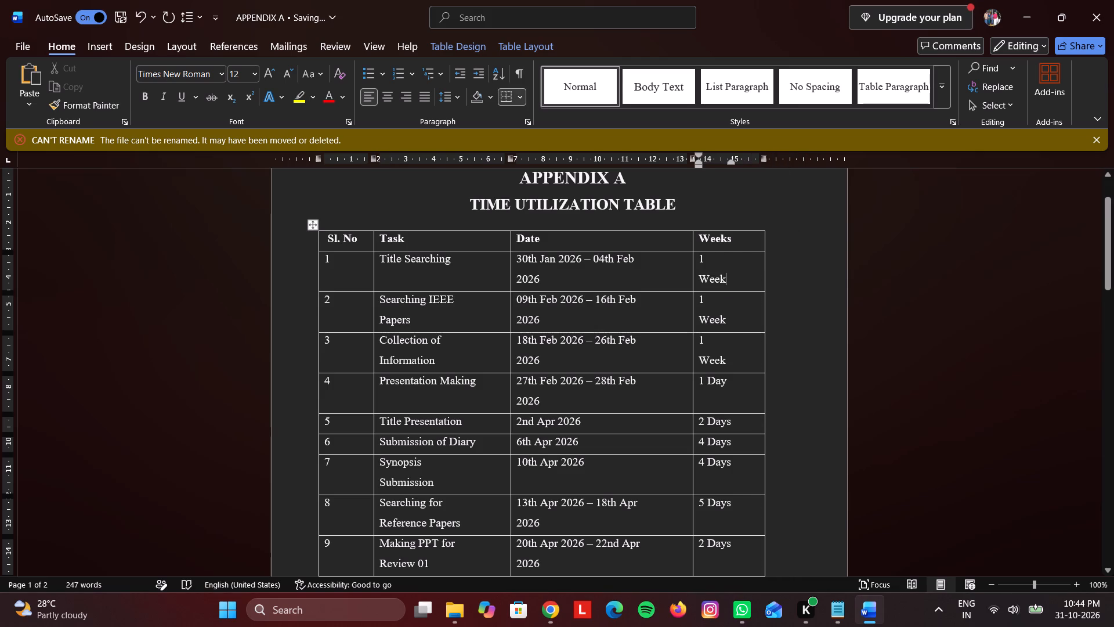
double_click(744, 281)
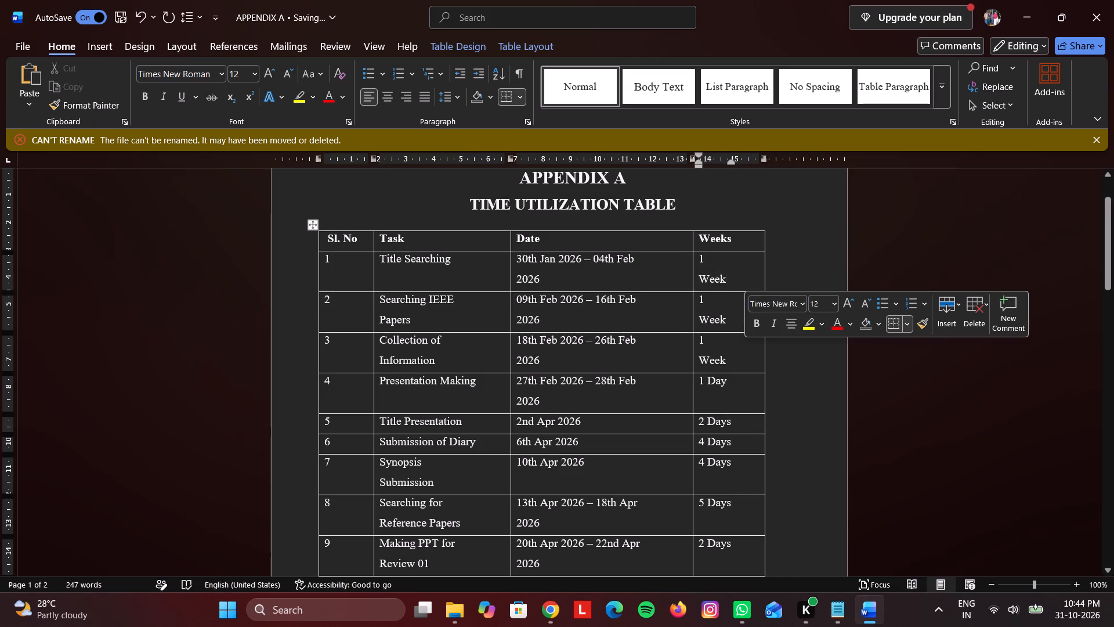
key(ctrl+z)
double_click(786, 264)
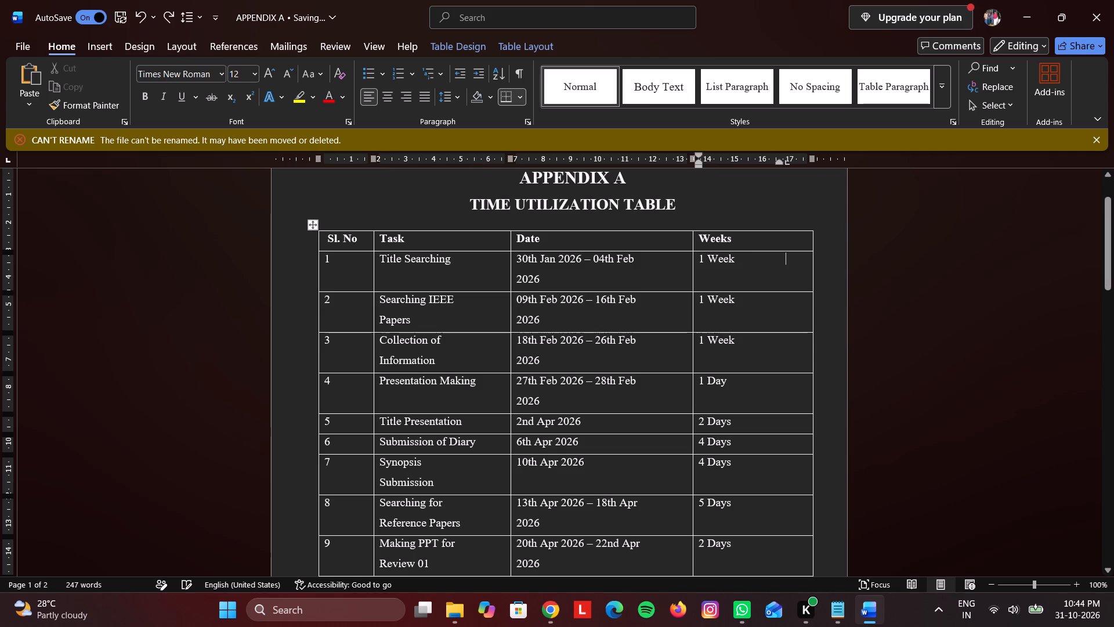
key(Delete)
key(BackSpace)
Narrow the Weeks column to about 2.6 cm and extend the right indent of row 1's Weeks cell to the column edge.
drag(812, 265, 777, 275)
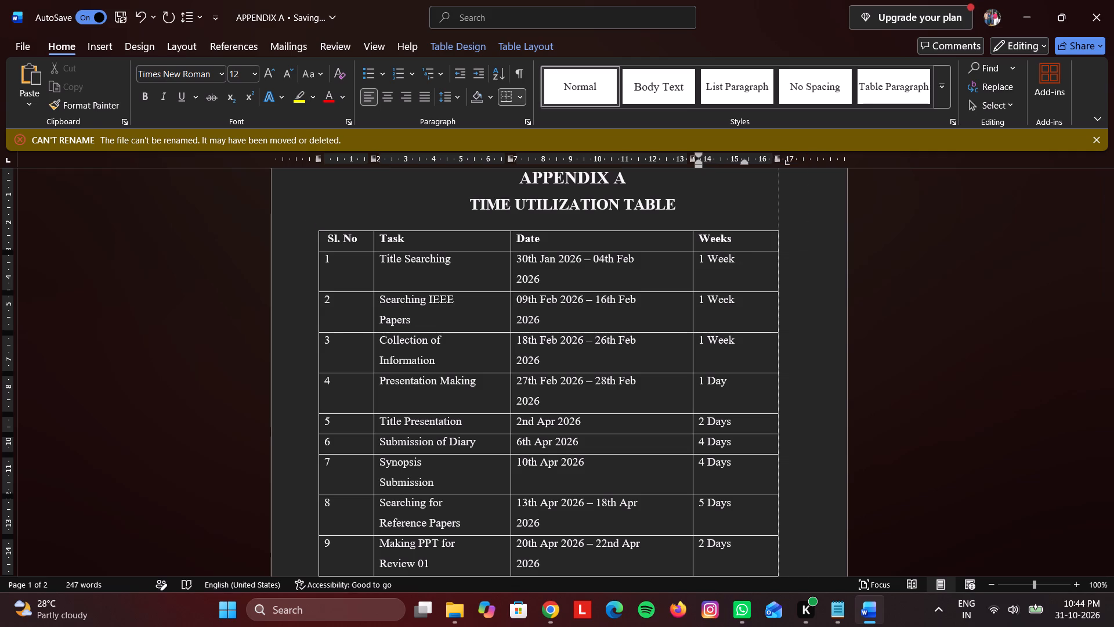
drag(777, 275, 765, 273)
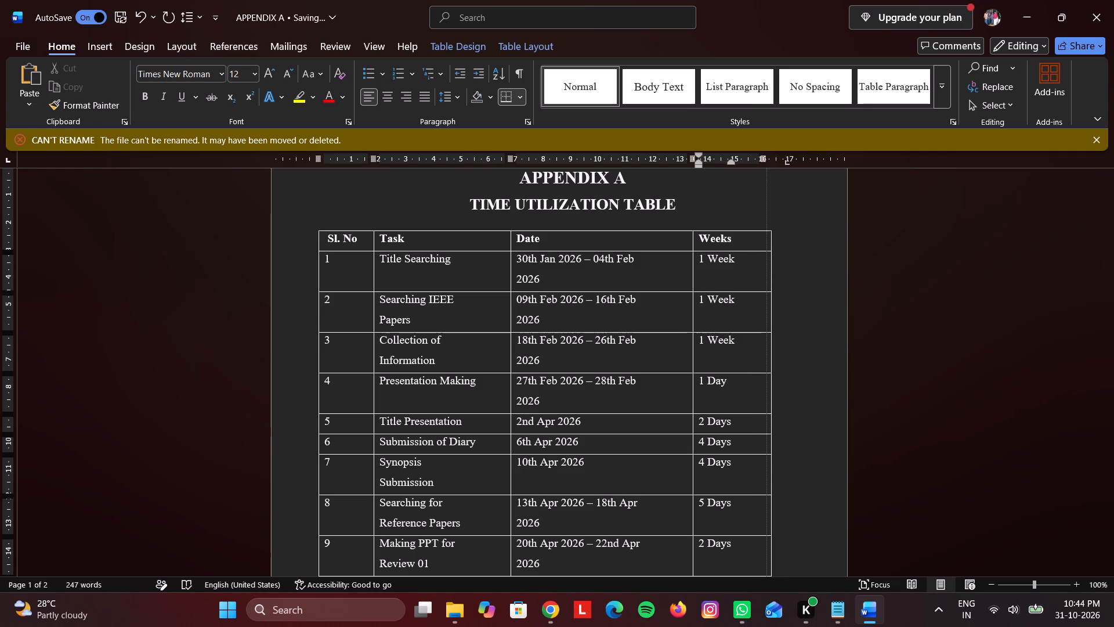
drag(765, 273, 775, 272)
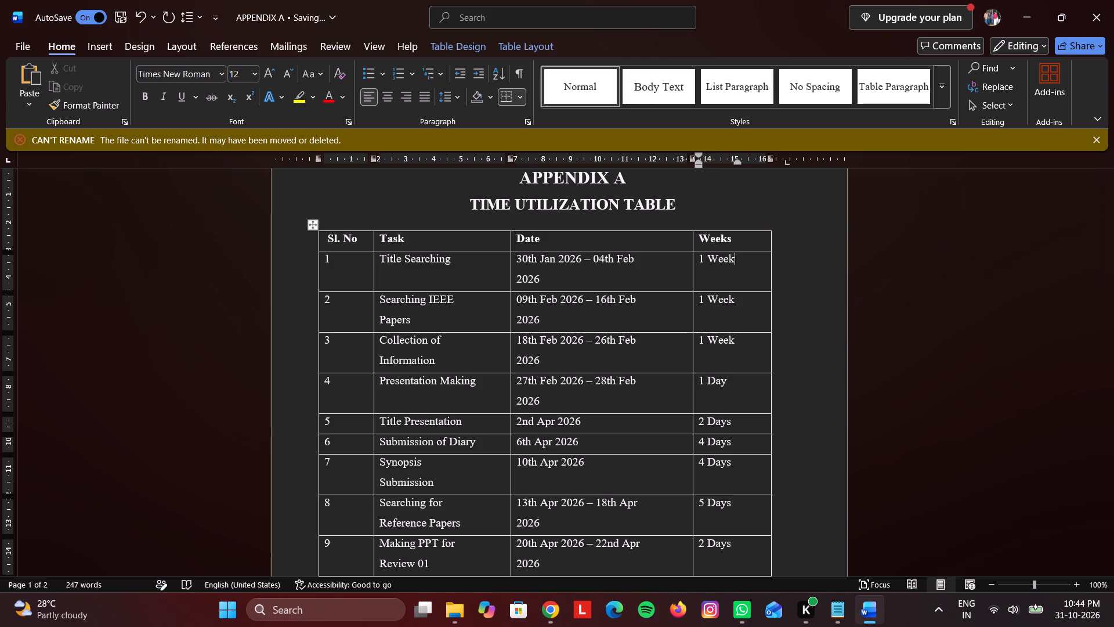
click(765, 156)
drag(740, 162, 743, 163)
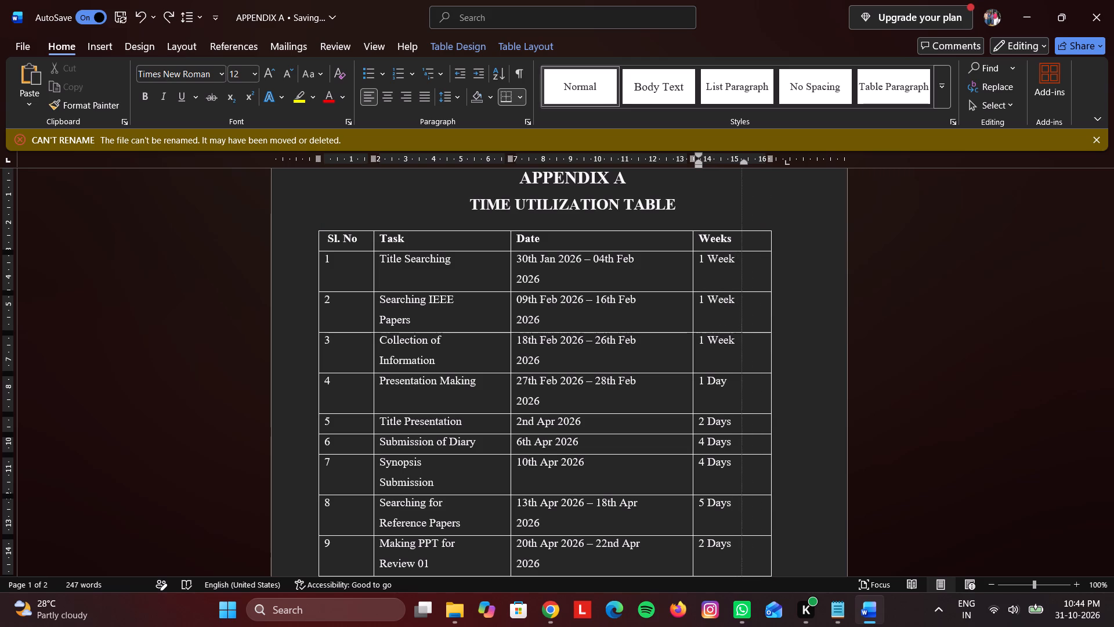
drag(743, 163, 771, 164)
drag(769, 157, 742, 164)
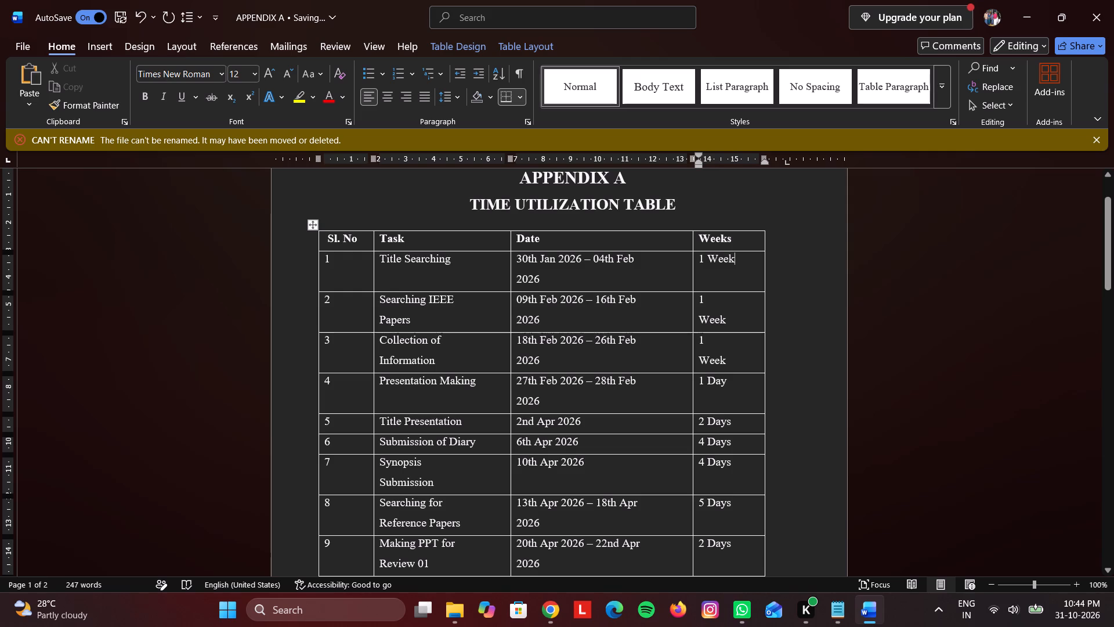
Extend the right indent of all Weeks column cells, header through row 20, nearly to the column edge so each duration fits on one line.
drag(700, 239, 723, 477)
scroll(721, 480, down, 9)
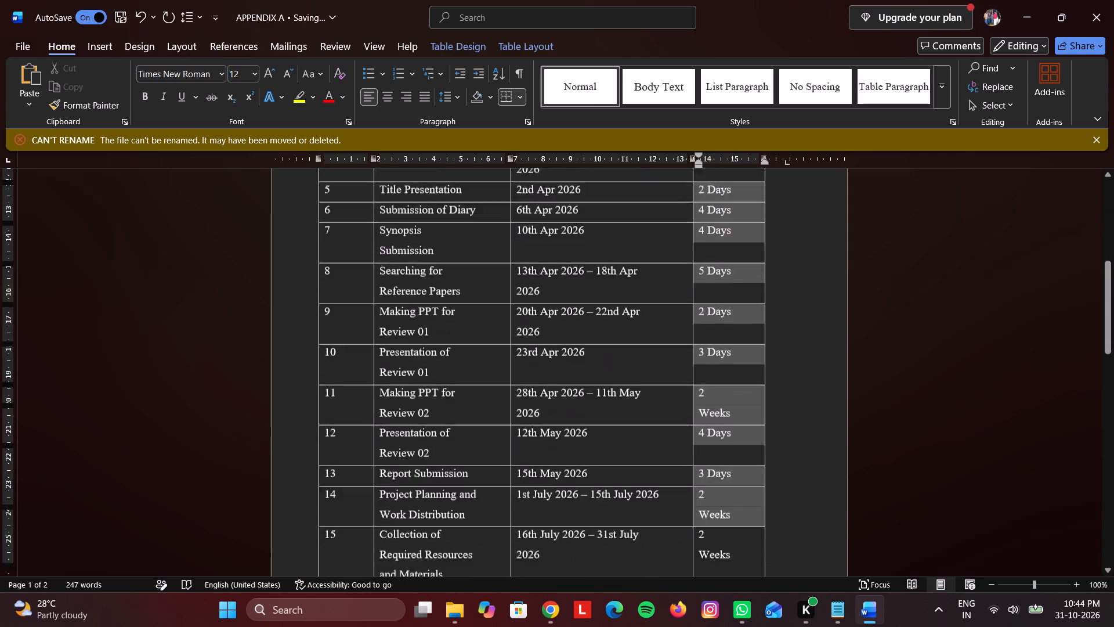
scroll(723, 477, down, 1)
drag(723, 477, 719, 546)
scroll(723, 475, down, 9)
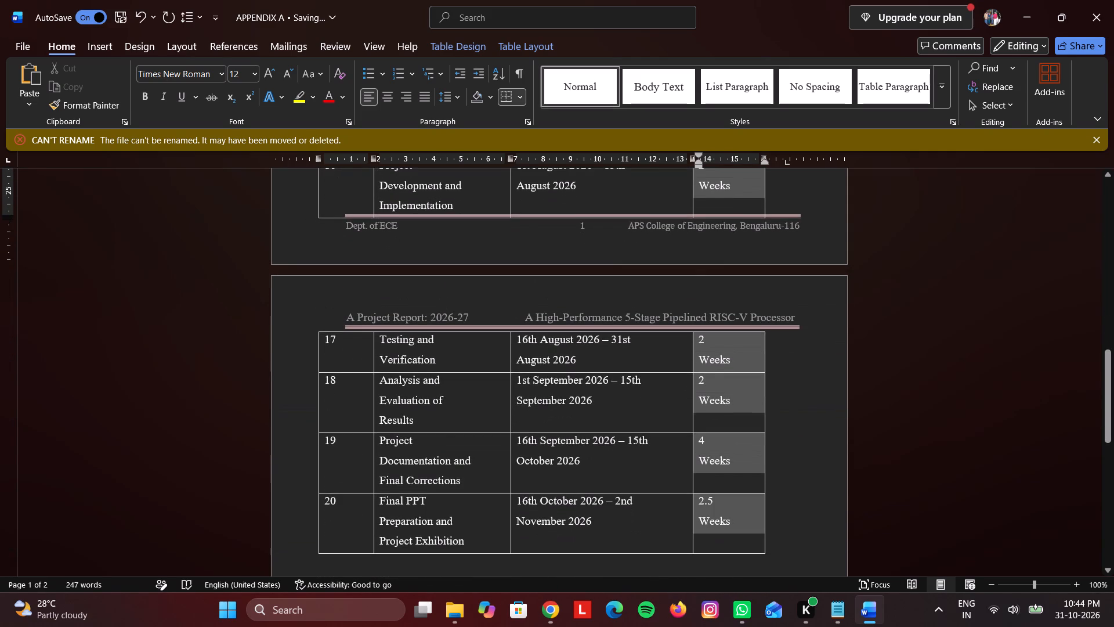
drag(719, 546, 719, 547)
scroll(784, 196, up, 11)
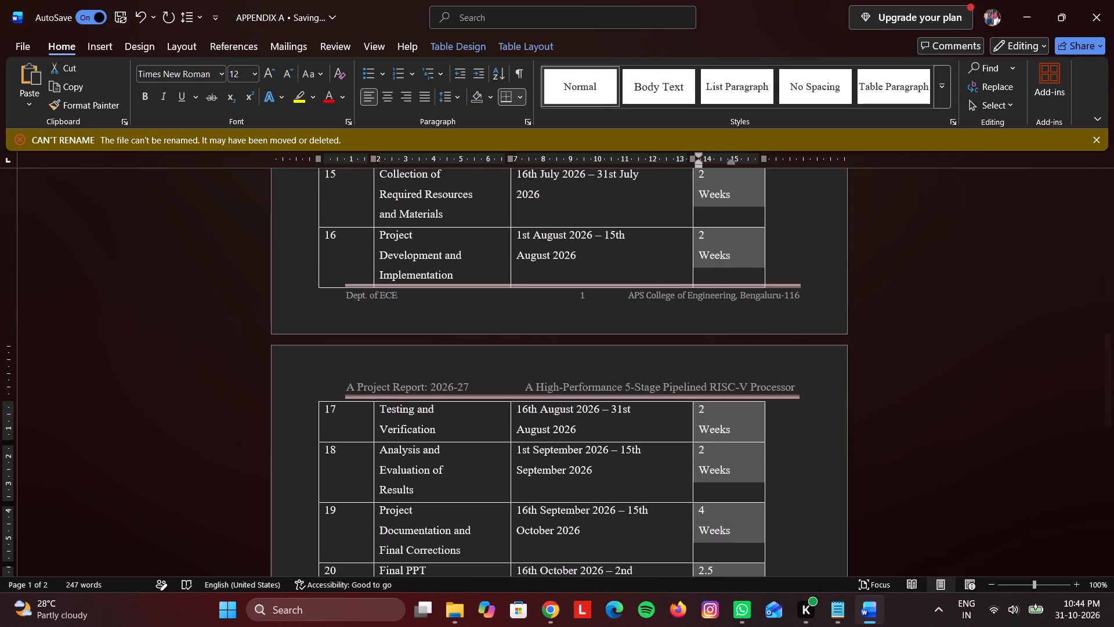
drag(732, 163, 759, 163)
scroll(777, 210, up, 2)
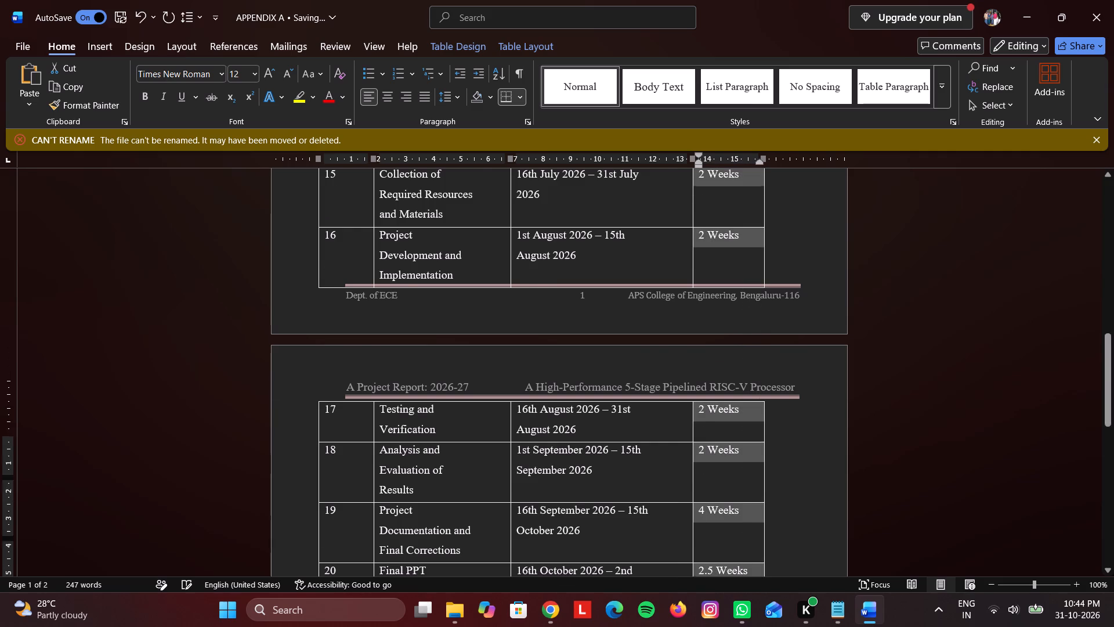
Narrow the Weeks column of the time utilization table to about 2.1 cm.
scroll(777, 210, up, 12)
scroll(762, 157, up, 5)
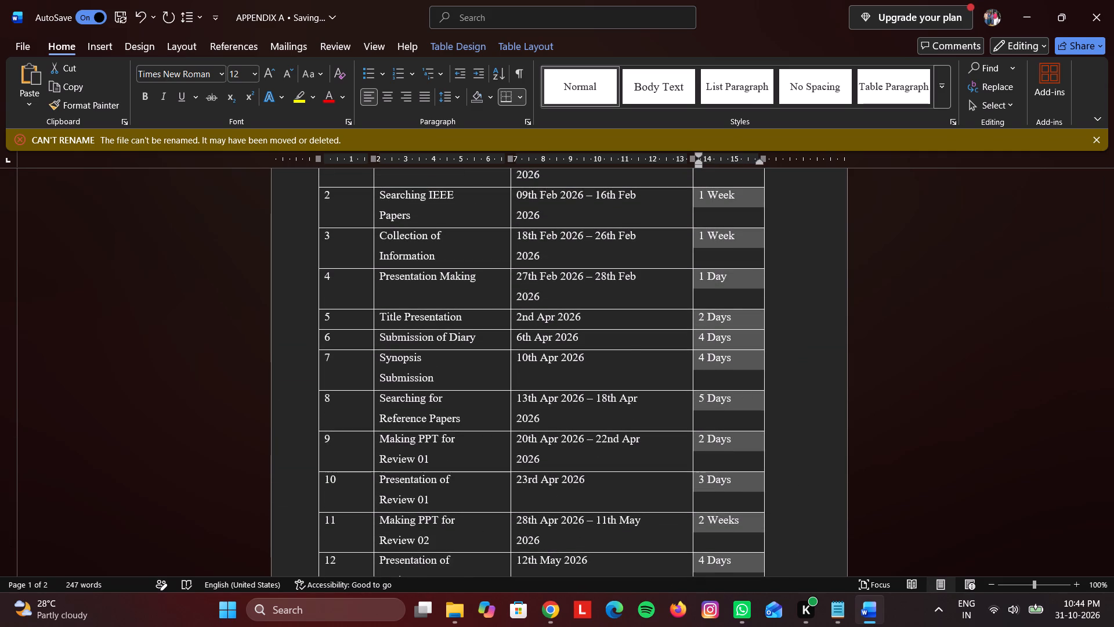
scroll(767, 255, up, 5)
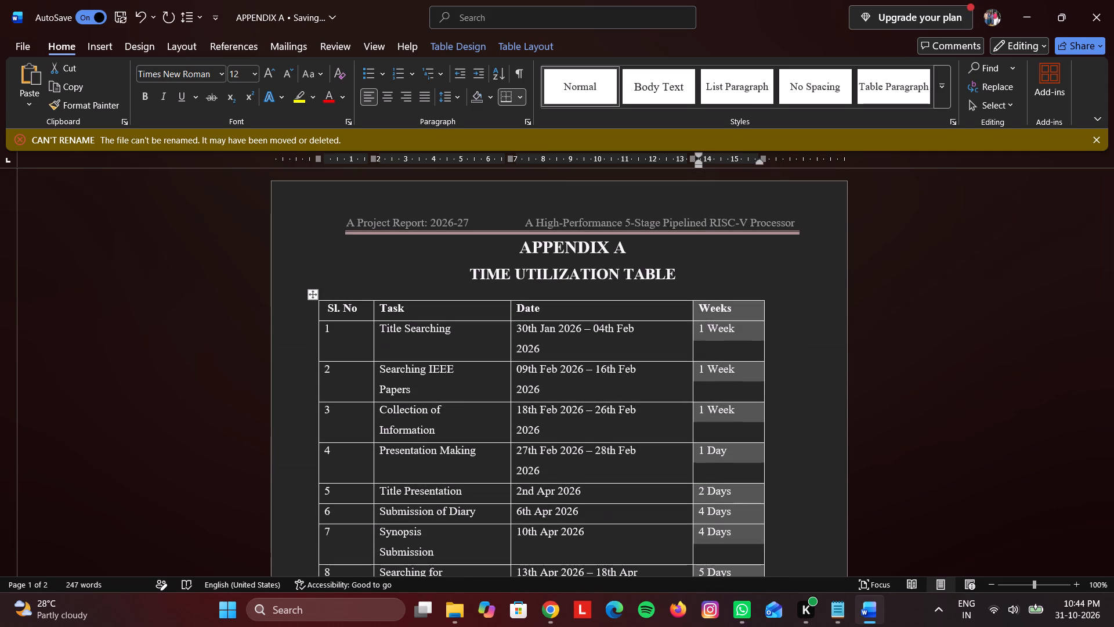
drag(764, 156, 748, 160)
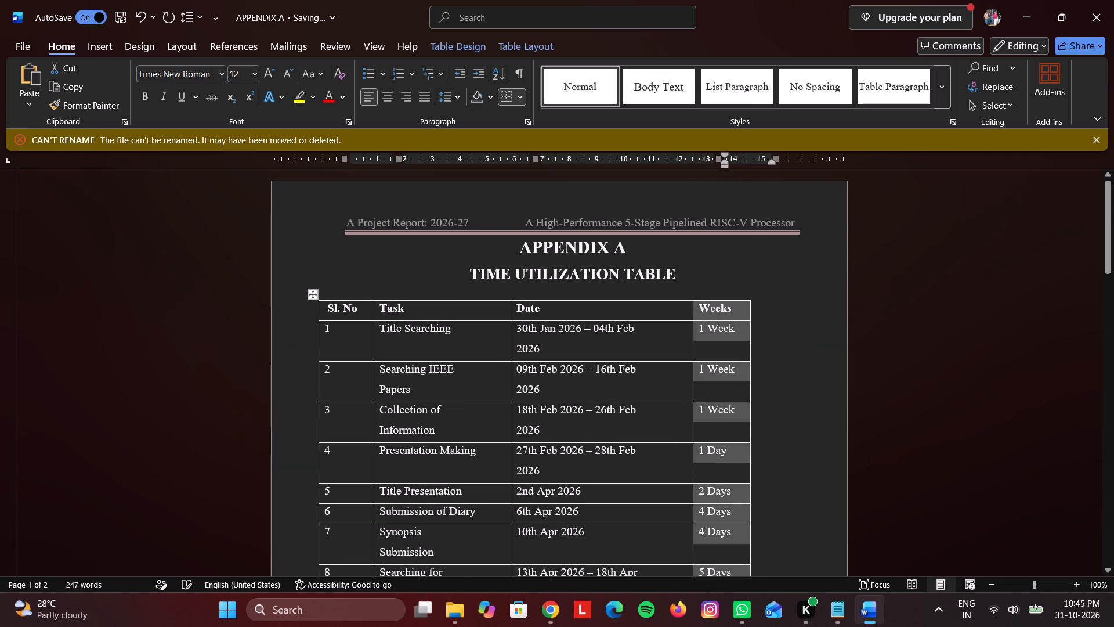
Center the text of the whole Weeks column, from the header through row 20.
click(709, 316)
click(703, 309)
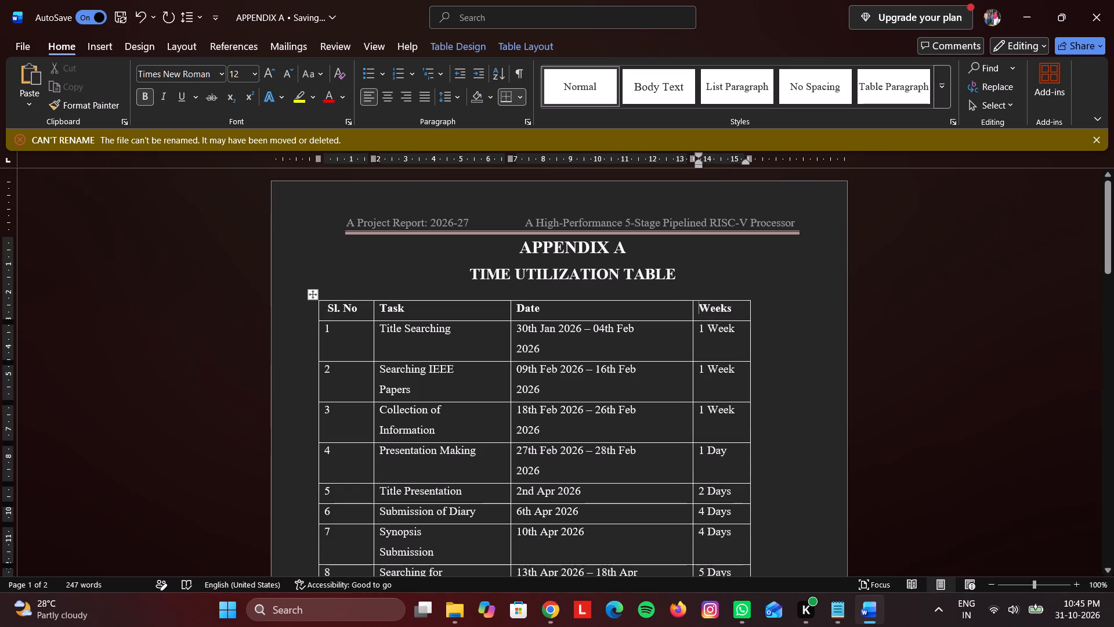
drag(700, 307, 732, 305)
click(386, 91)
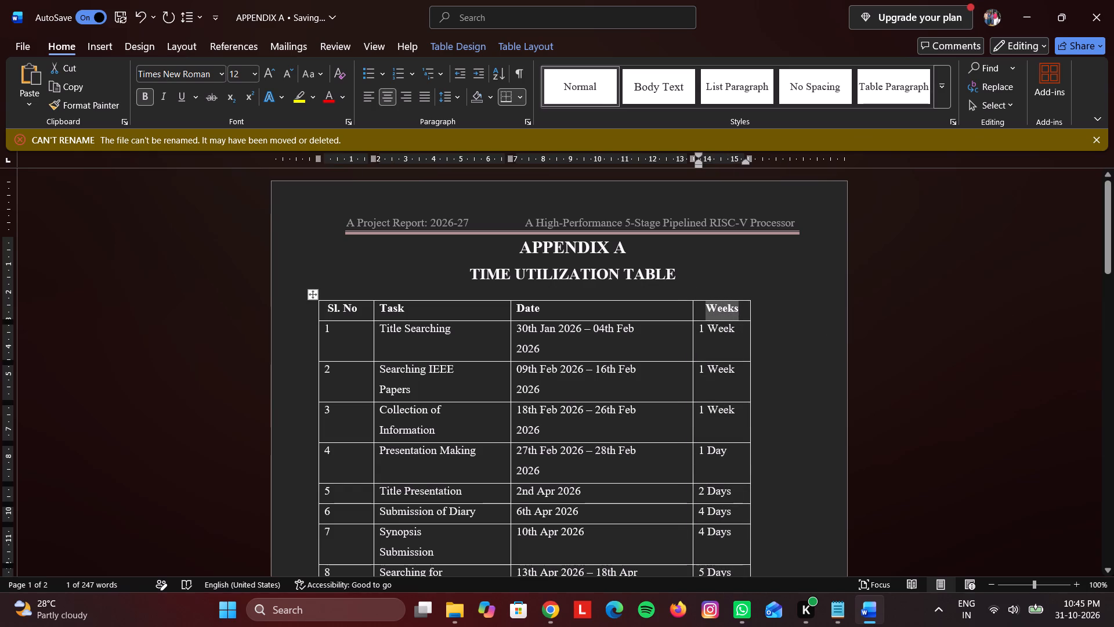
click(686, 337)
drag(706, 309, 717, 357)
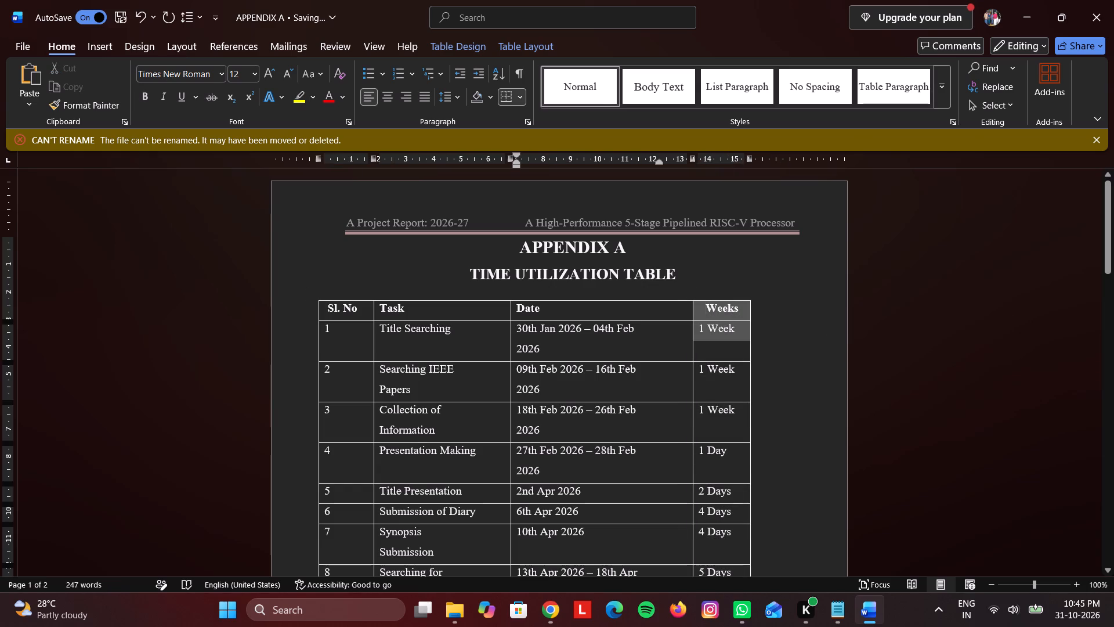
drag(717, 357, 716, 499)
scroll(715, 499, down, 12)
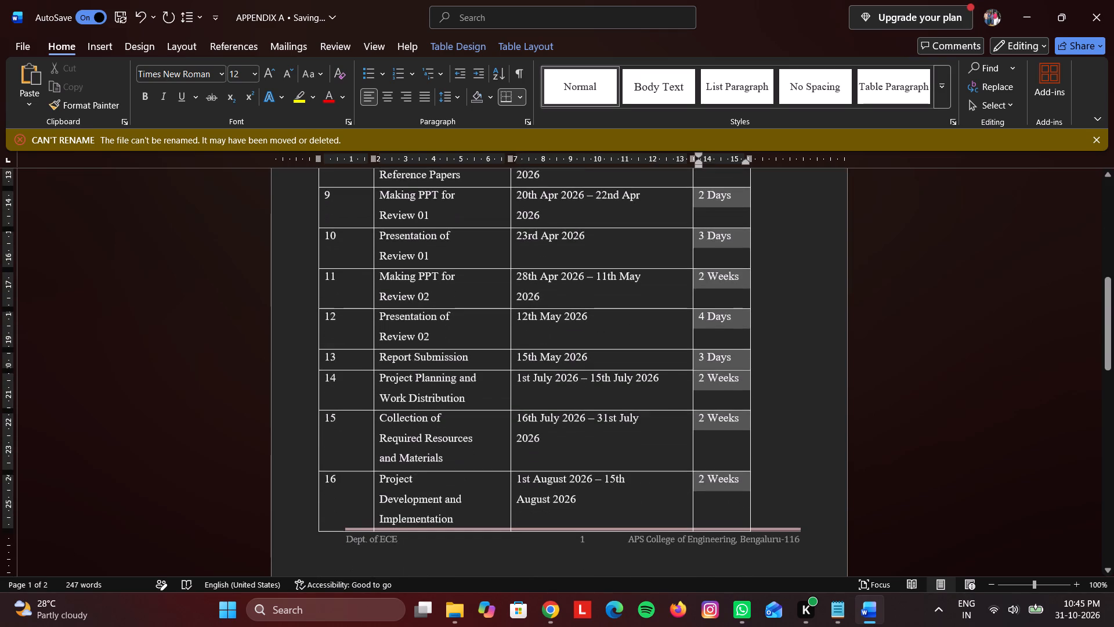
drag(716, 499, 723, 517)
scroll(716, 499, down, 5)
scroll(719, 549, down, 5)
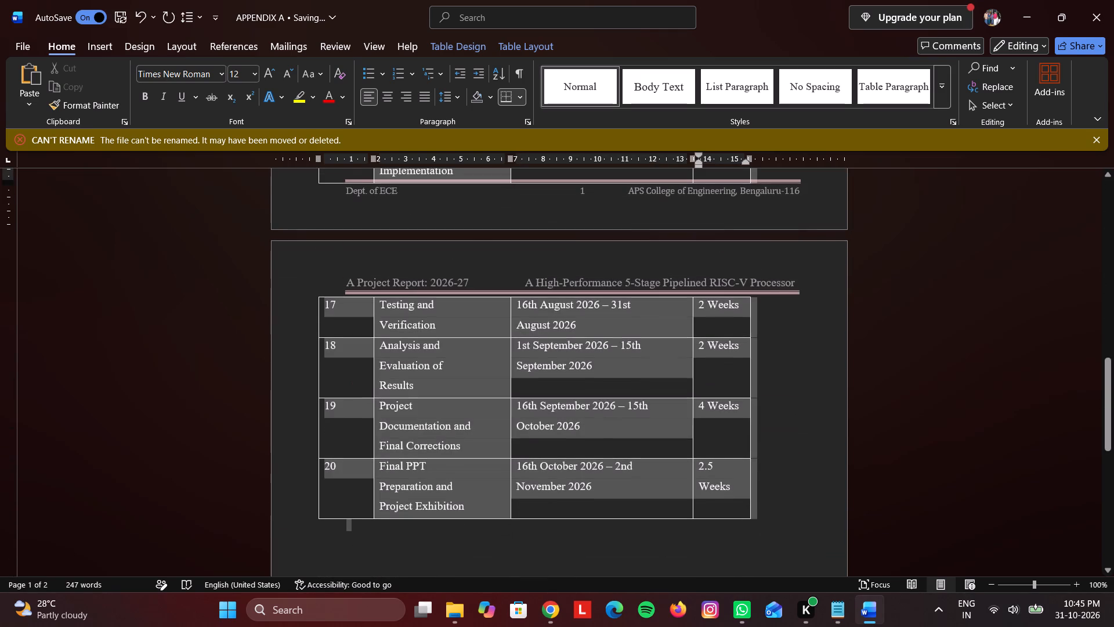
drag(723, 517, 722, 502)
click(388, 91)
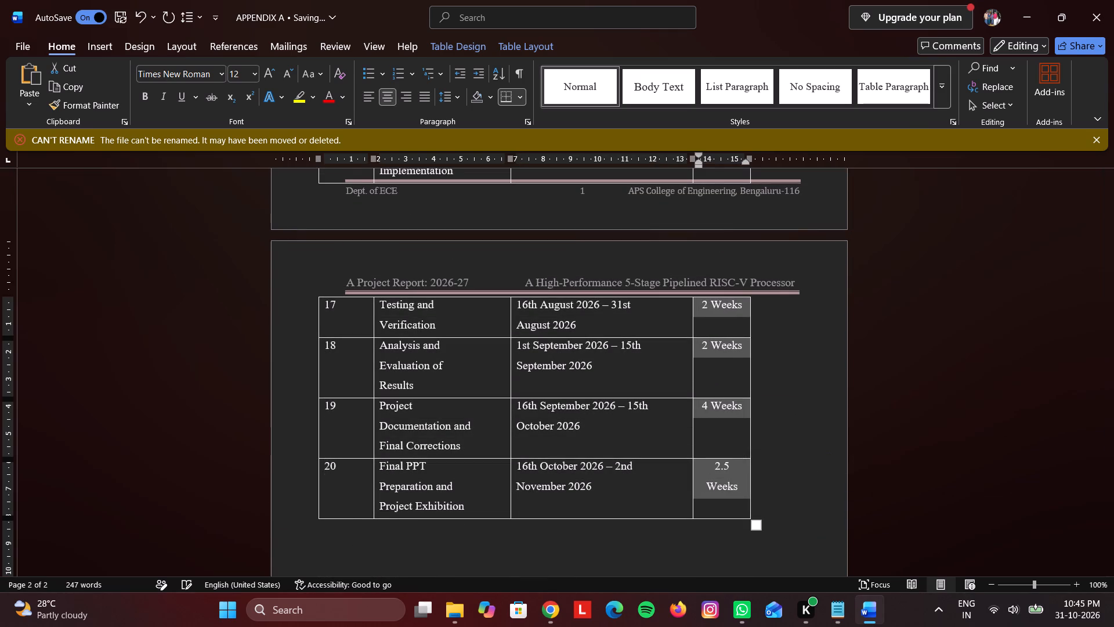
click(693, 373)
Widen the Weeks column to about 2.3 cm so row 20's "2.5 Weeks" fits on one line.
scroll(692, 370, up, 10)
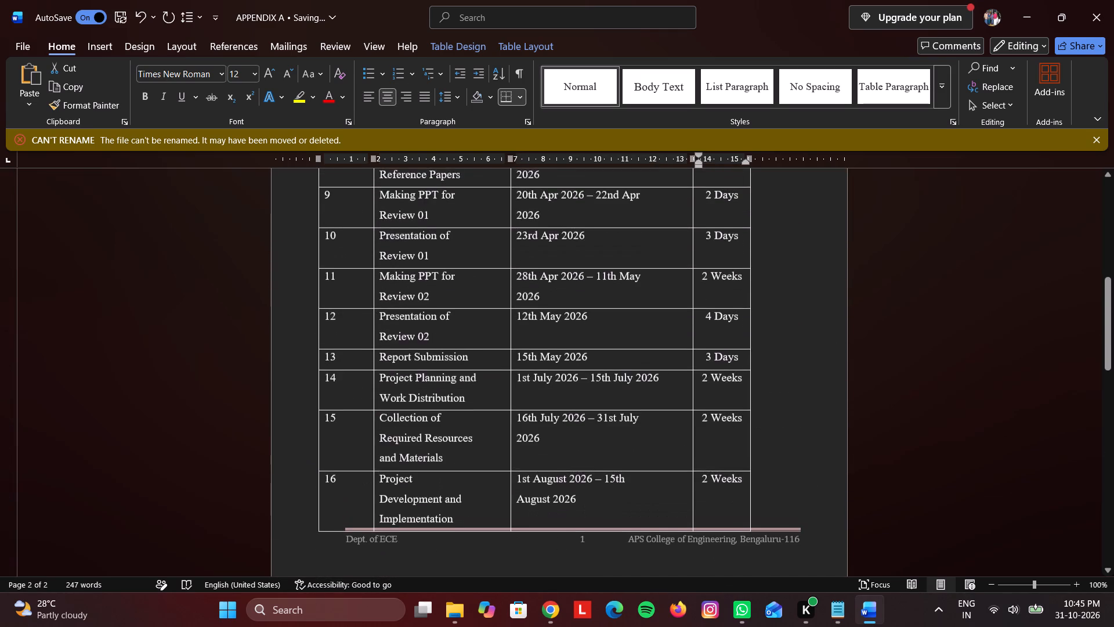
scroll(690, 366, up, 12)
scroll(690, 364, down, 2)
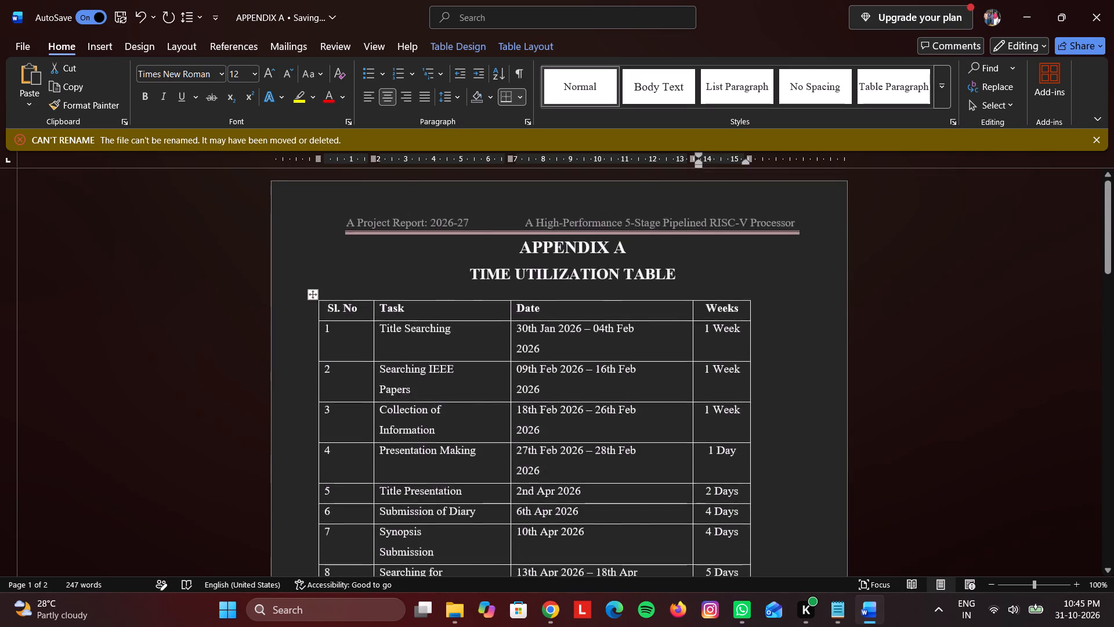
scroll(690, 364, down, 17)
scroll(690, 364, down, 5)
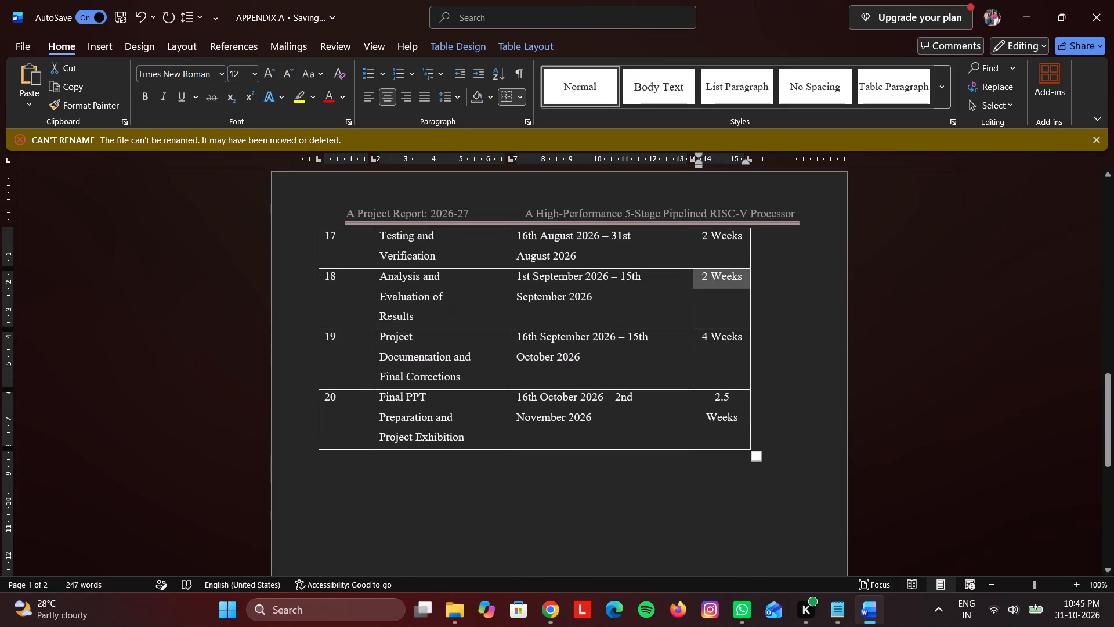
click(772, 420)
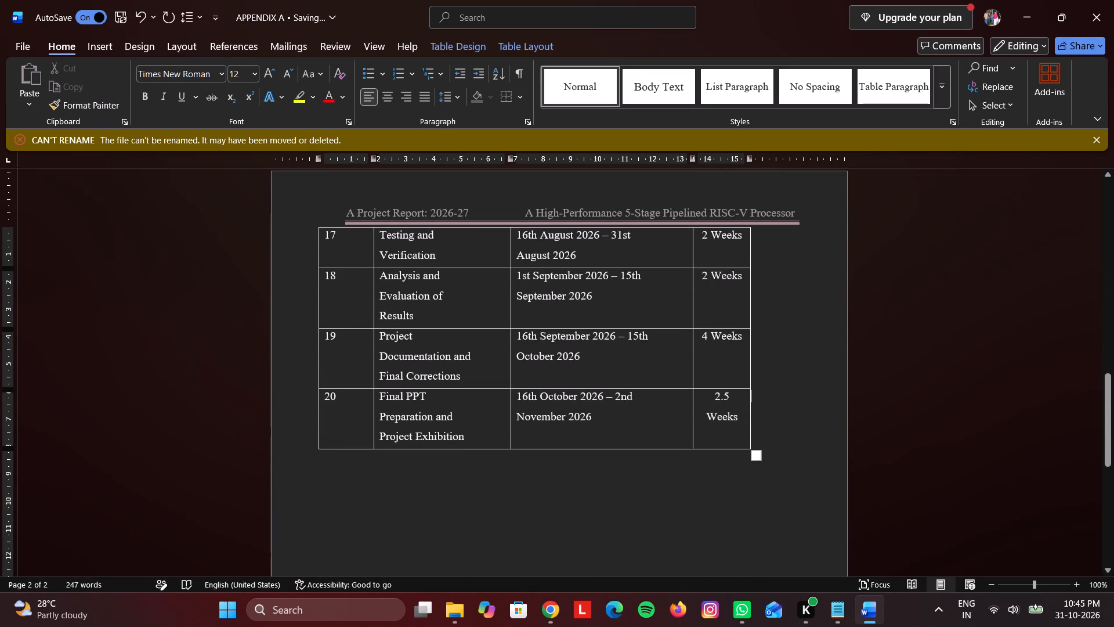
drag(750, 402, 753, 401)
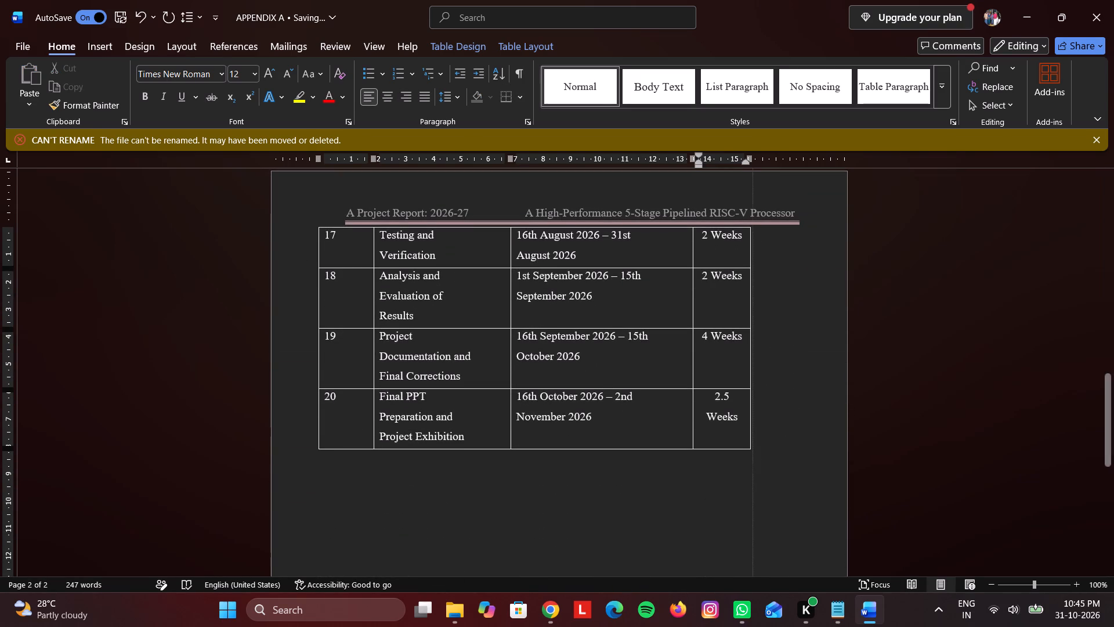
drag(753, 401, 756, 401)
Extend the right indent of all Date column cells, header through row 20, nearly to the column edge.
scroll(756, 401, up, 14)
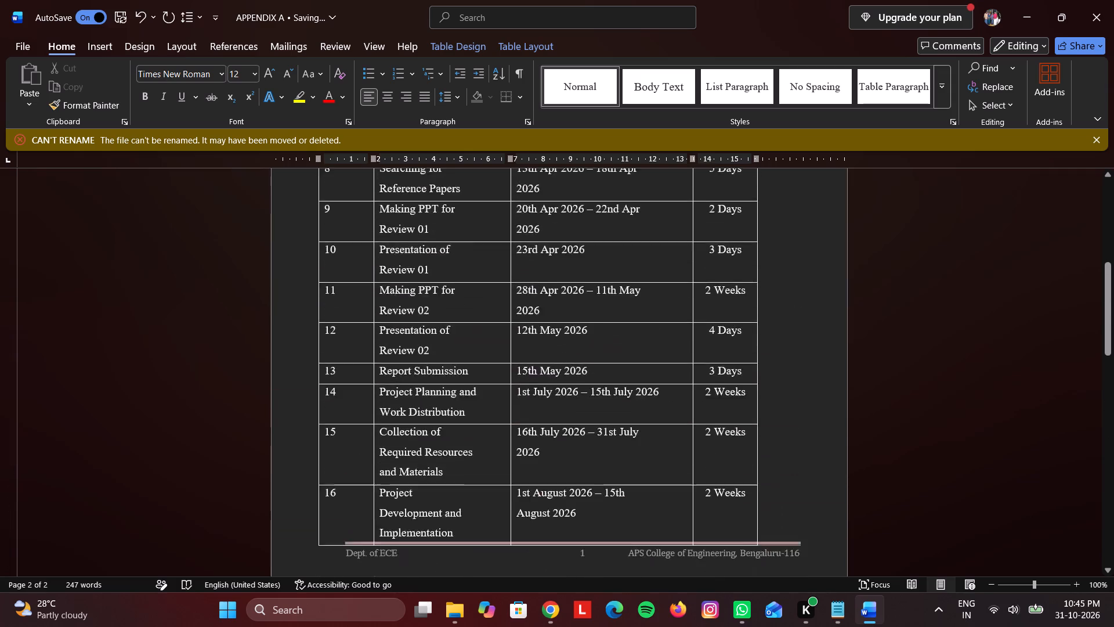
scroll(753, 398, up, 13)
scroll(749, 395, down, 5)
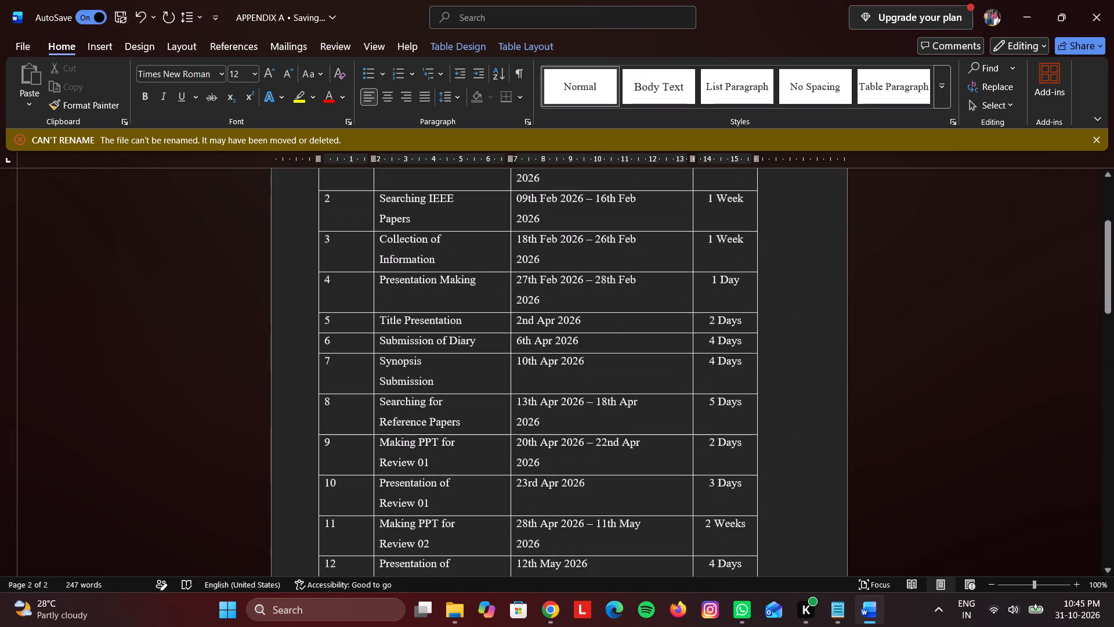
scroll(747, 394, up, 3)
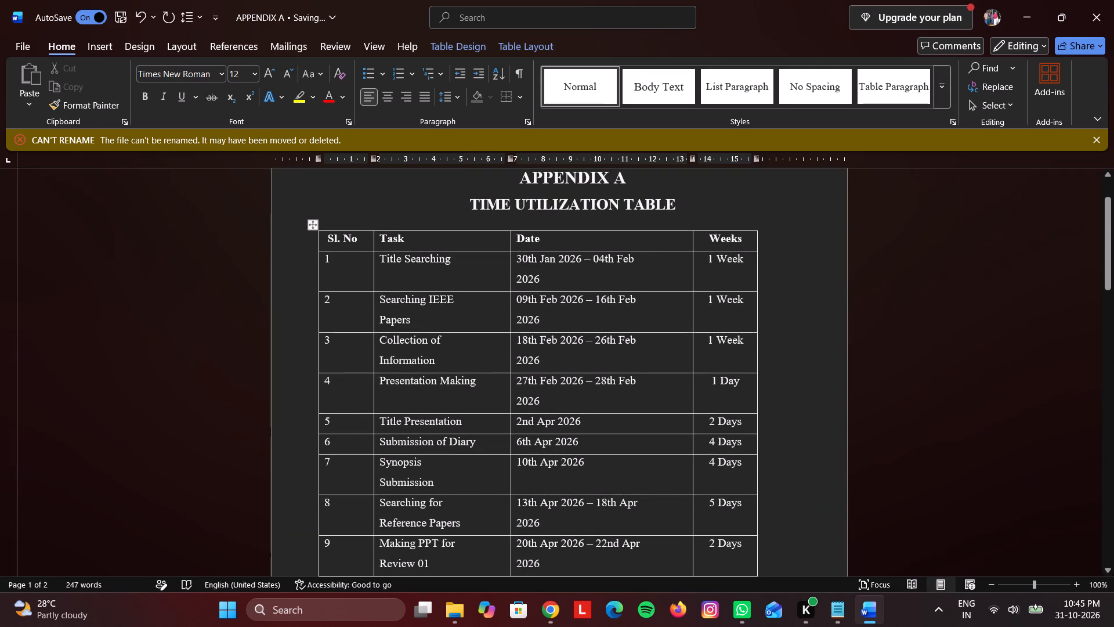
click(678, 271)
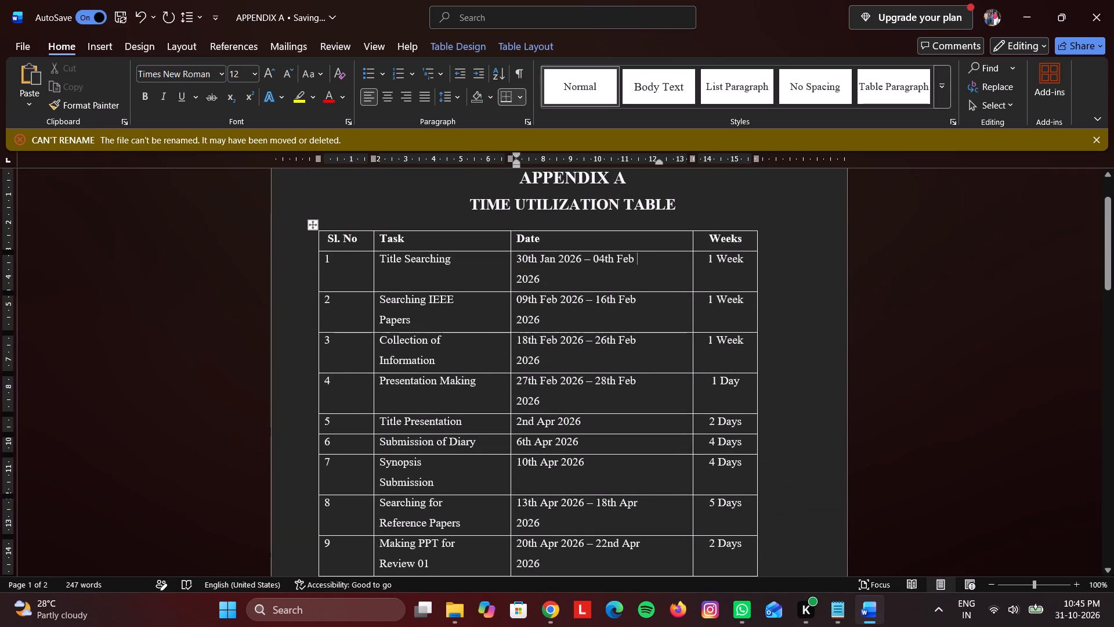
drag(516, 239, 592, 392)
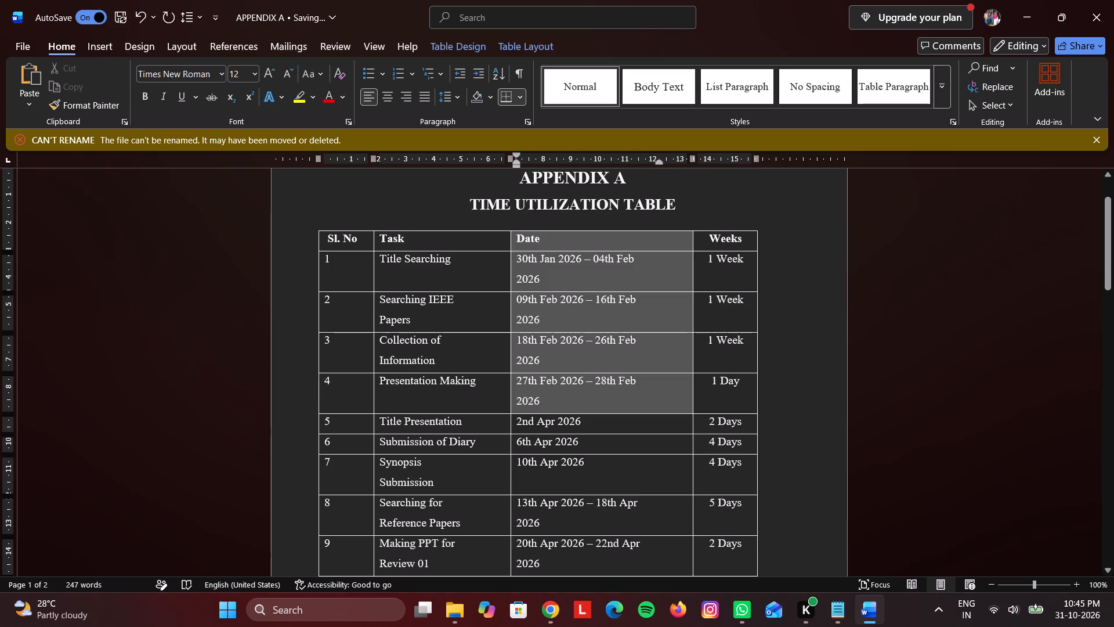
drag(592, 392, 594, 394)
scroll(592, 392, down, 19)
scroll(592, 391, down, 4)
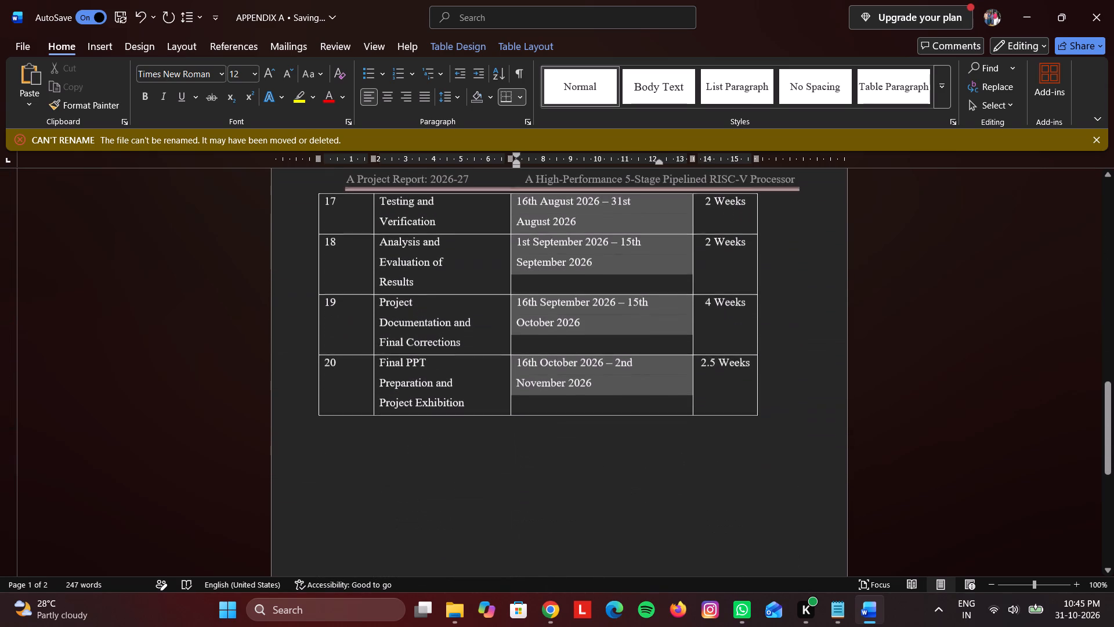
drag(594, 394, 594, 395)
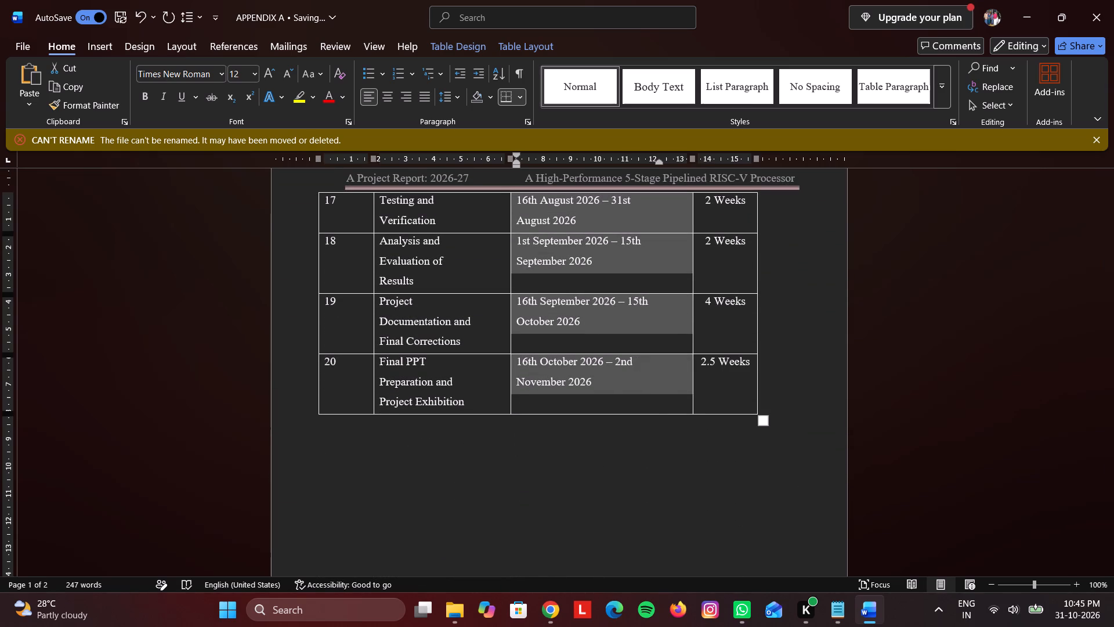
drag(657, 161, 686, 161)
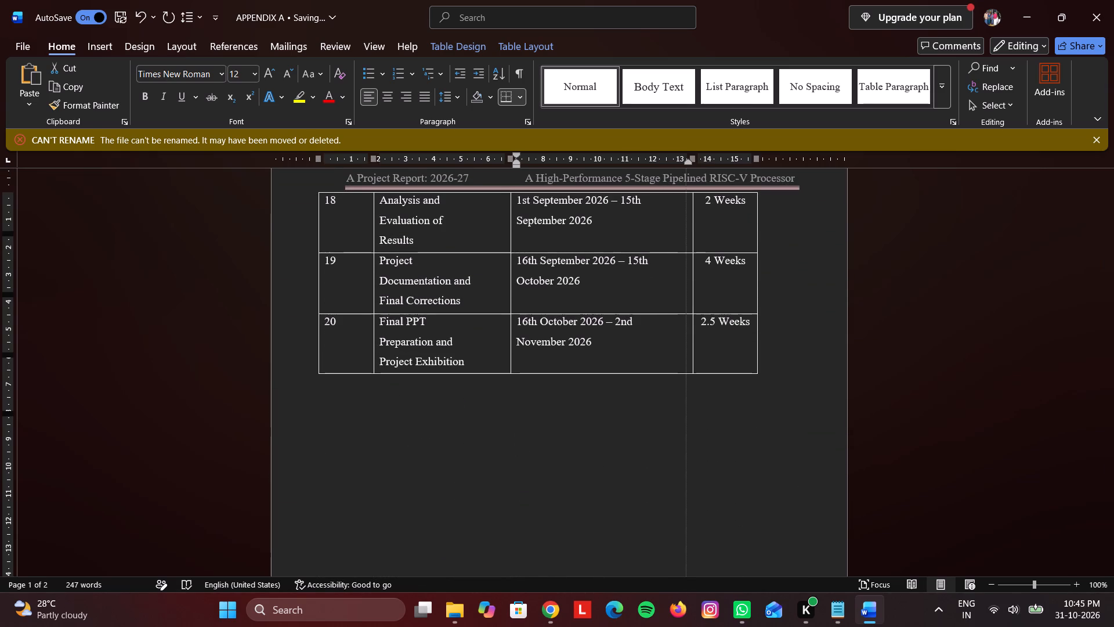
drag(686, 161, 683, 157)
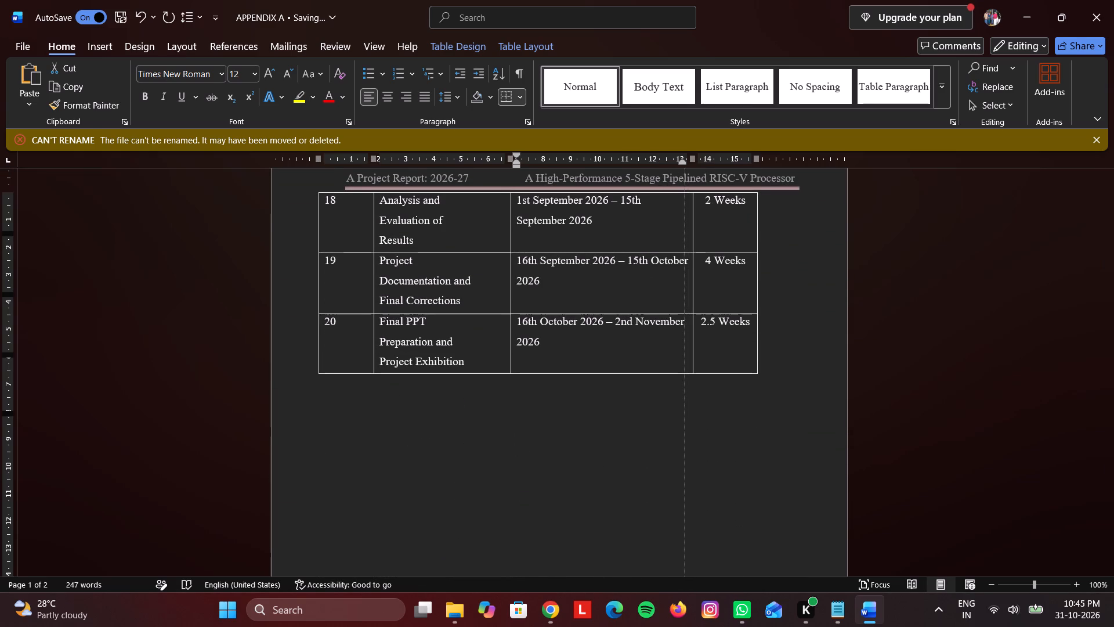
drag(683, 157, 685, 156)
drag(683, 163, 688, 163)
Extend the right indent of all Task column cells, header through row 20, nearly to the column edge.
scroll(675, 209, up, 9)
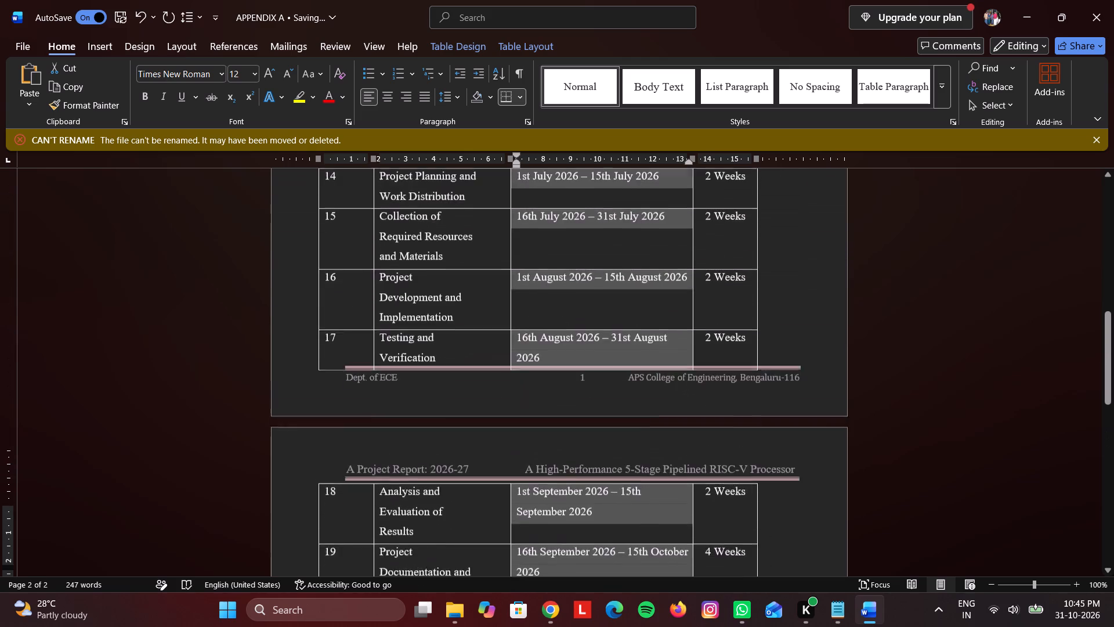
scroll(671, 208, up, 20)
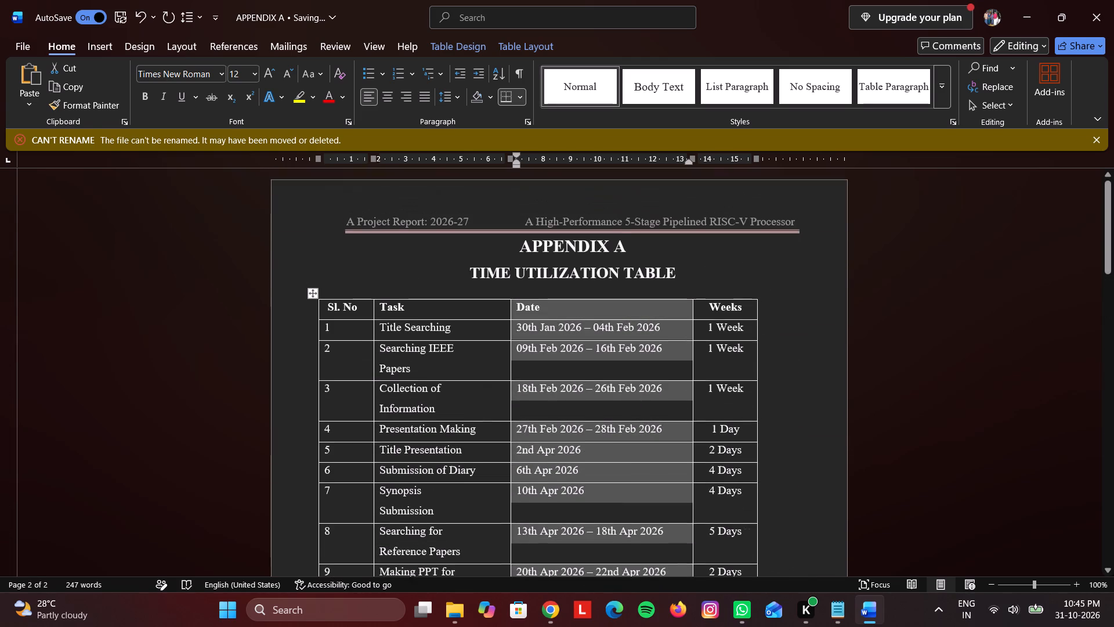
click(416, 361)
double_click(383, 305)
double_click(383, 305)
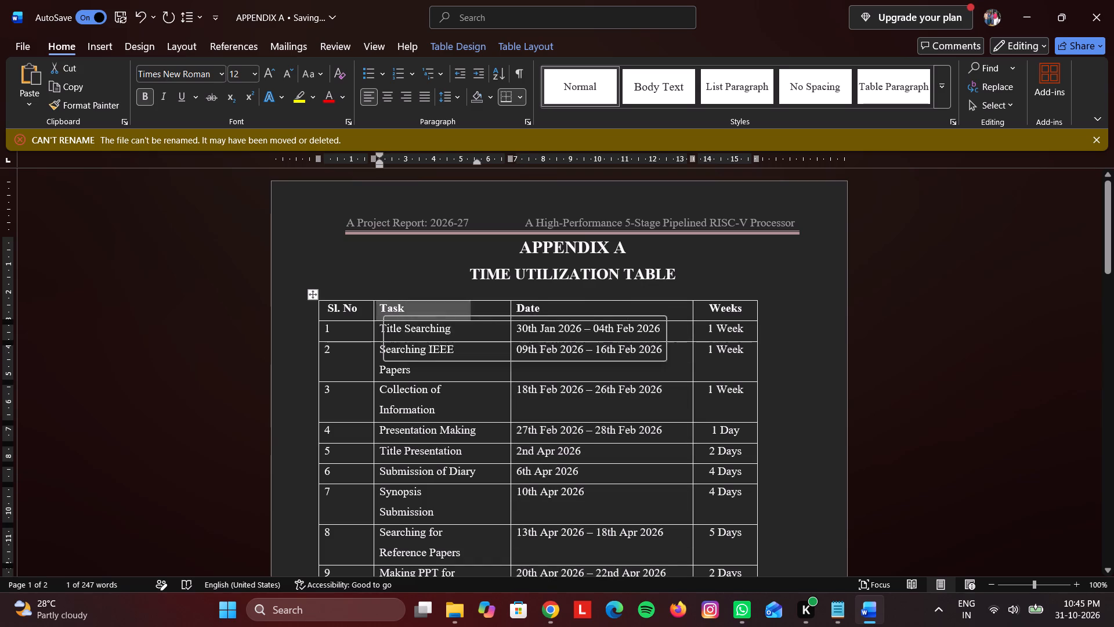
double_click(383, 305)
double_click(378, 329)
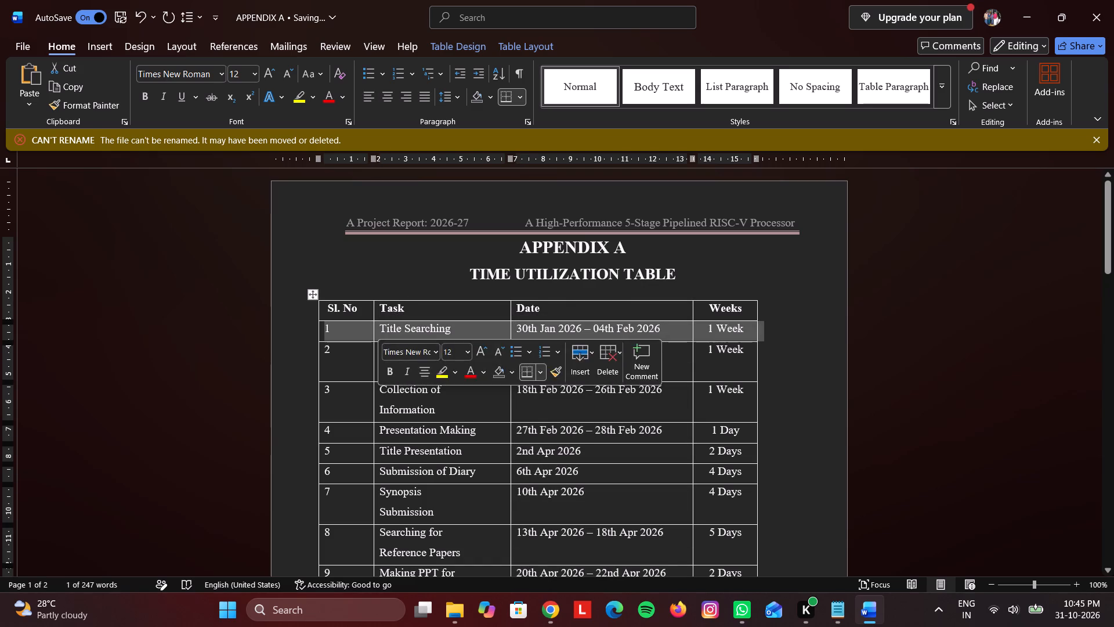
click(383, 319)
drag(383, 311, 444, 446)
scroll(444, 446, down, 5)
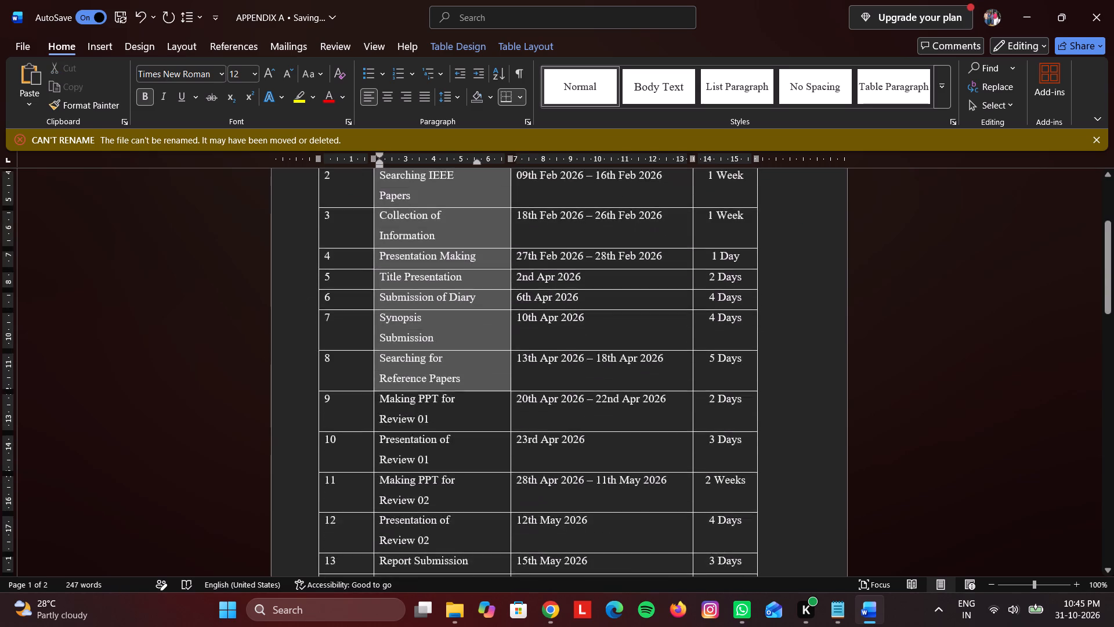
drag(444, 446, 443, 506)
scroll(444, 446, down, 6)
scroll(445, 498, down, 7)
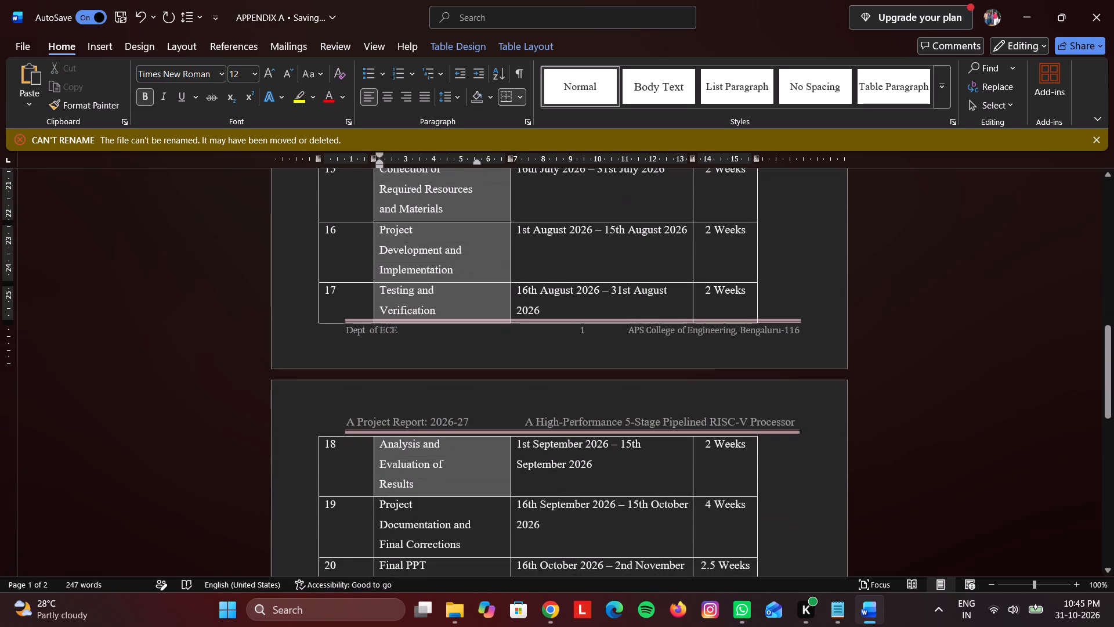
drag(443, 506, 426, 528)
scroll(429, 560, down, 2)
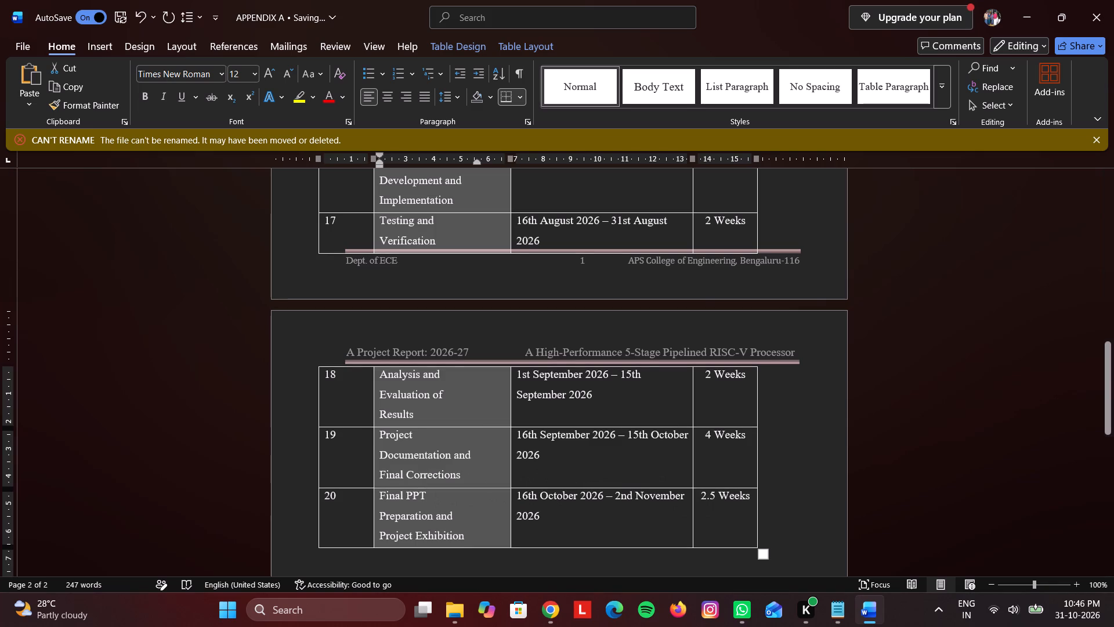
drag(478, 161, 508, 163)
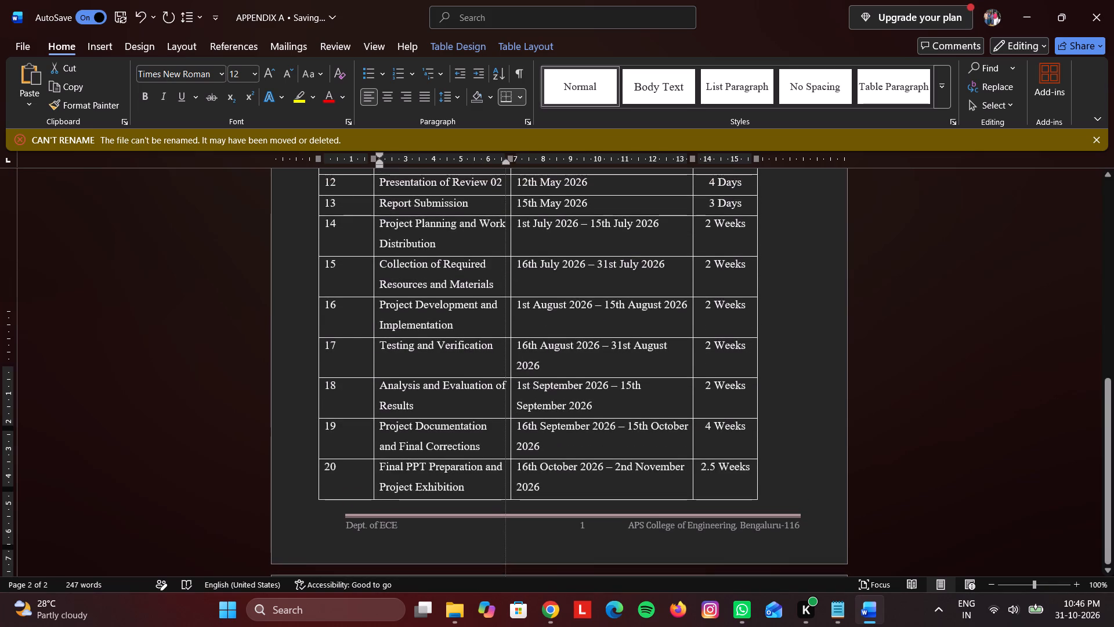
drag(508, 163, 502, 160)
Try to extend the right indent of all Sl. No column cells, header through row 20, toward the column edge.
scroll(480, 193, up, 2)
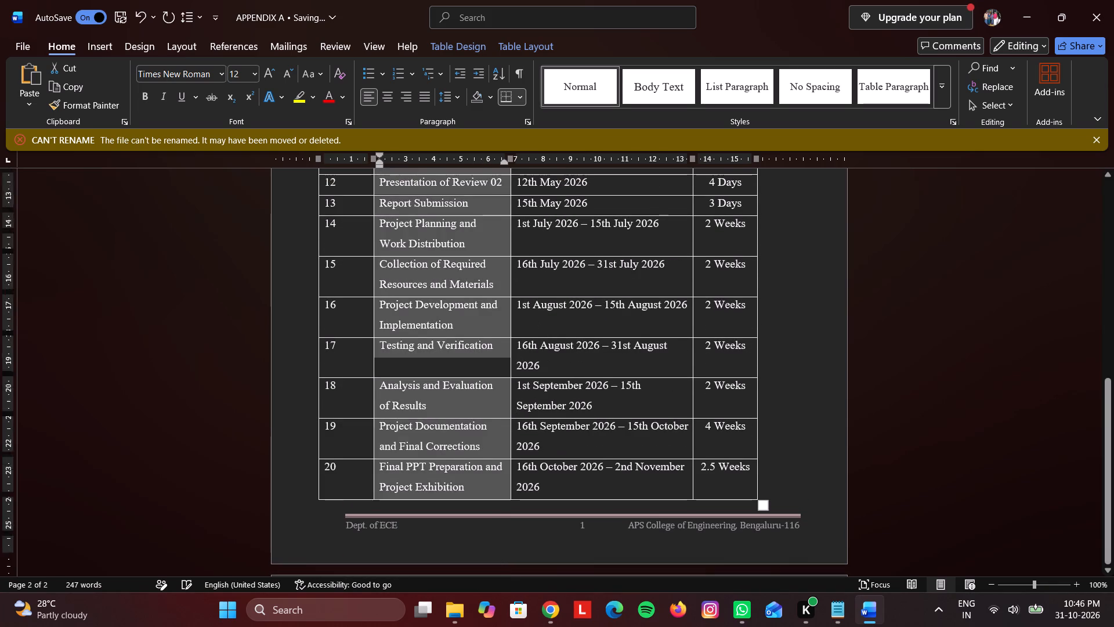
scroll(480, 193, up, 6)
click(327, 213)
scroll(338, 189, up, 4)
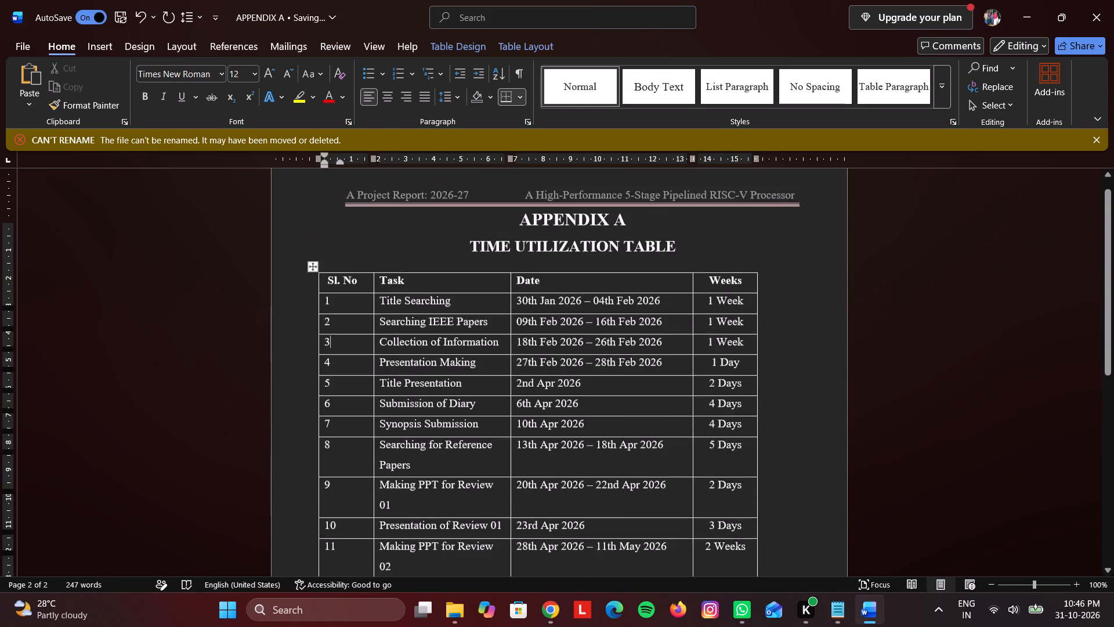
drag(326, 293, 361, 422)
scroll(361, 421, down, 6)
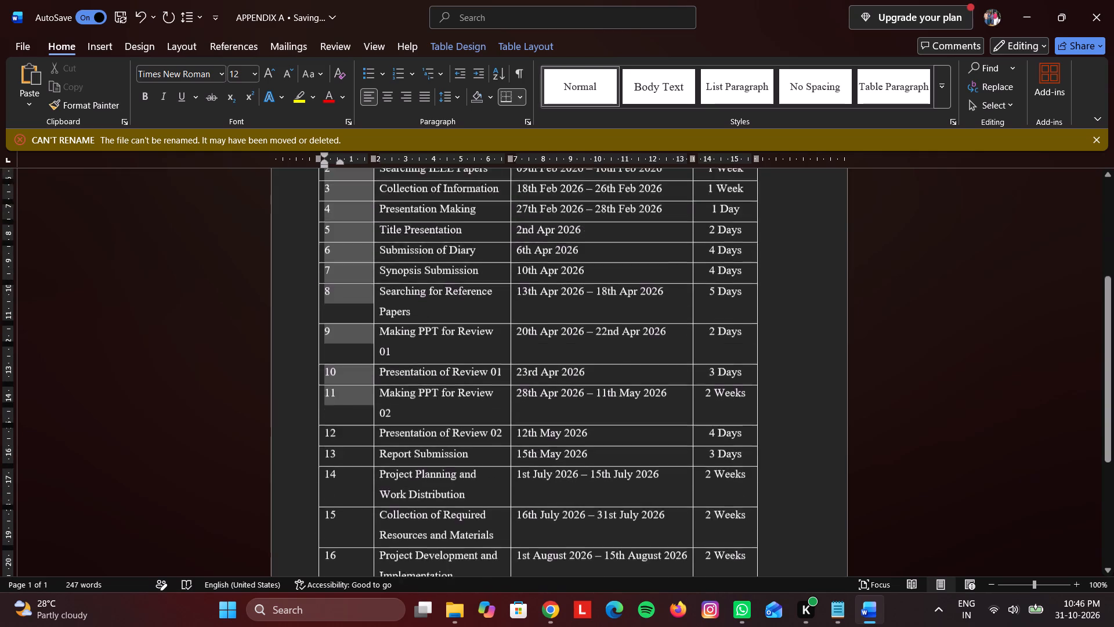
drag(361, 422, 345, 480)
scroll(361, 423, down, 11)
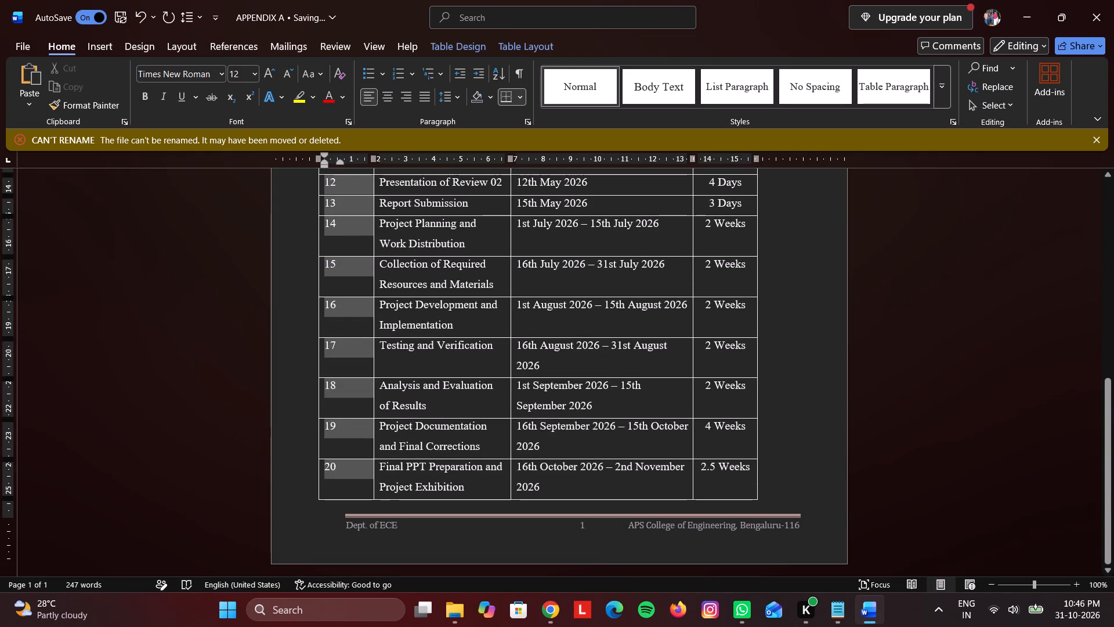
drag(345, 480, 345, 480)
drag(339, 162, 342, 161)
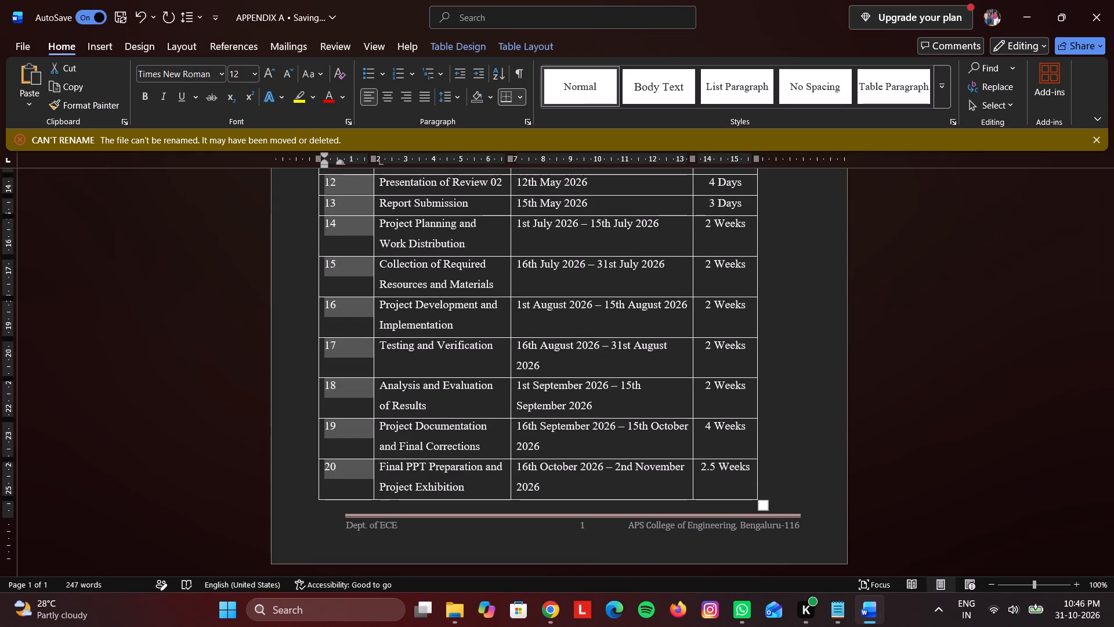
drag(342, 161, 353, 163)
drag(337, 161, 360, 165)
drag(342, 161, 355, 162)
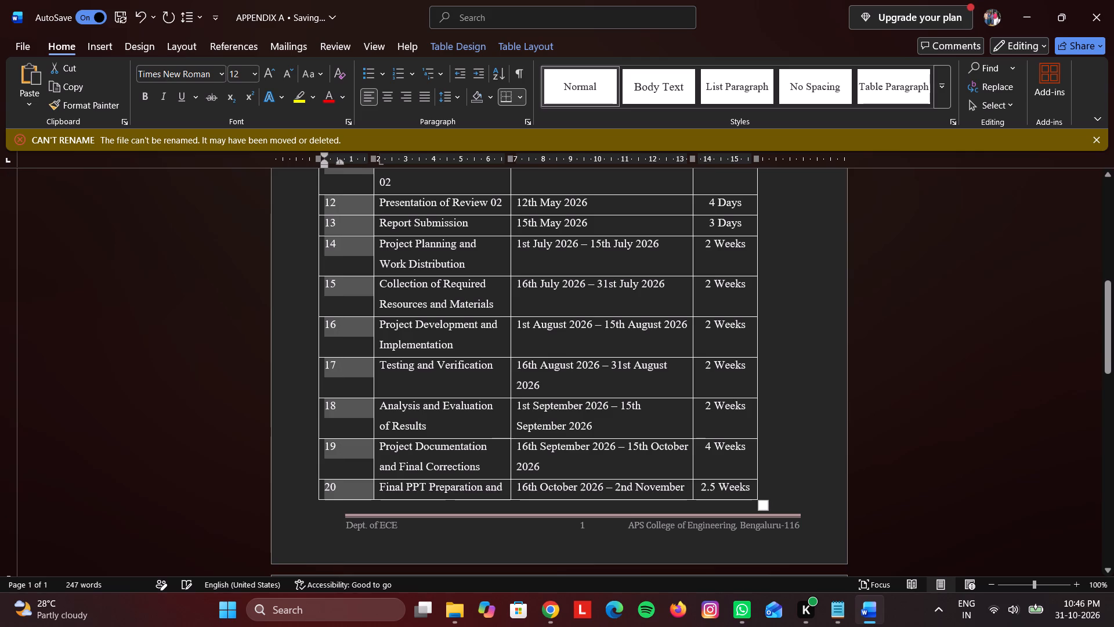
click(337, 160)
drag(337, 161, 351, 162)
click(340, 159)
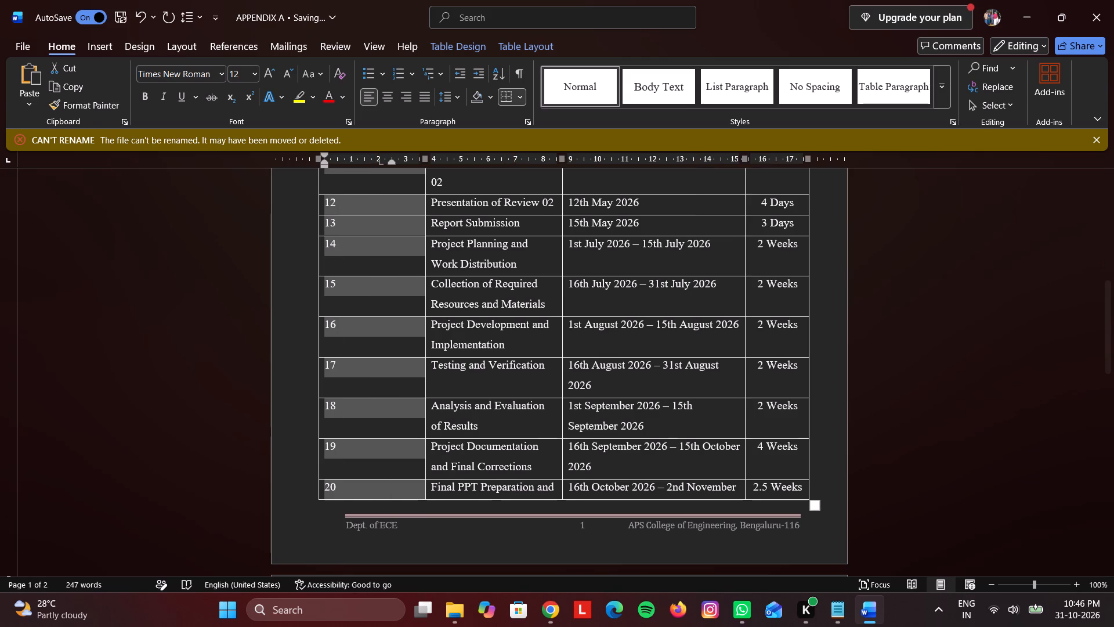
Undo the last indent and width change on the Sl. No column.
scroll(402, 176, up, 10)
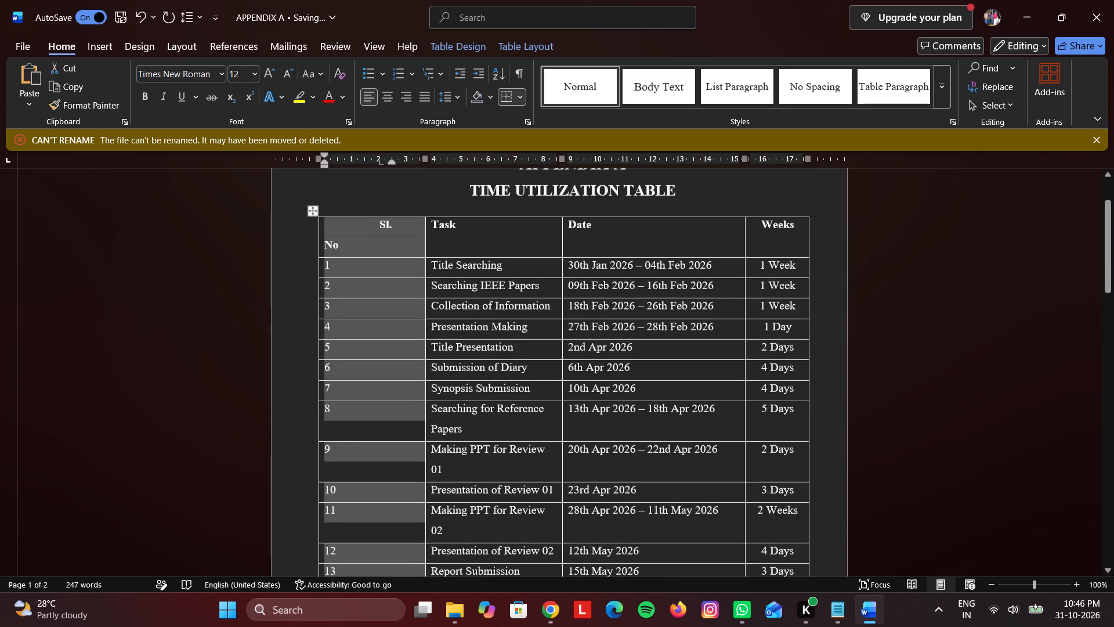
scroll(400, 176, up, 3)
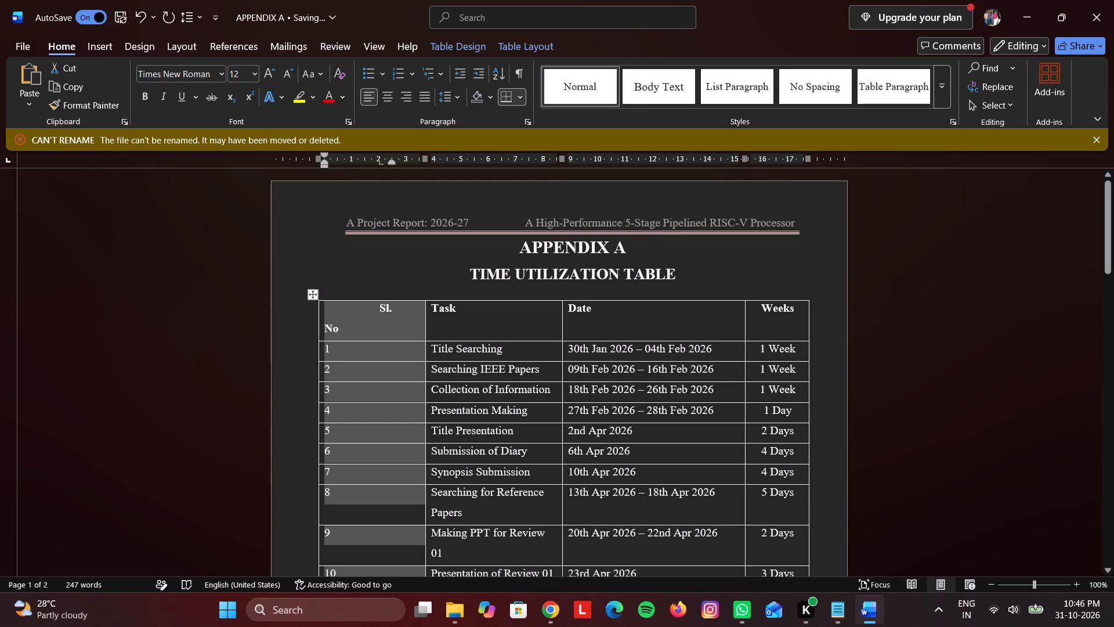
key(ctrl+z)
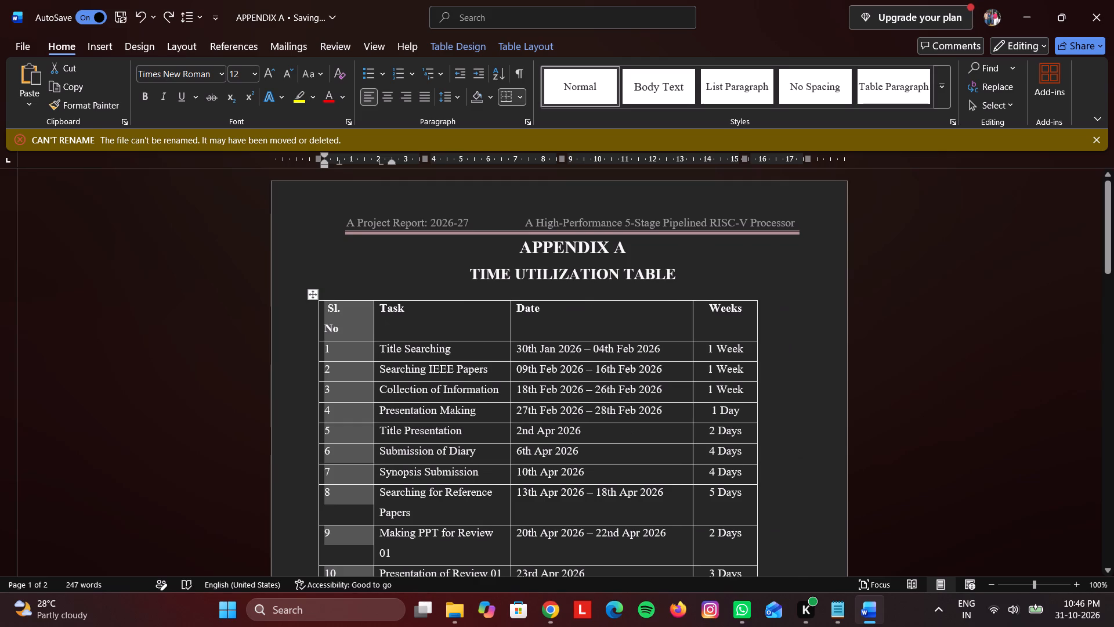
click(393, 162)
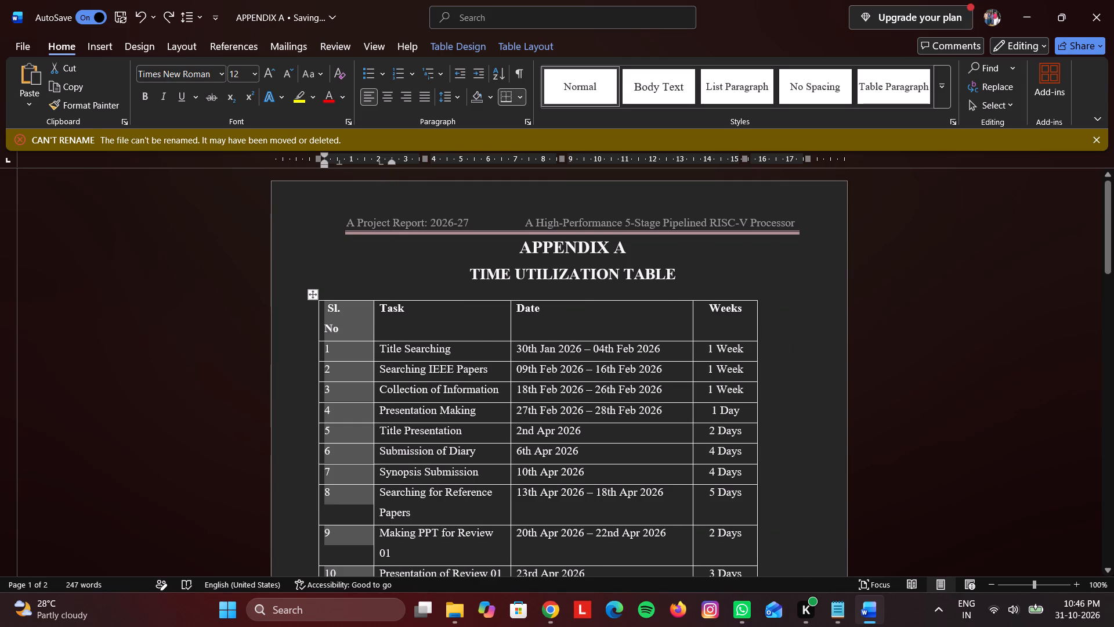
Extend the right indent of all Sl. No column cells, header through row 20, nearly to the column edge.
click(355, 321)
click(339, 310)
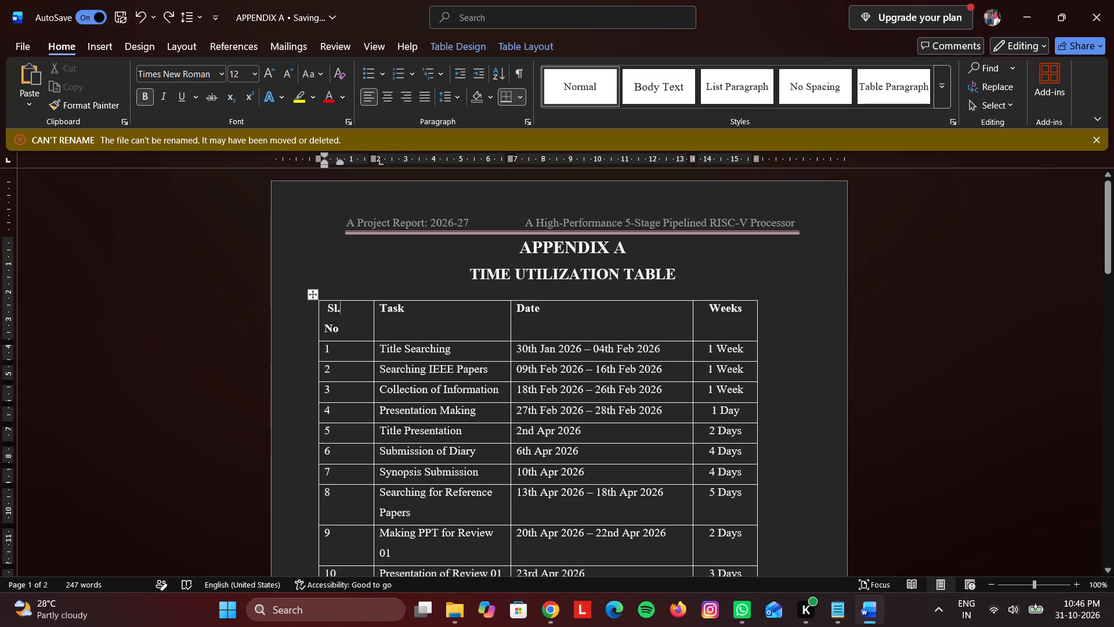
drag(329, 308, 348, 463)
scroll(348, 463, down, 8)
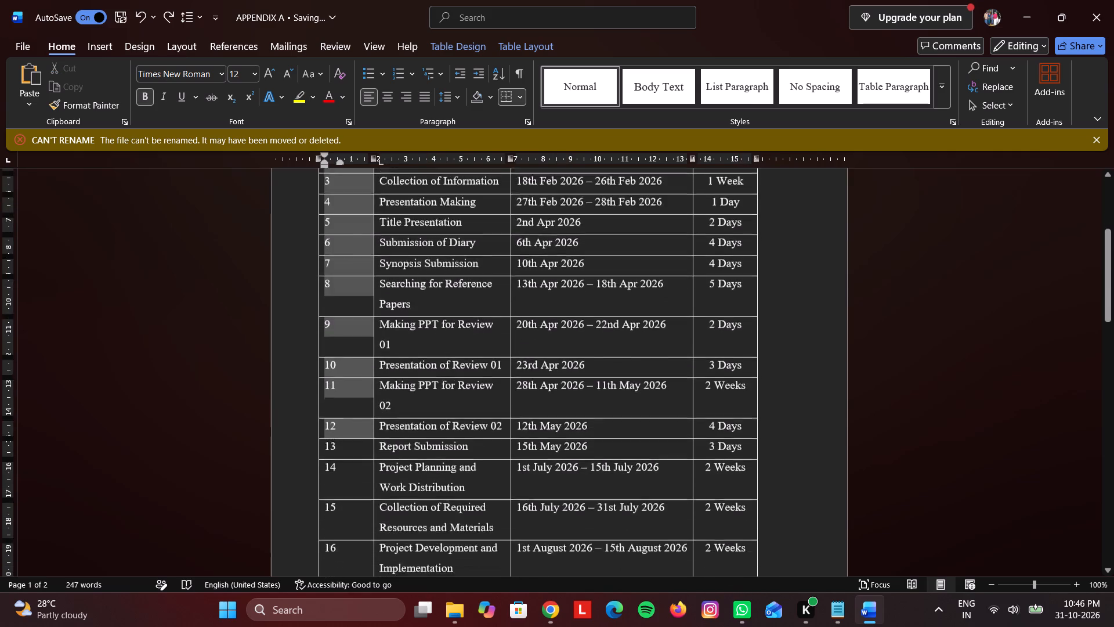
scroll(348, 463, down, 10)
drag(348, 463, 348, 412)
scroll(349, 465, down, 2)
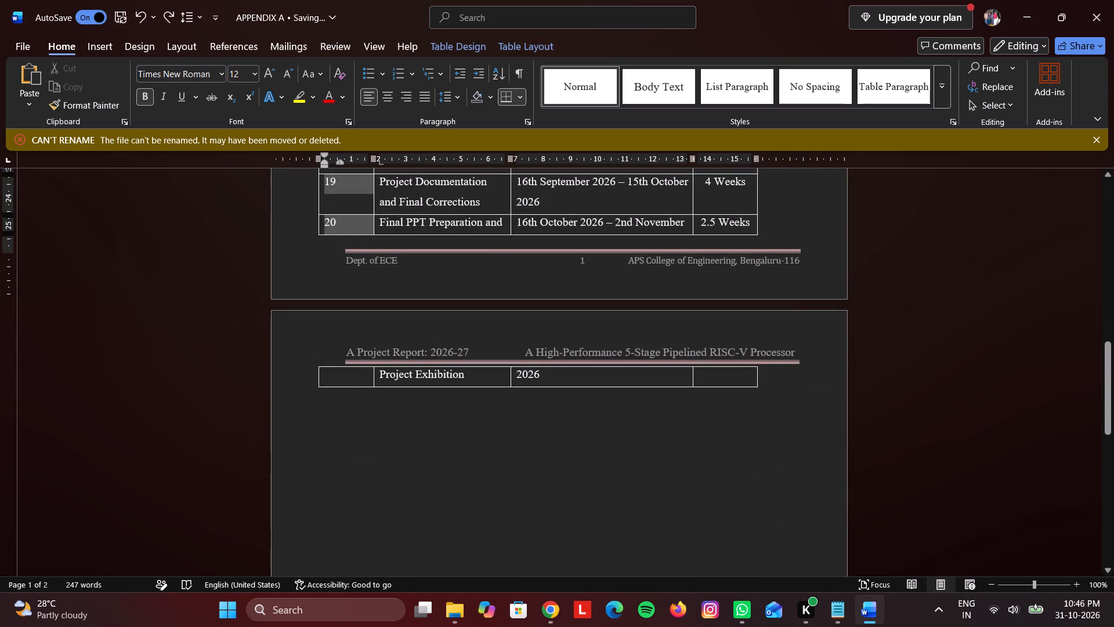
drag(348, 412, 352, 367)
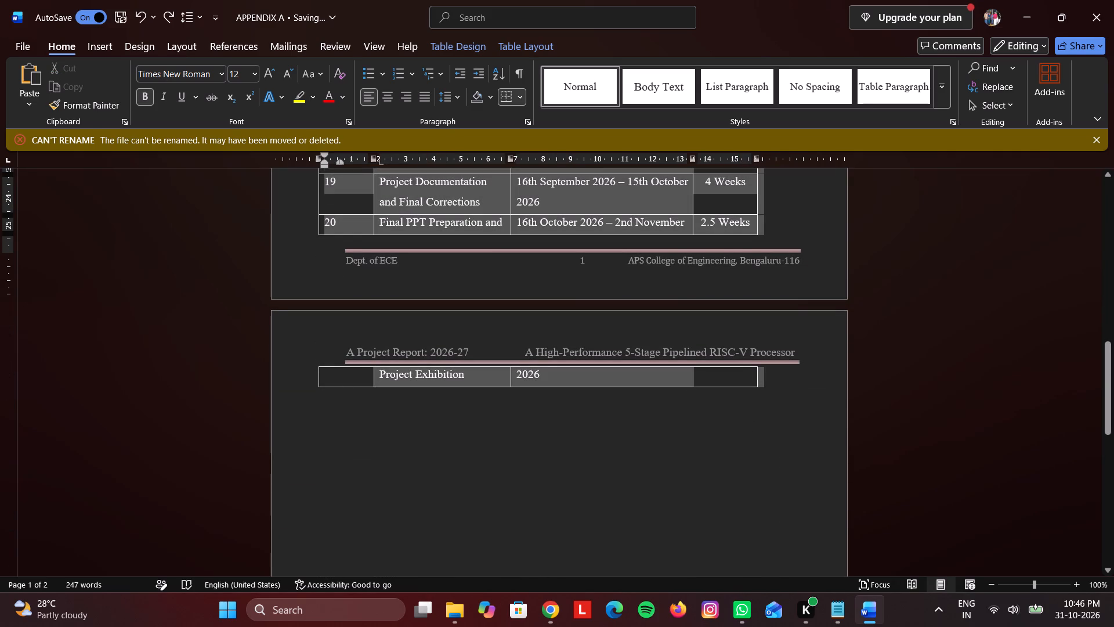
drag(352, 367, 357, 219)
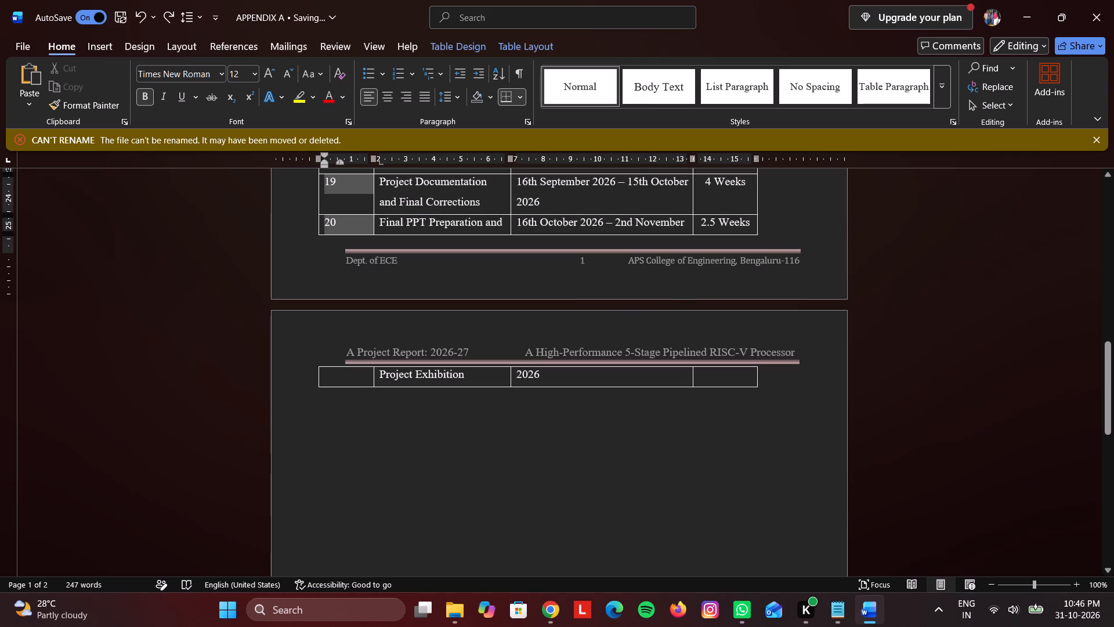
drag(357, 219, 357, 219)
scroll(344, 320, up, 5)
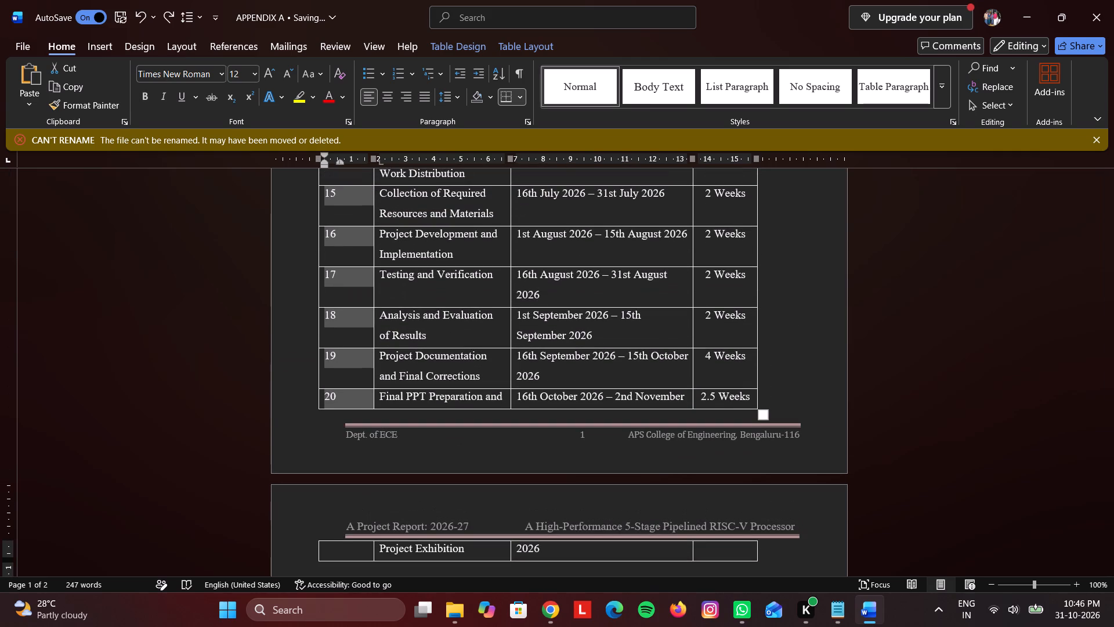
click(341, 164)
drag(341, 164, 352, 164)
drag(337, 161, 352, 163)
drag(352, 163, 343, 163)
drag(340, 162, 349, 162)
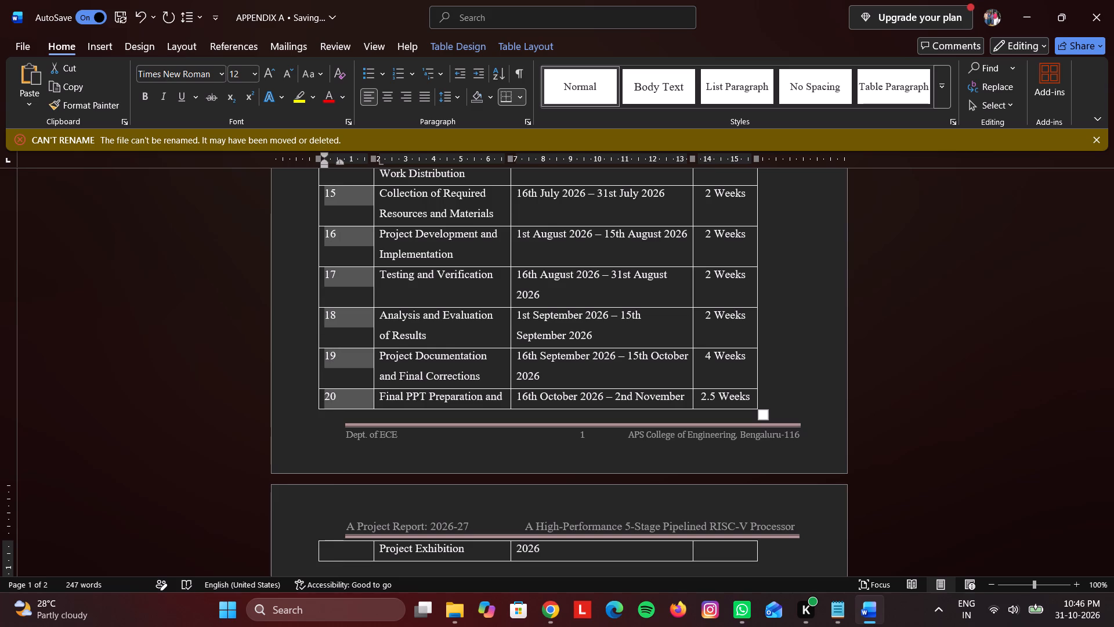
click(339, 157)
click(364, 161)
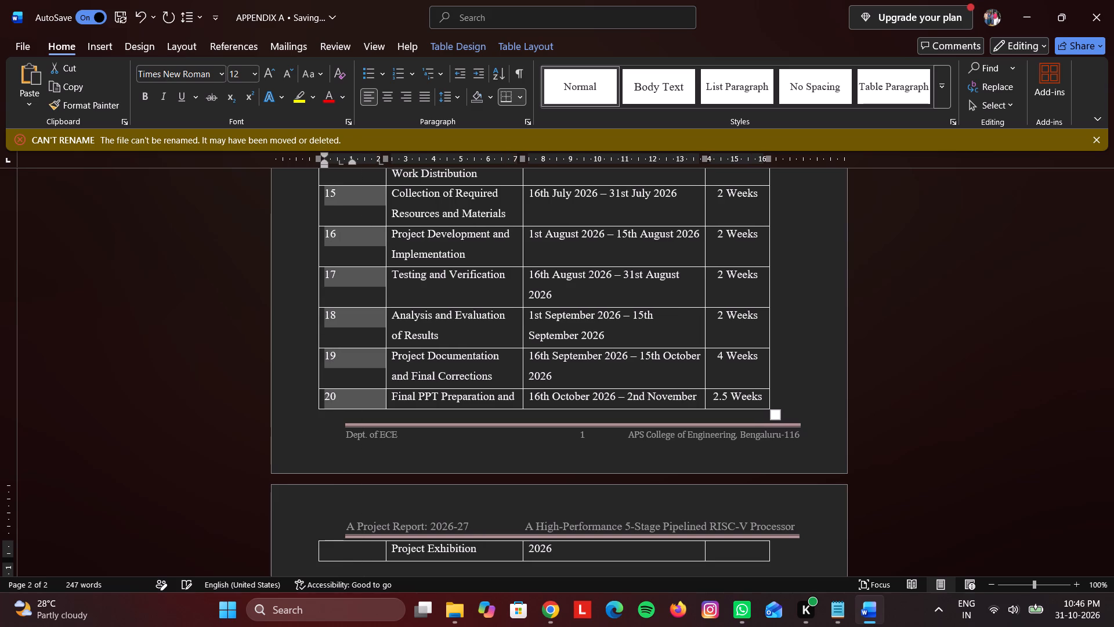
drag(352, 160, 375, 170)
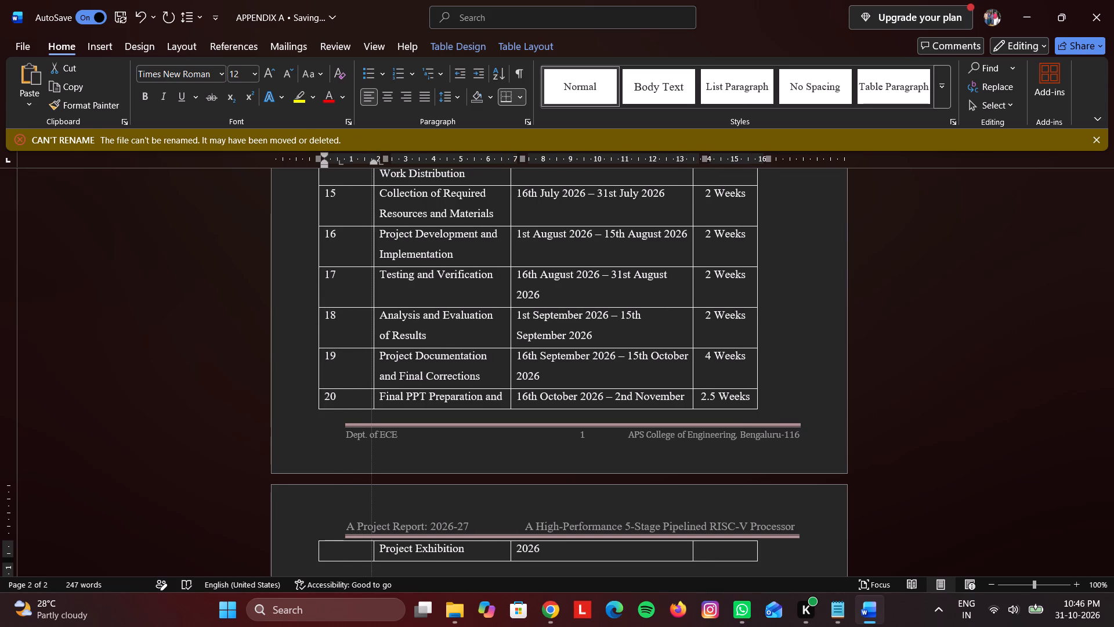
drag(375, 170, 371, 168)
Widen the Sl. No column to about 2.5 cm so its header fits on one line.
scroll(420, 240, up, 6)
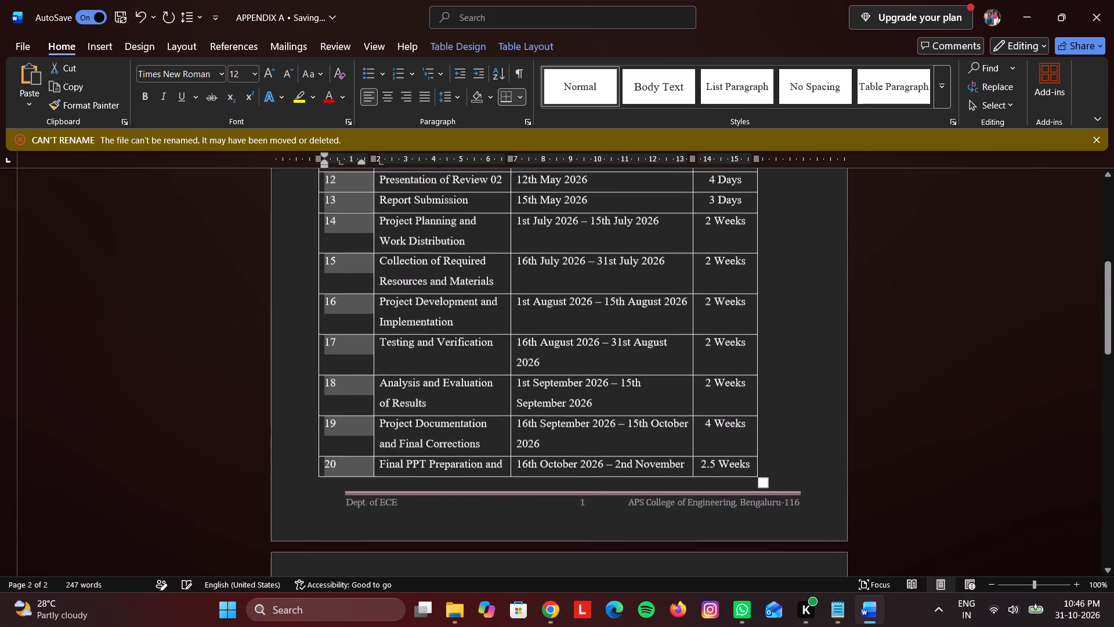
scroll(422, 236, up, 9)
click(357, 323)
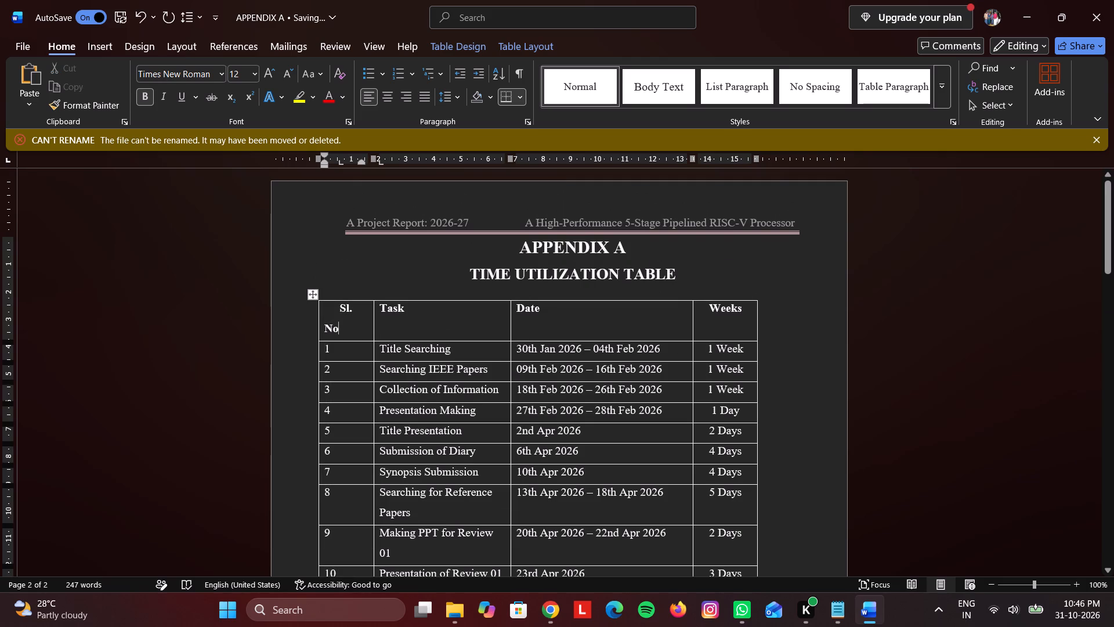
drag(373, 321, 360, 323)
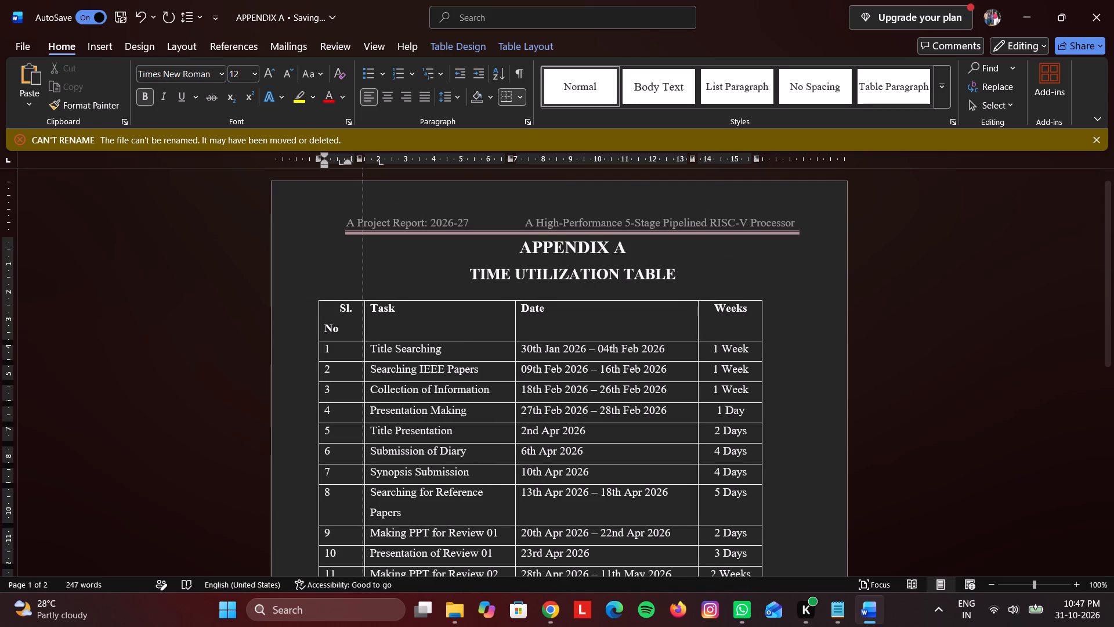
drag(360, 323, 378, 331)
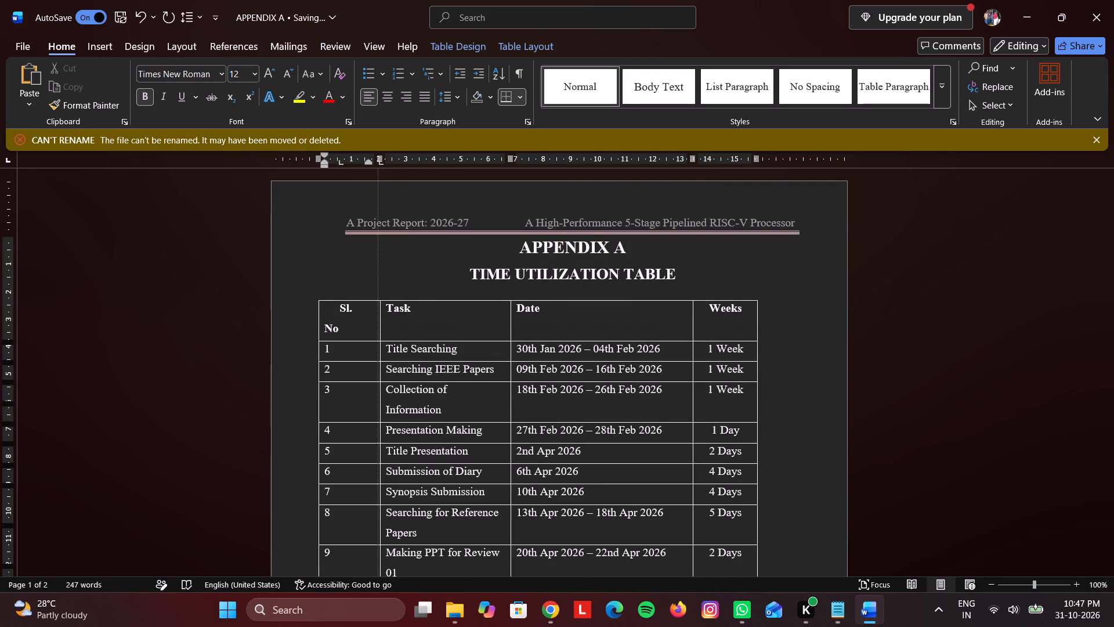
drag(378, 331, 387, 331)
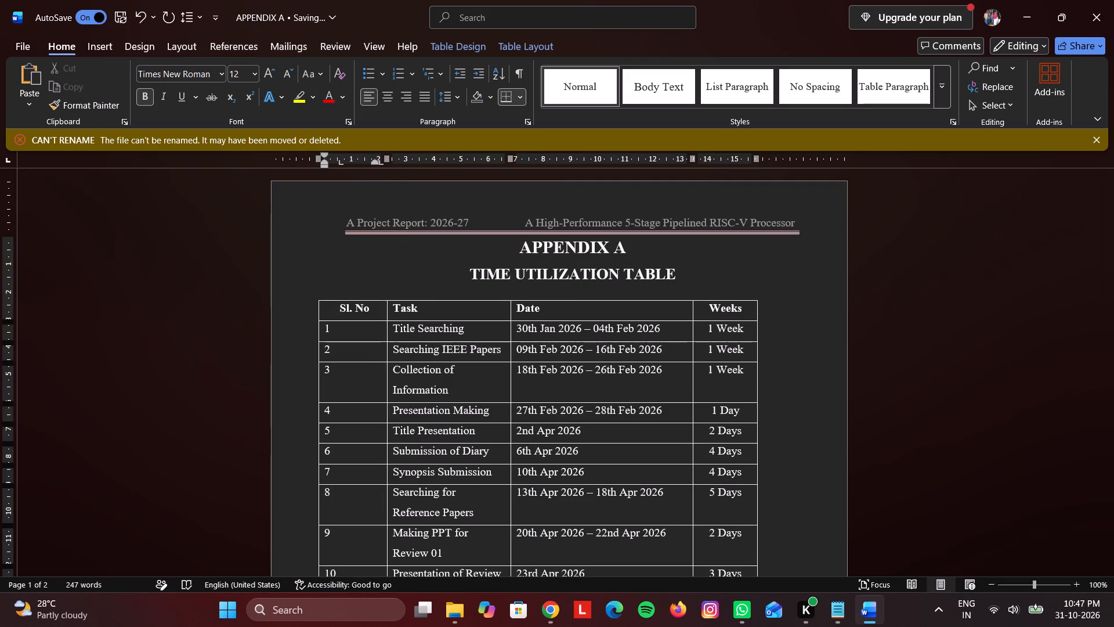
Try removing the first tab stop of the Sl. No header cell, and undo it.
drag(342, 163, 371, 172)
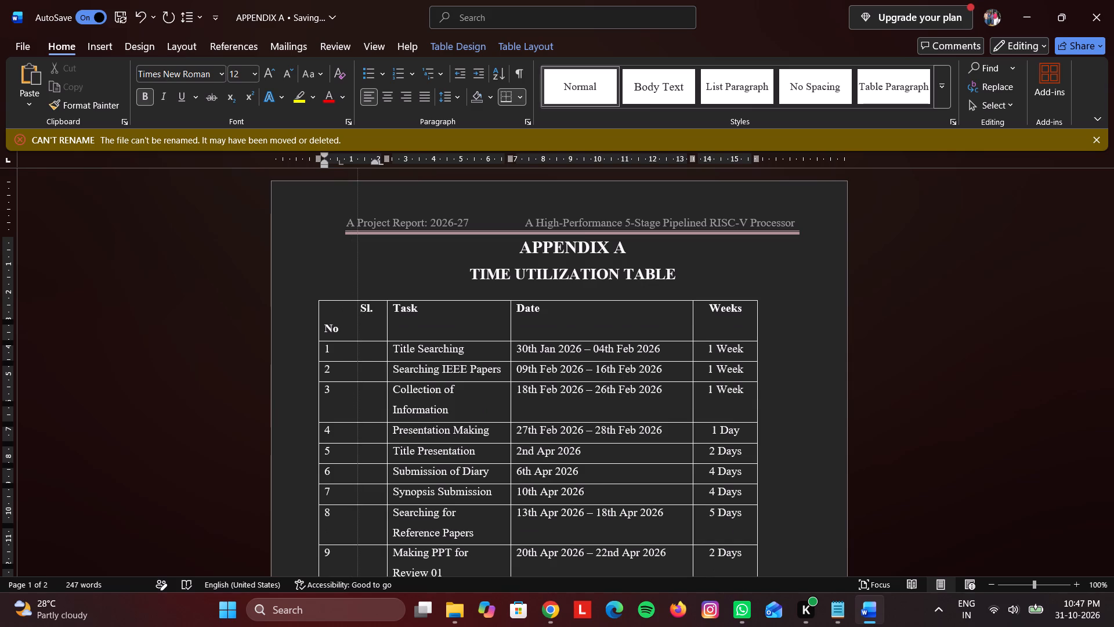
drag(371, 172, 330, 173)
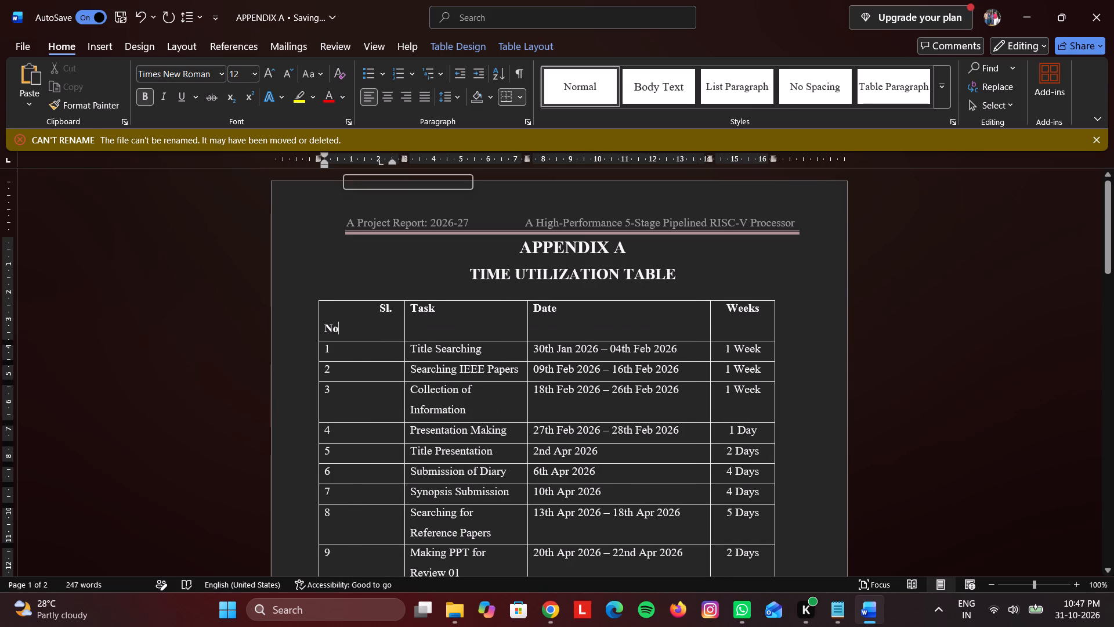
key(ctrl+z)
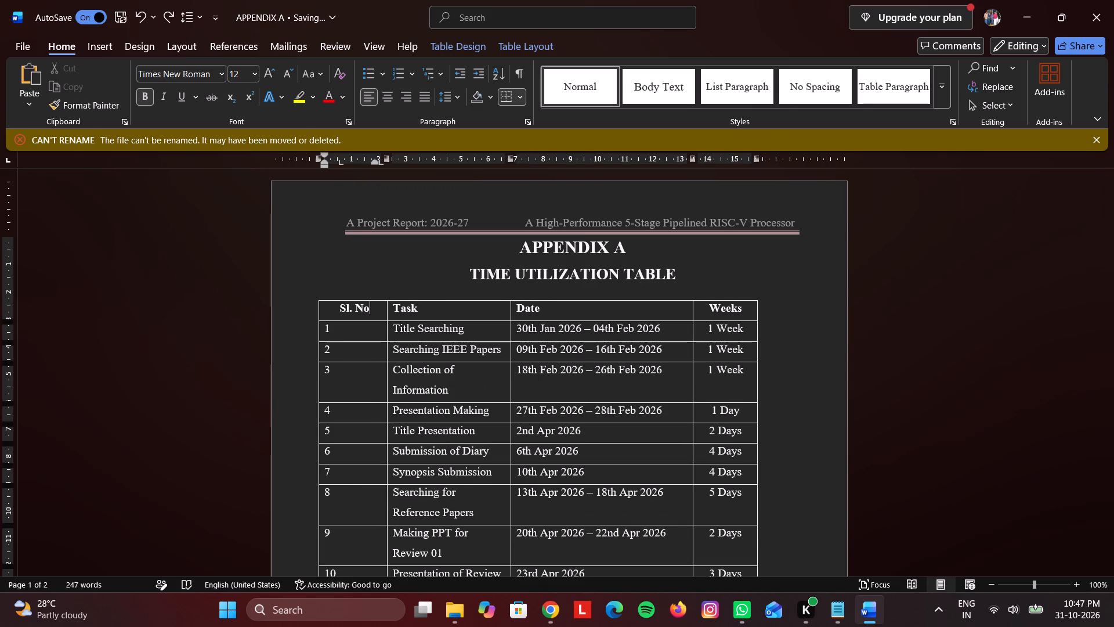
Move the Sl. No header's first tab stop to just inside the cell's left edge and remove its second tab stop.
drag(342, 163, 320, 163)
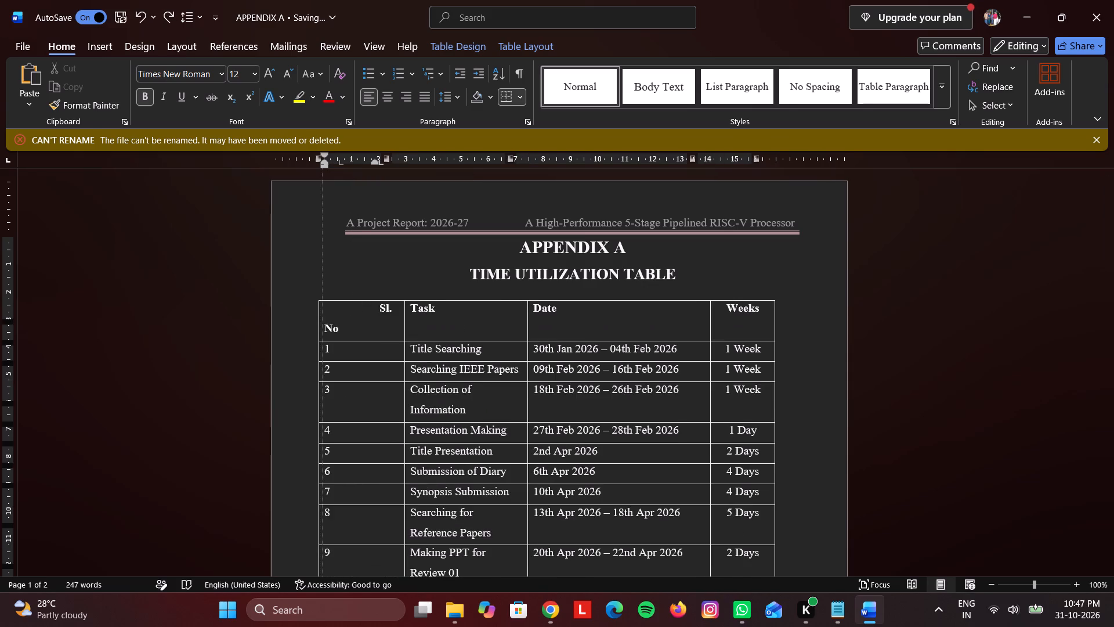
drag(320, 163, 328, 164)
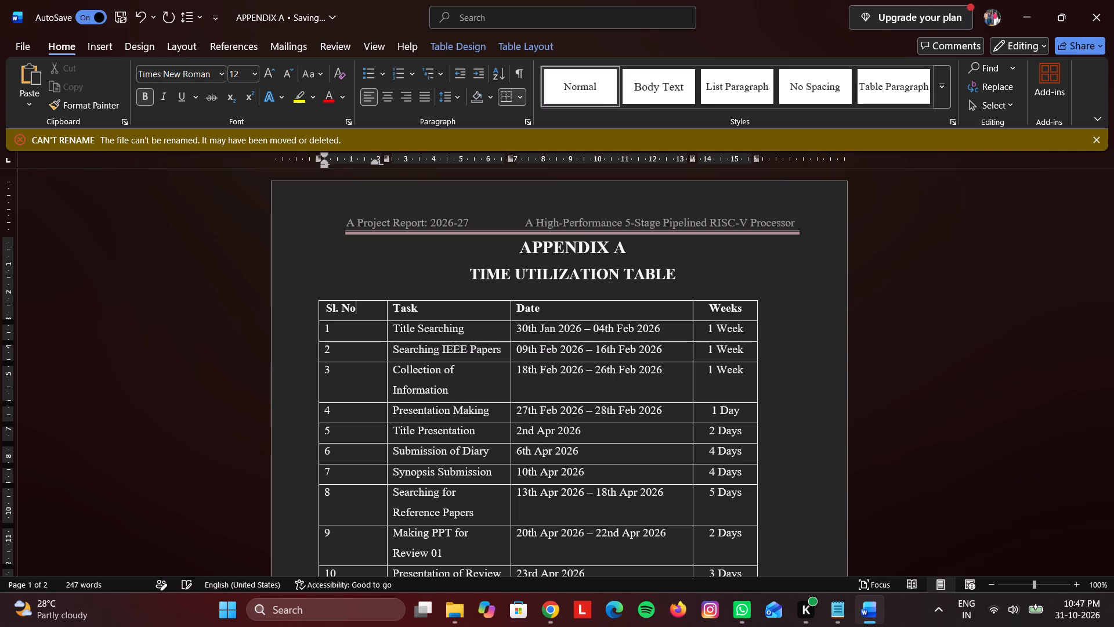
drag(379, 163, 381, 164)
drag(381, 164, 334, 174)
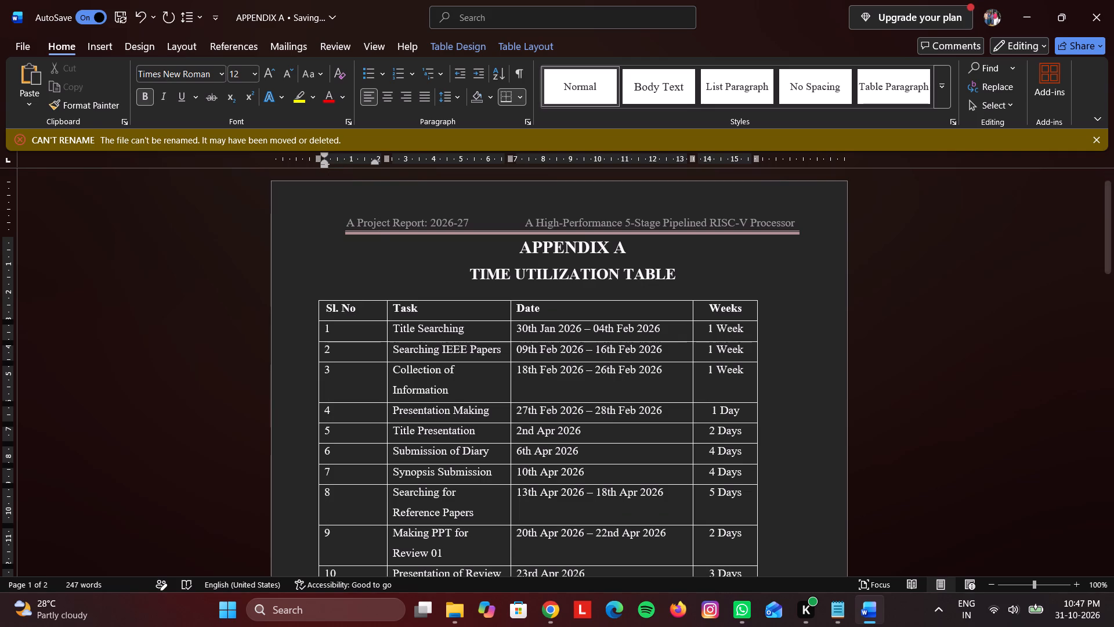
Narrow the Sl. No column of the time utilization table to about 2 cm, giving the space to the Task column.
drag(388, 313, 378, 316)
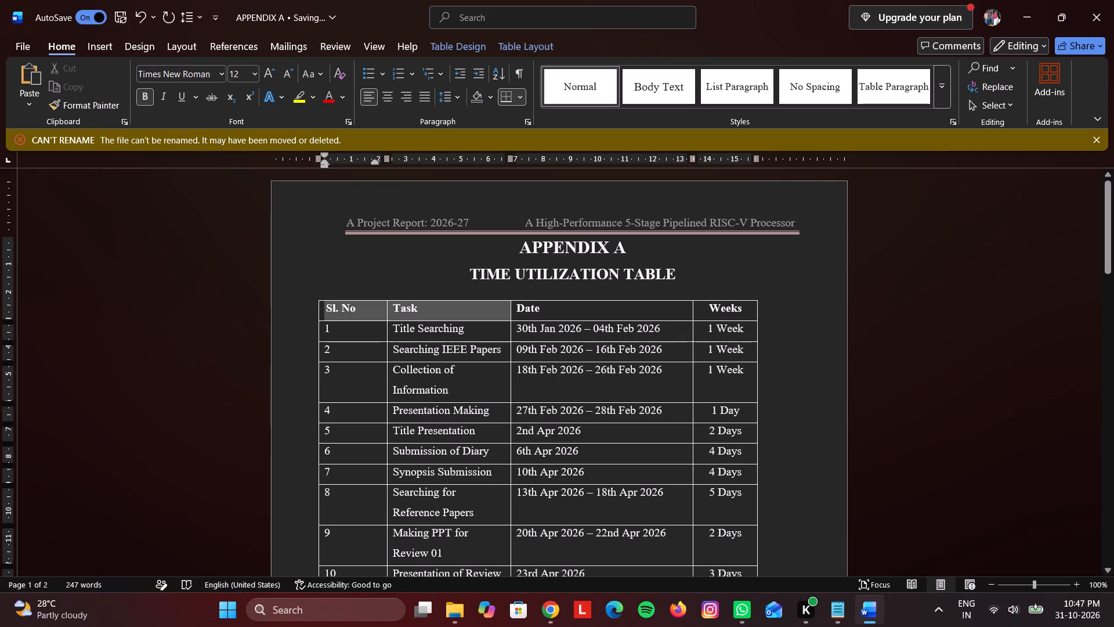
drag(378, 316, 376, 316)
click(376, 322)
click(368, 352)
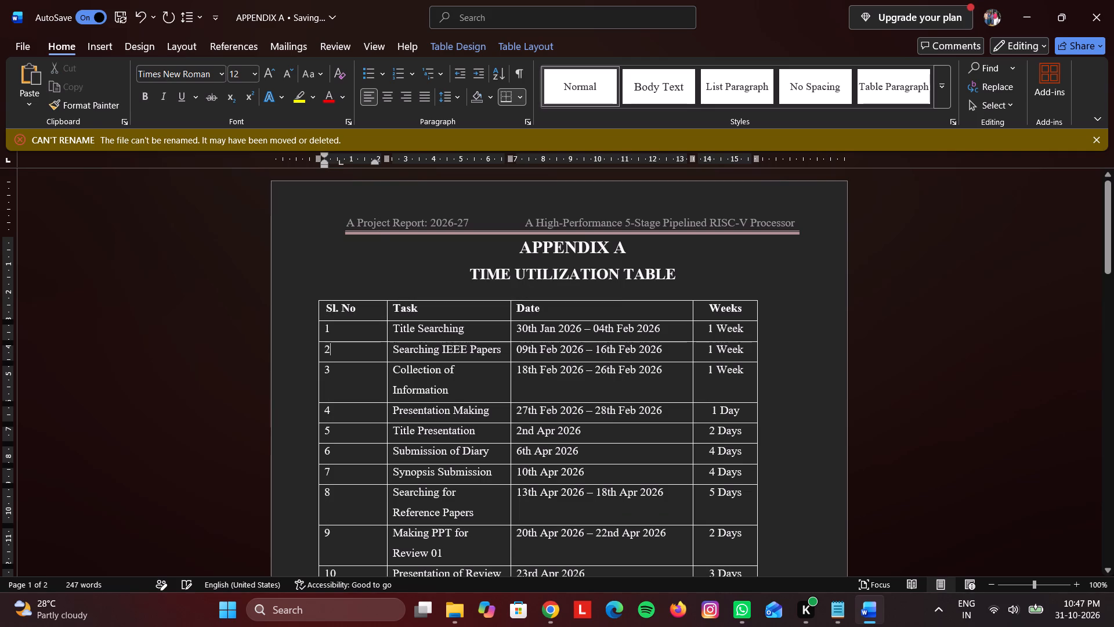
drag(387, 329, 373, 333)
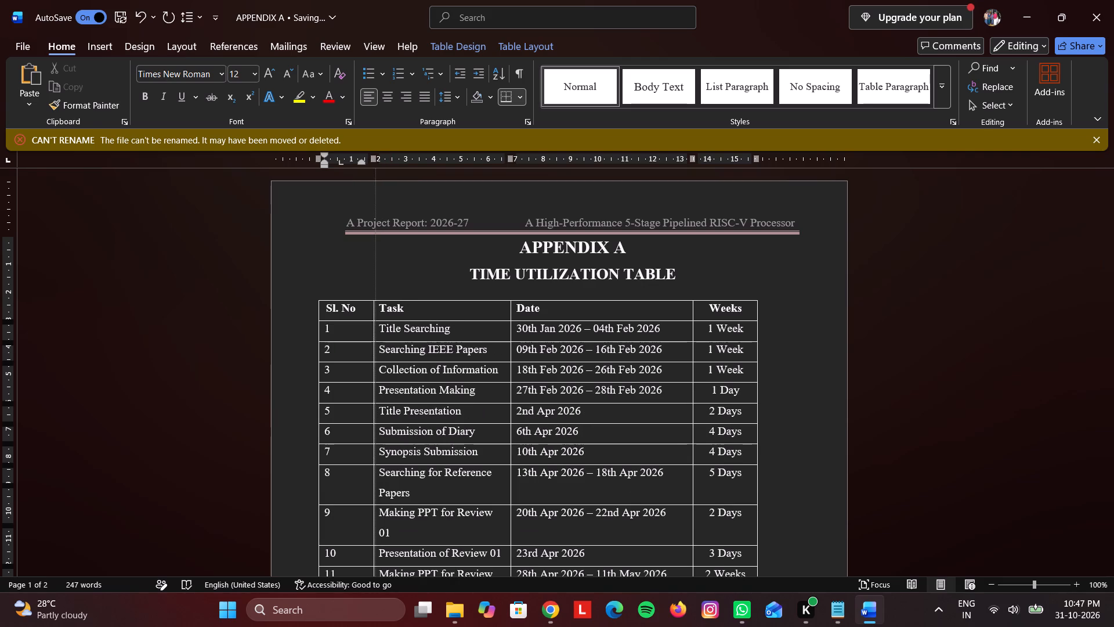
drag(373, 333, 374, 336)
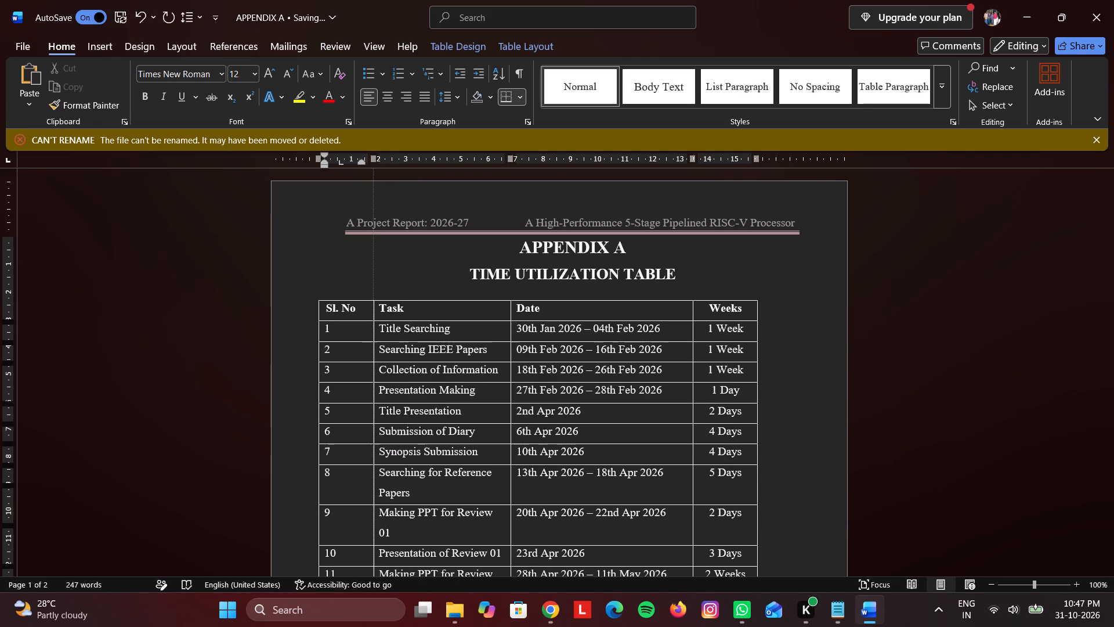
drag(374, 336, 371, 336)
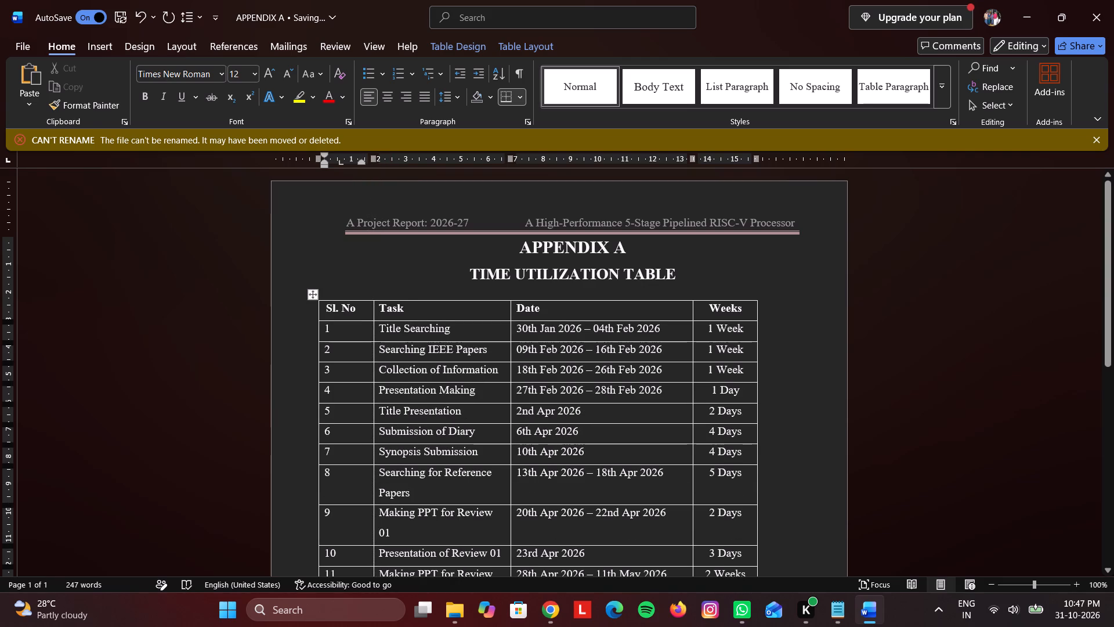
click(443, 336)
Centre the whole time utilization table horizontally between the page margins.
scroll(442, 337, down, 5)
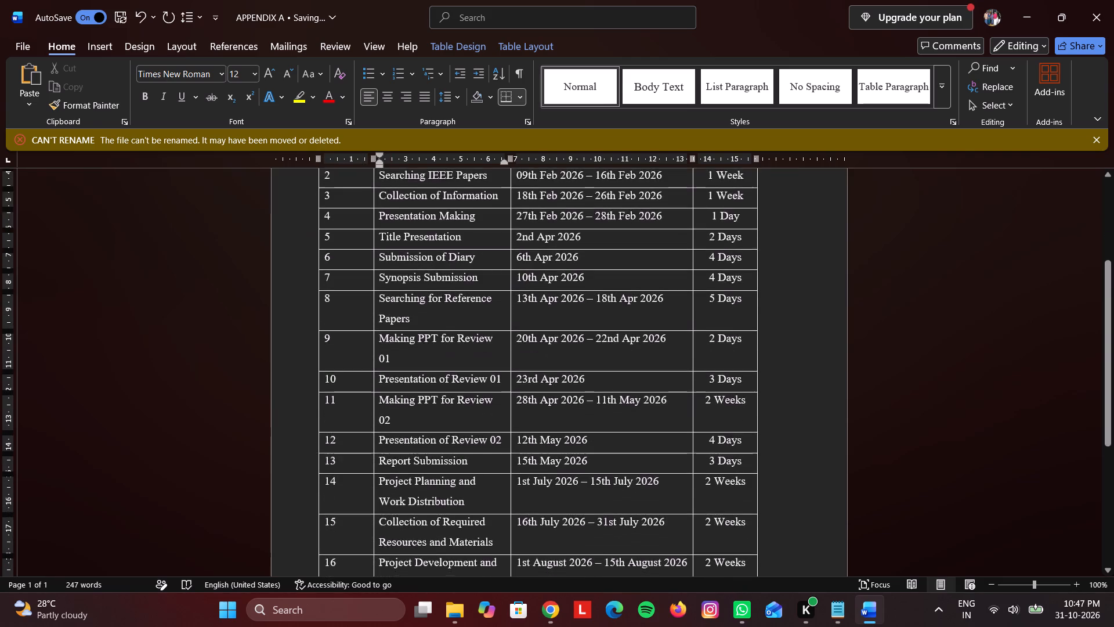
scroll(443, 339, down, 2)
scroll(443, 339, up, 1)
scroll(443, 339, down, 10)
scroll(443, 339, up, 4)
scroll(443, 339, down, 5)
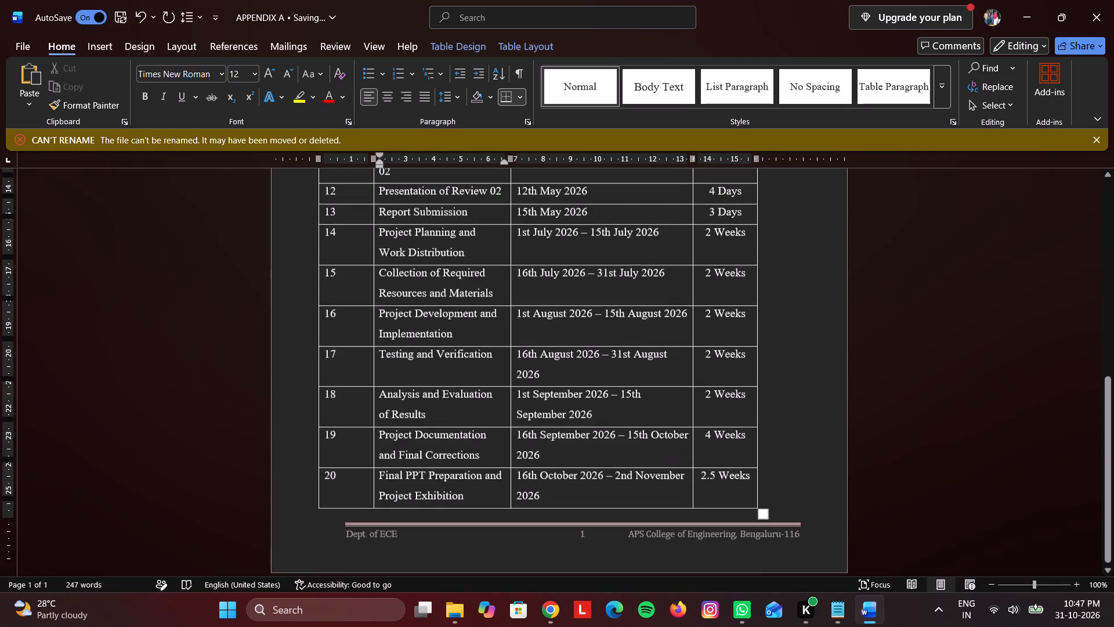
scroll(443, 339, up, 15)
click(313, 297)
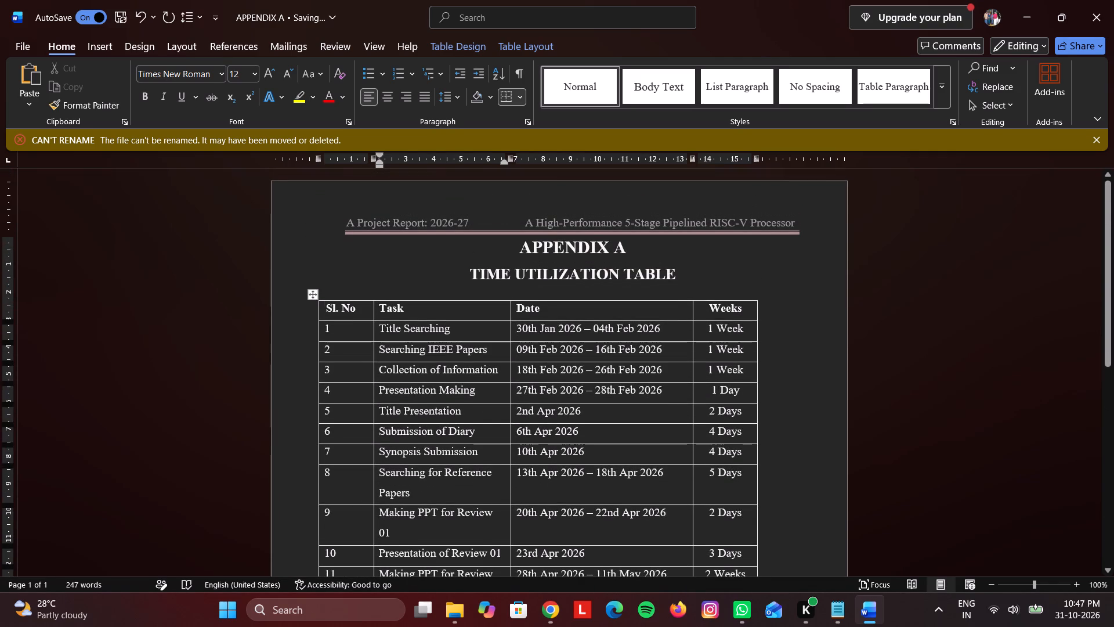
click(390, 96)
click(500, 328)
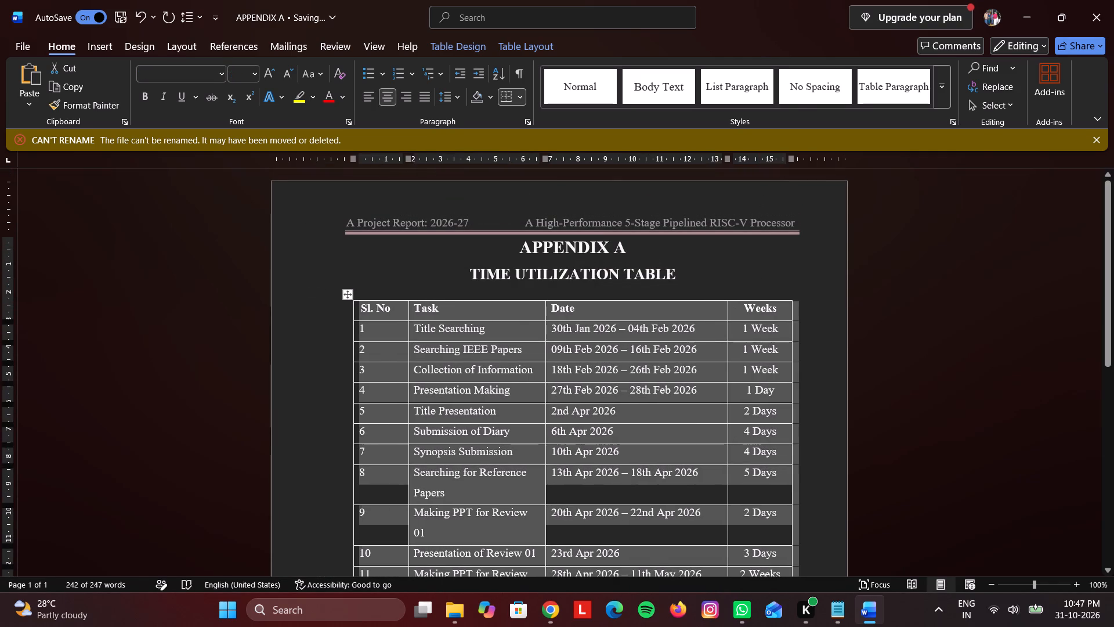
Widen the Task column to about 5.7 cm by shifting its border with Date, so the Review 01 and 02 tasks fit on one line.
scroll(500, 328, down, 7)
scroll(500, 328, up, 5)
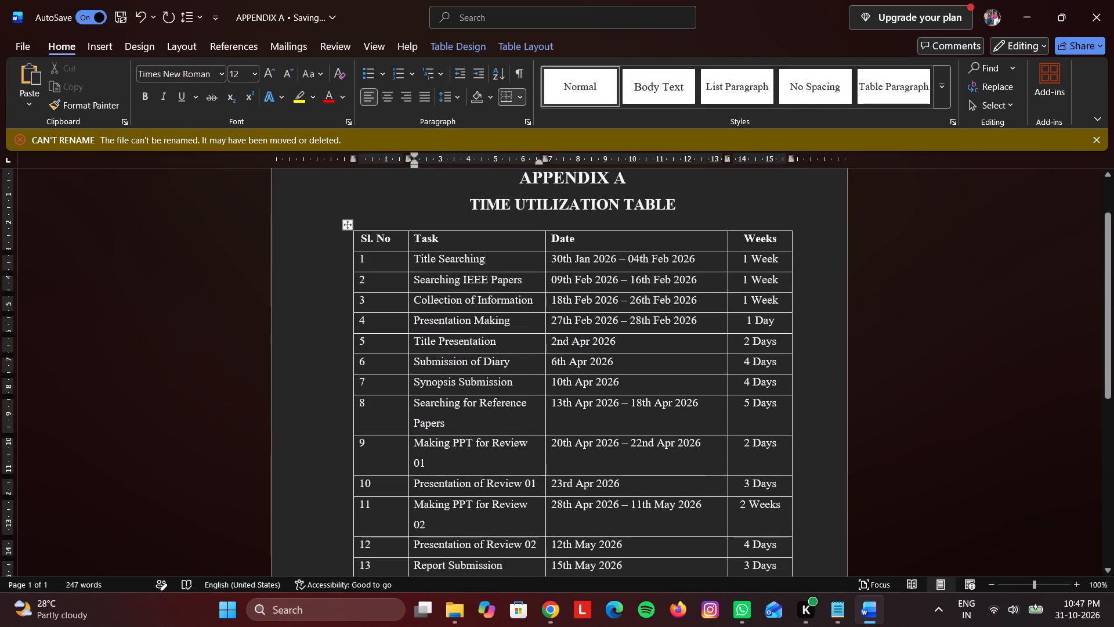
scroll(558, 329, down, 4)
scroll(558, 329, up, 4)
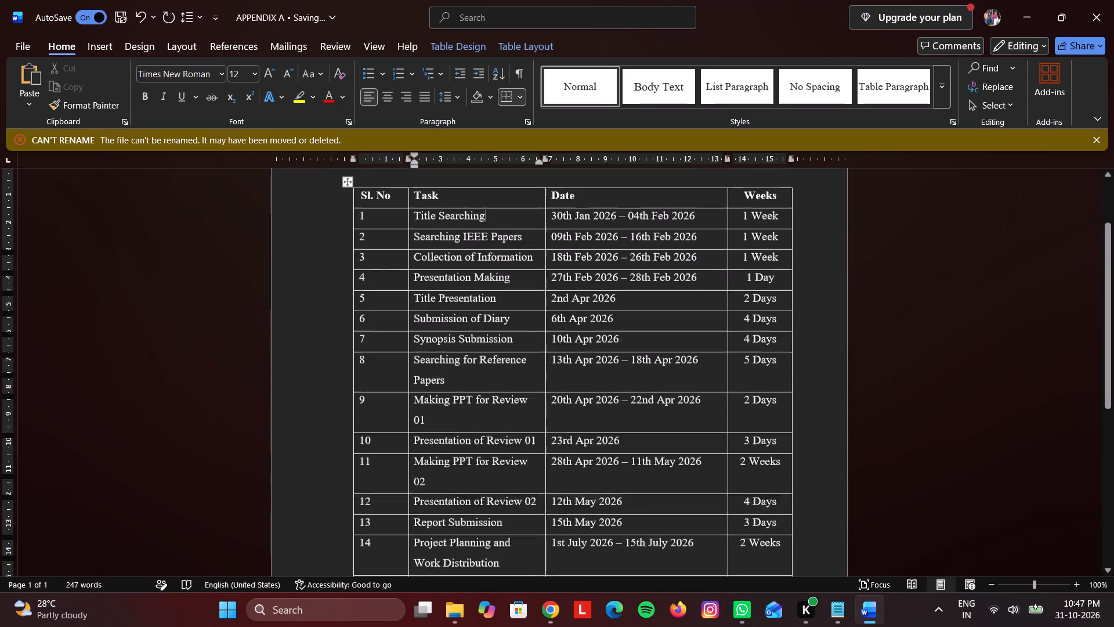
drag(545, 319, 555, 319)
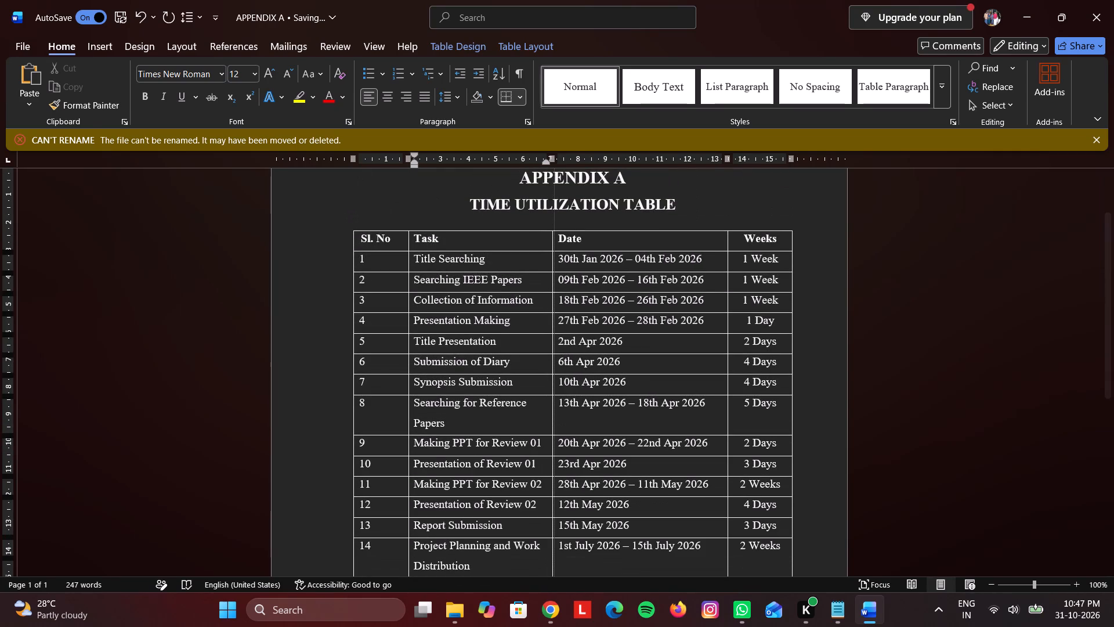
drag(555, 319, 561, 319)
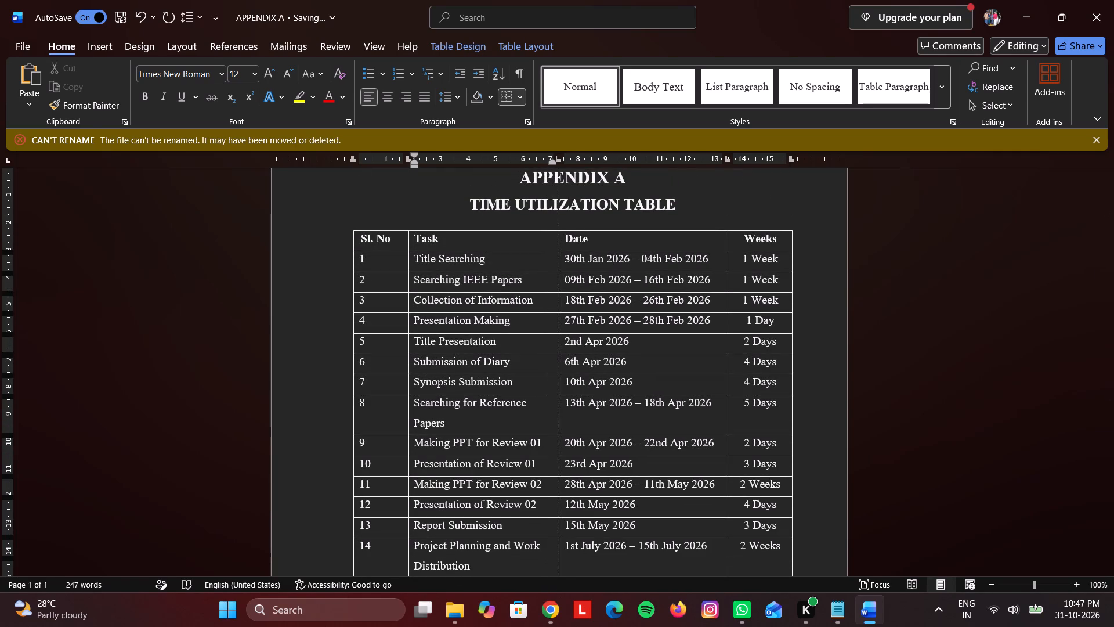
drag(561, 319, 568, 320)
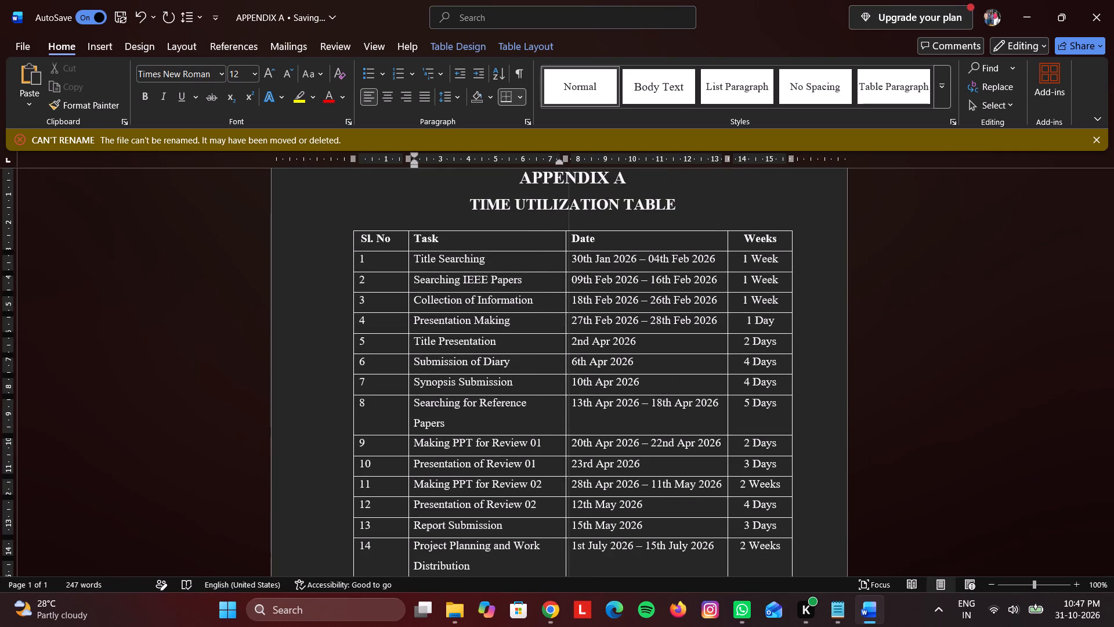
drag(568, 320, 567, 320)
Check the resized table's row wrapping and page fit down to row 20 and the page footer.
scroll(567, 320, down, 11)
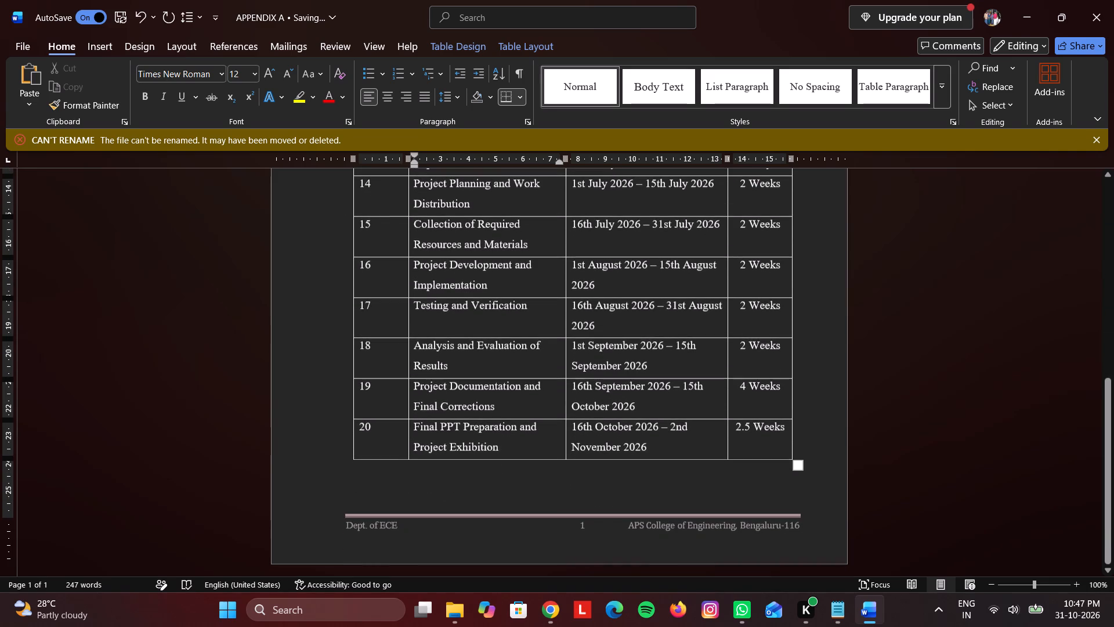
scroll(564, 318, down, 4)
scroll(564, 318, up, 12)
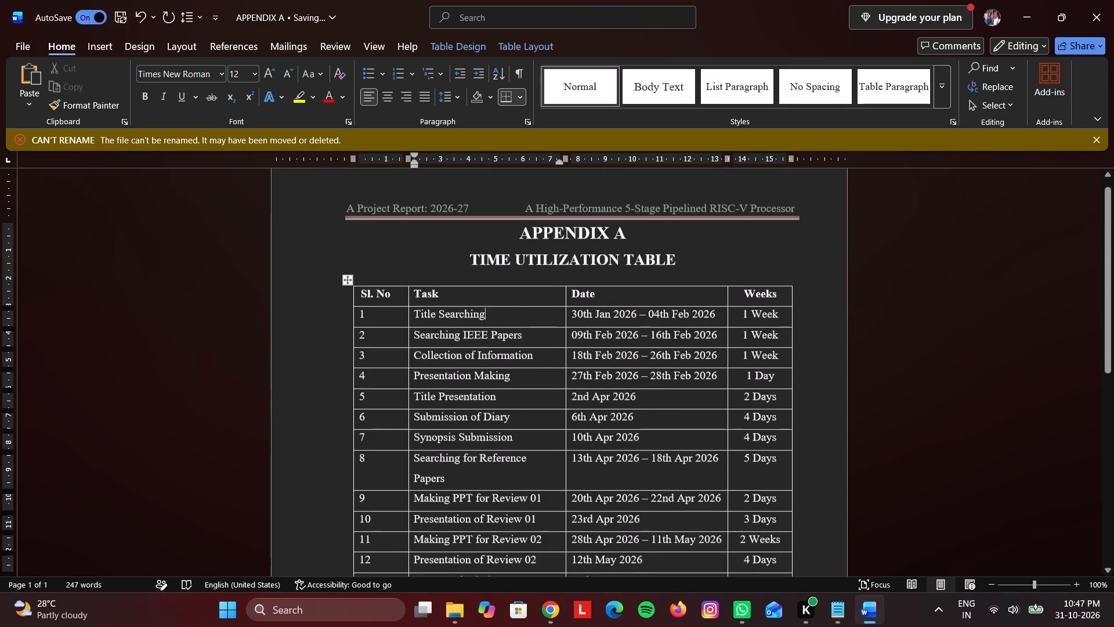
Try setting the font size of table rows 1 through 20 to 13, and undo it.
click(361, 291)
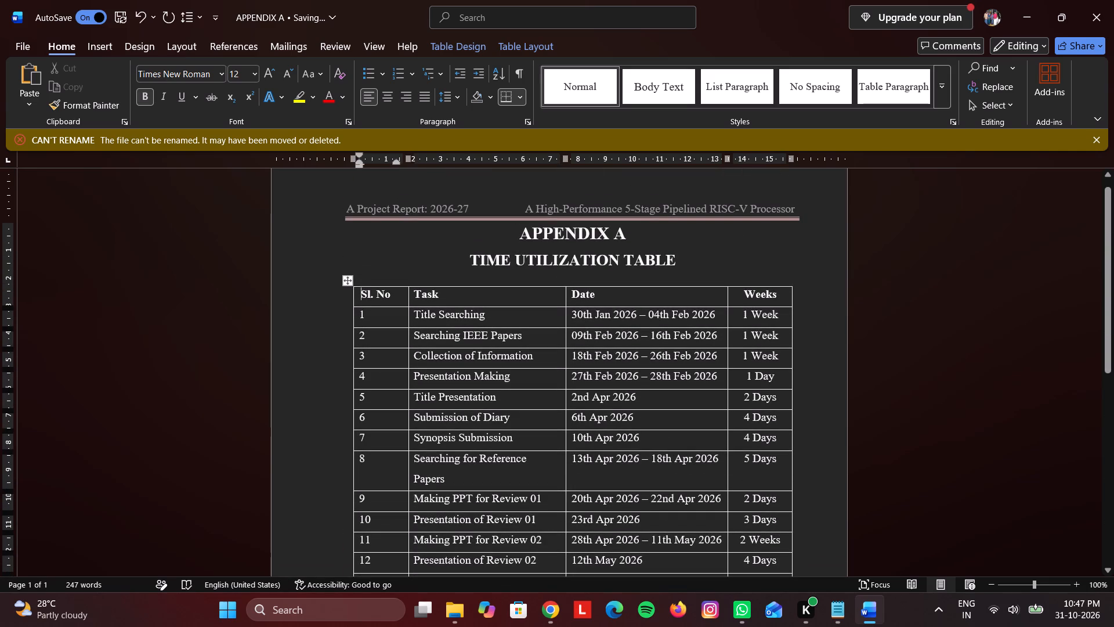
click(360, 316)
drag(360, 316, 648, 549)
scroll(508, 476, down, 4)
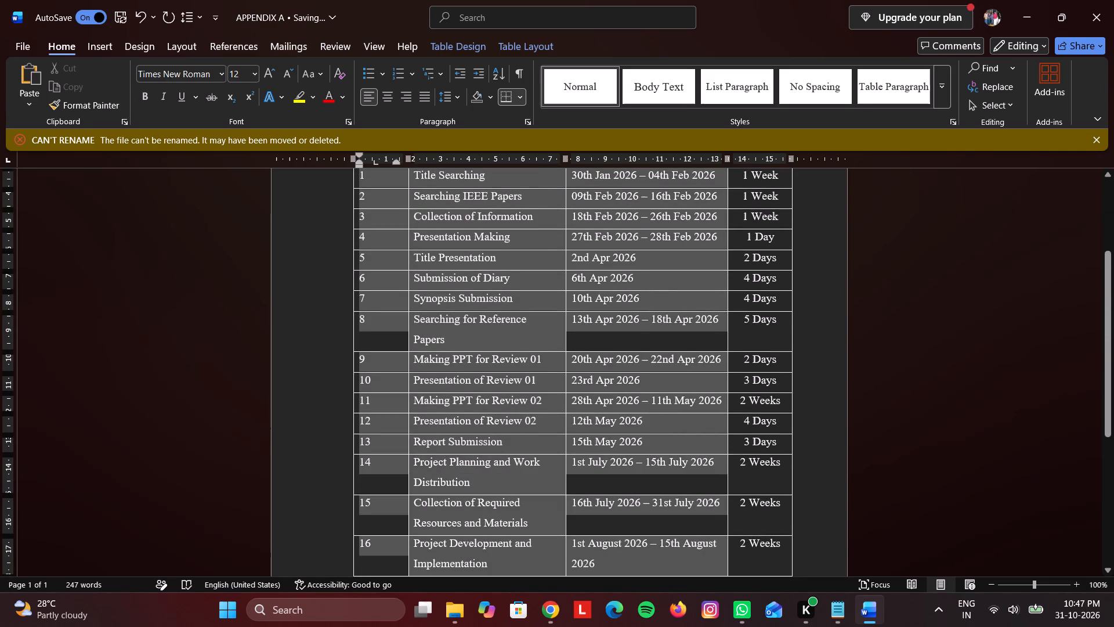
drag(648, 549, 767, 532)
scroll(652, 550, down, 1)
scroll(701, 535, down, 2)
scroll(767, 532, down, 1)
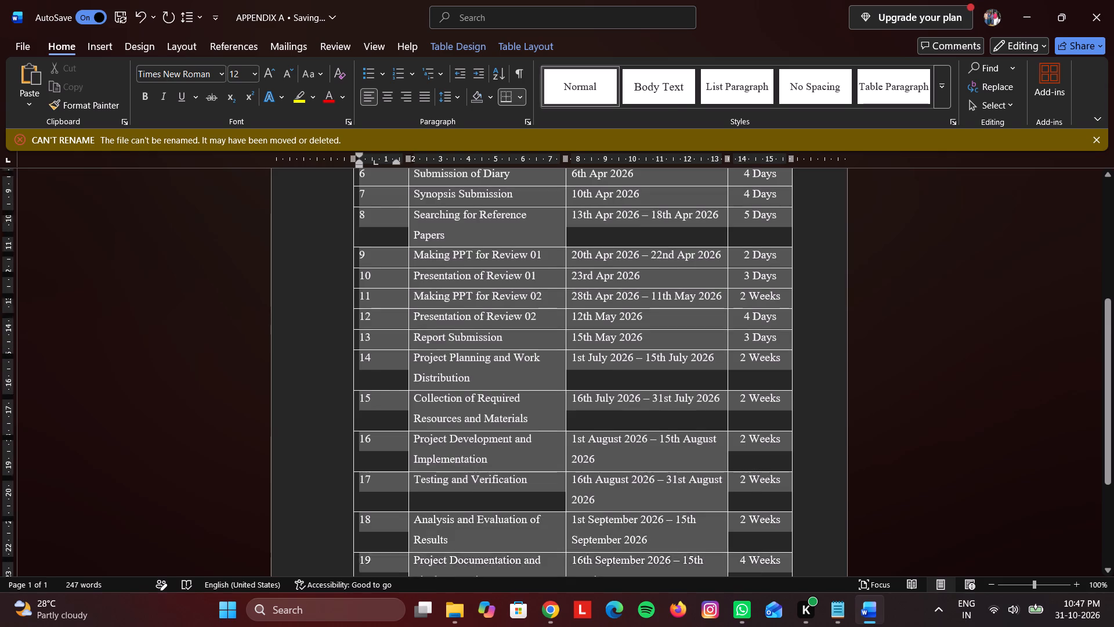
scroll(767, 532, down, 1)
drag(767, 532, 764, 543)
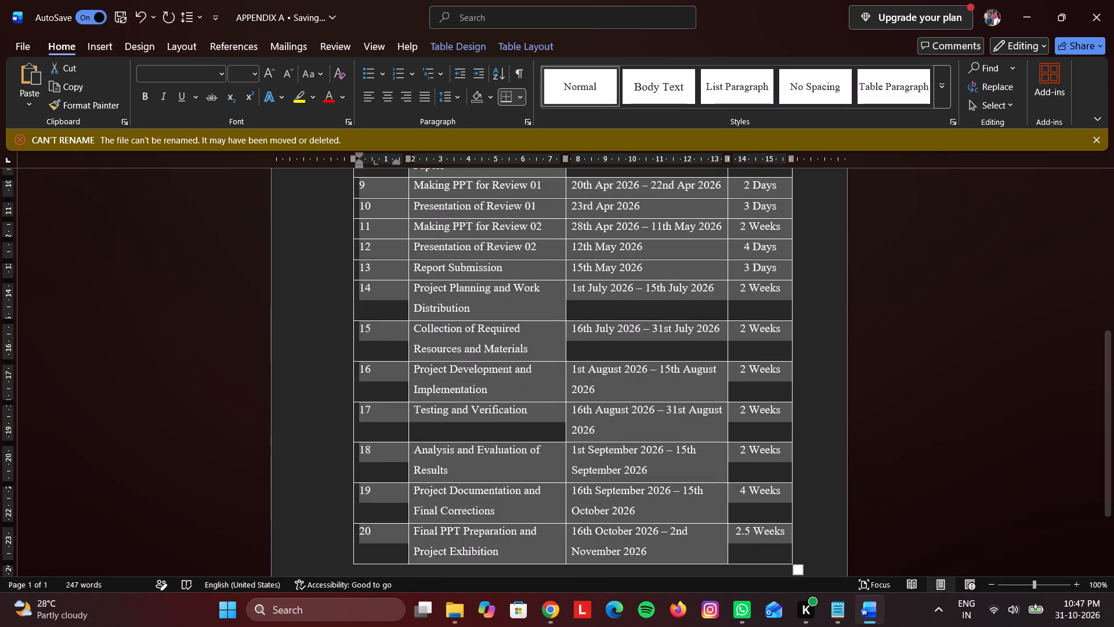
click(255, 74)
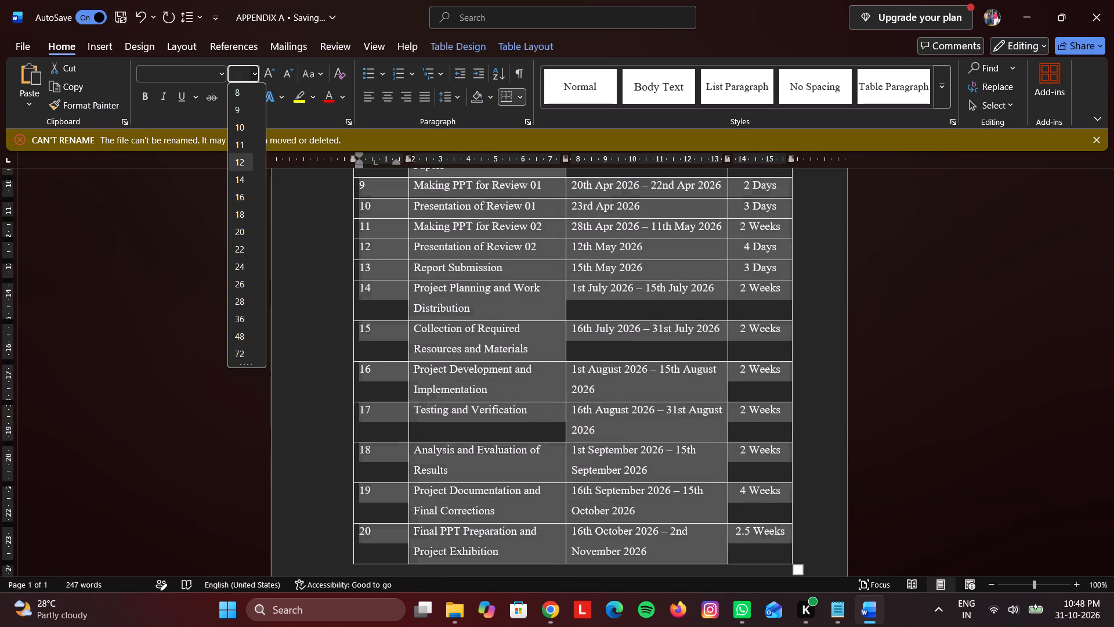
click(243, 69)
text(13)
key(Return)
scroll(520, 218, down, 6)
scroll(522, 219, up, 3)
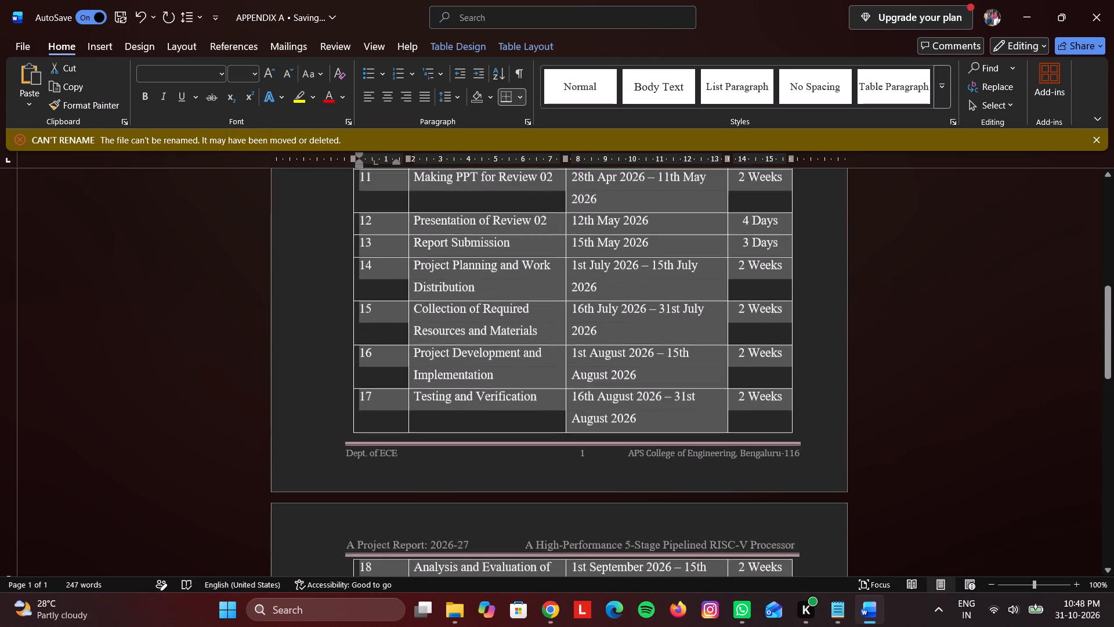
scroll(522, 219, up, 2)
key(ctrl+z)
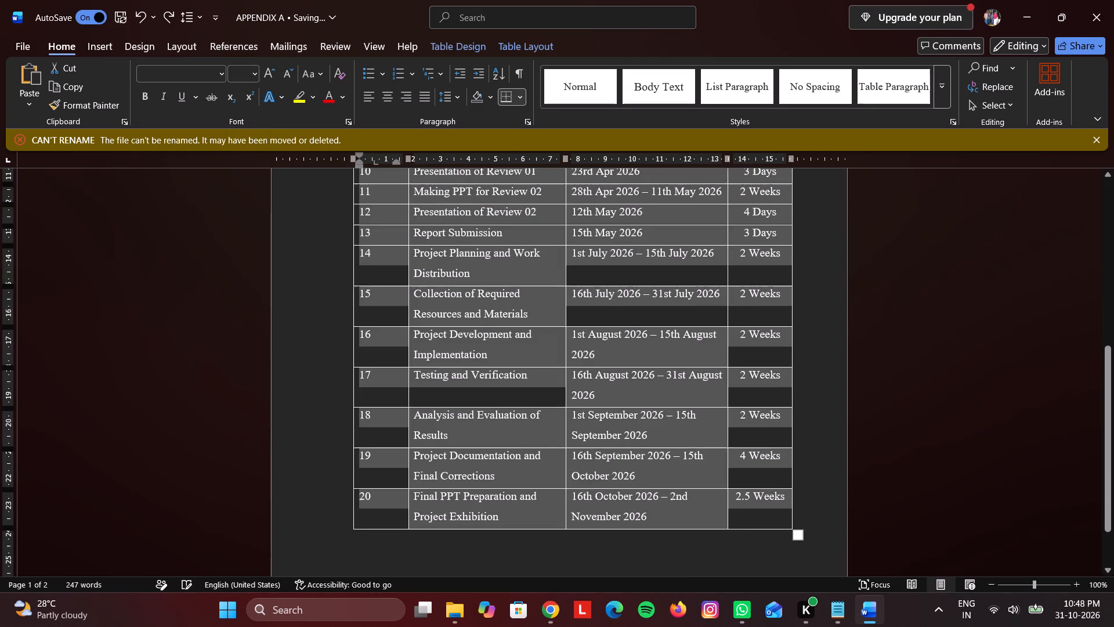
Set the font size of table rows 1 through 20 to 12.
scroll(534, 282, up, 4)
click(252, 78)
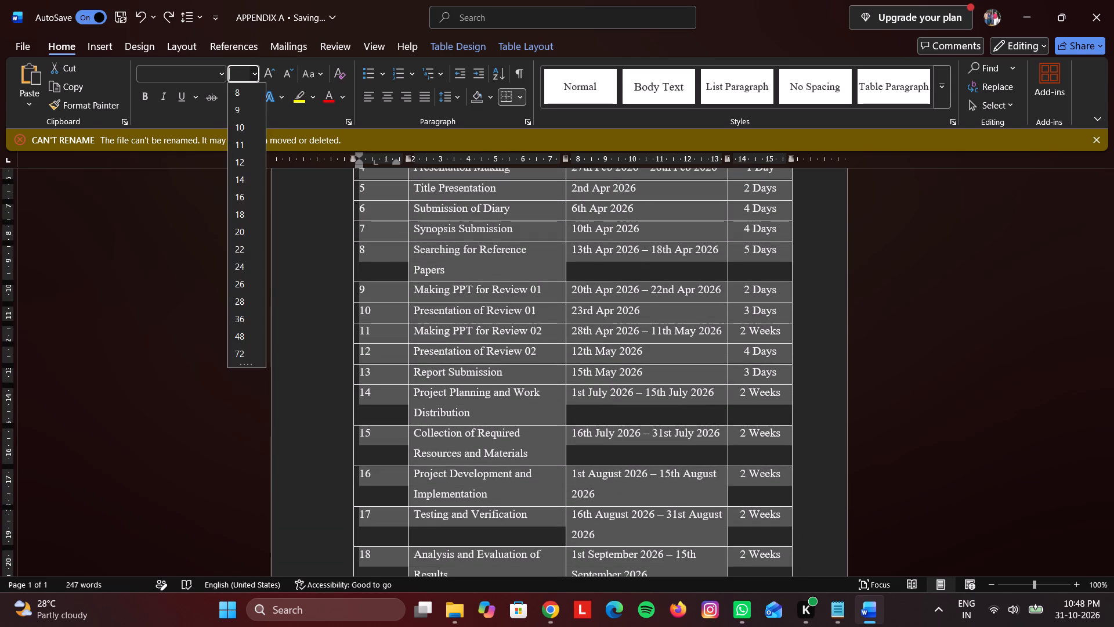
click(240, 165)
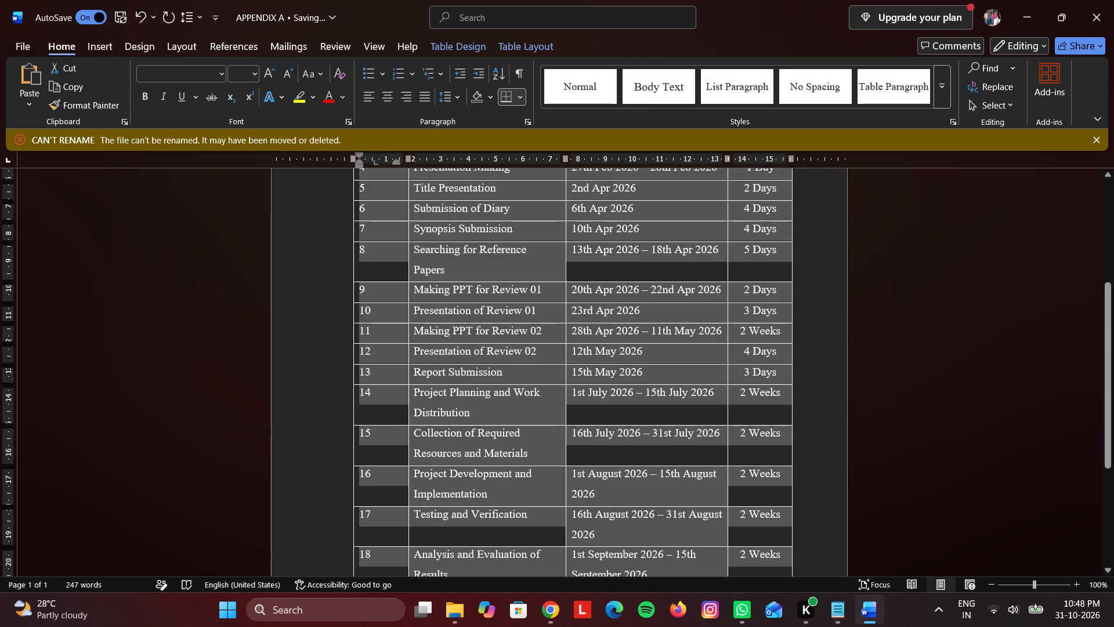
scroll(466, 273, up, 6)
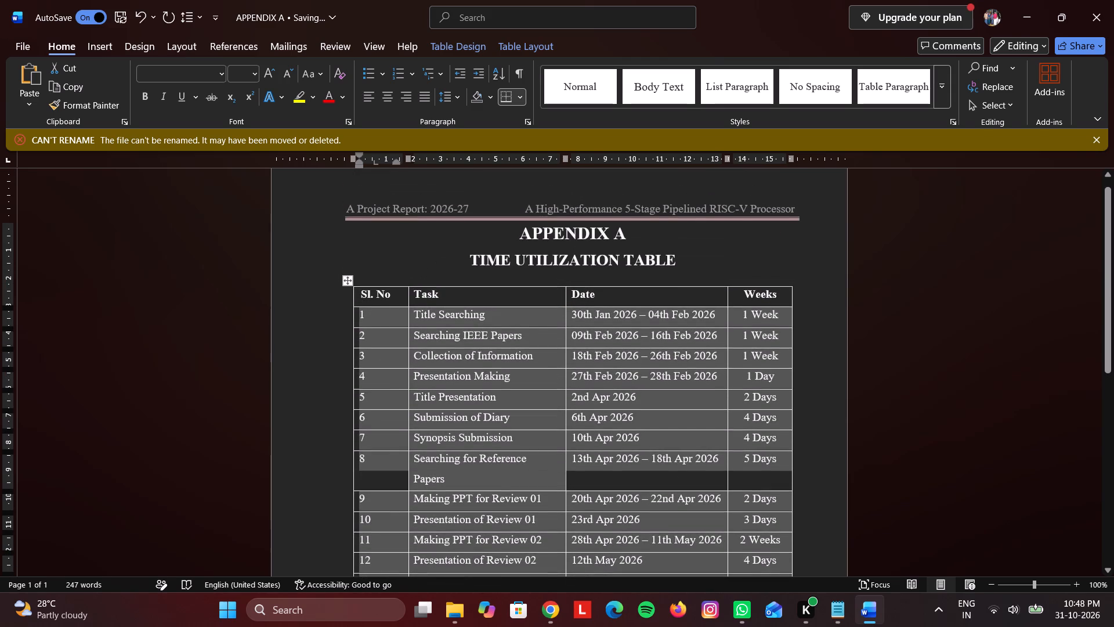
Select the table rows down through row 20, including the empty paragraph below the table.
click(734, 378)
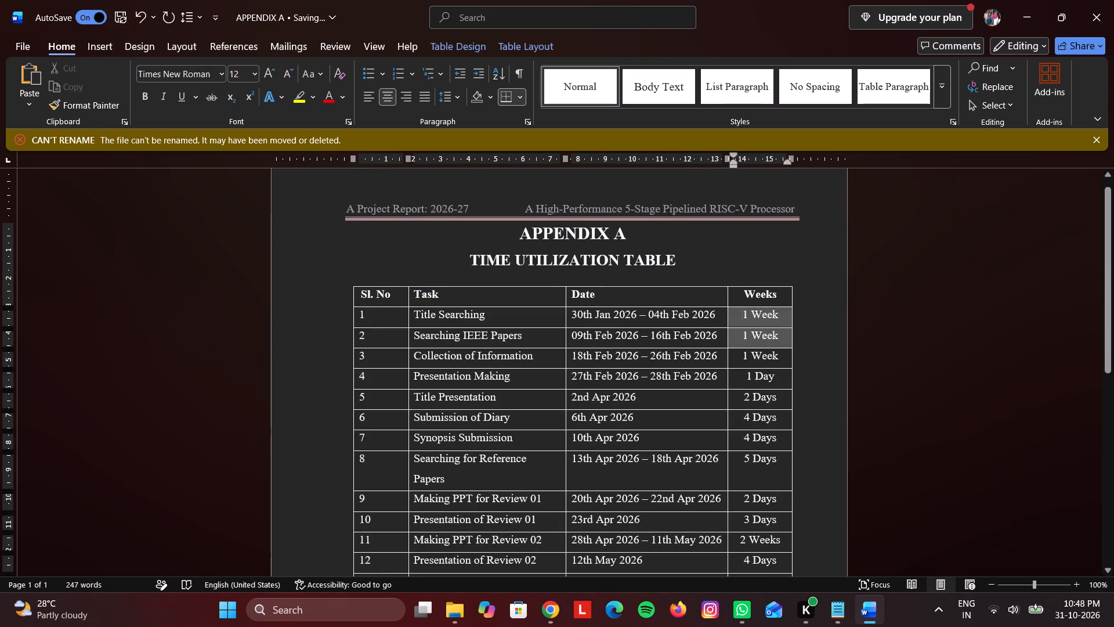
scroll(765, 495, down, 14)
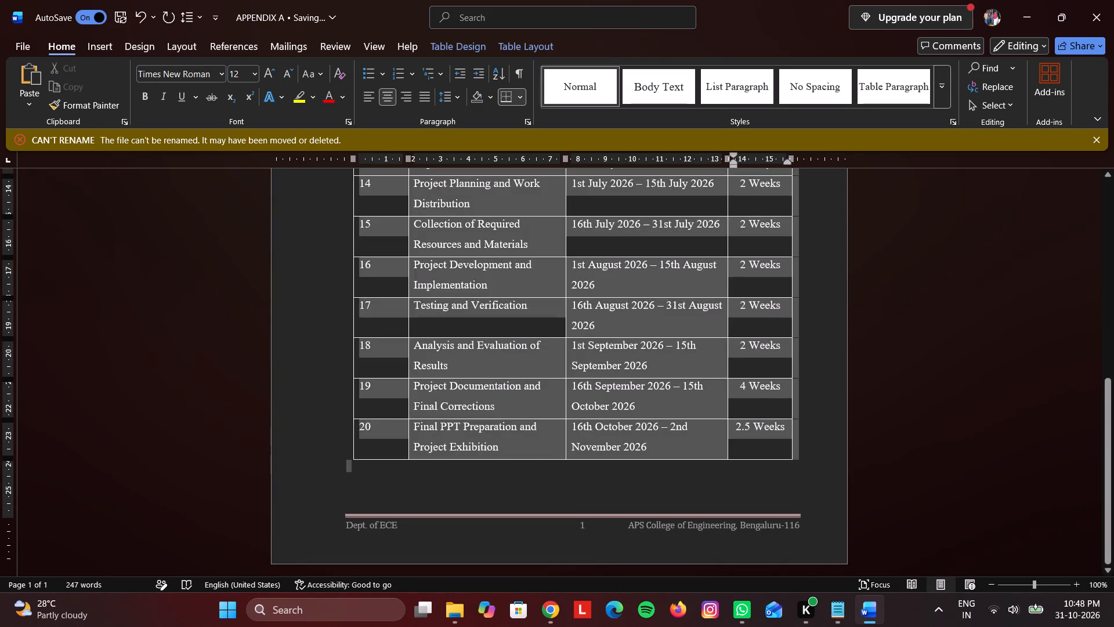
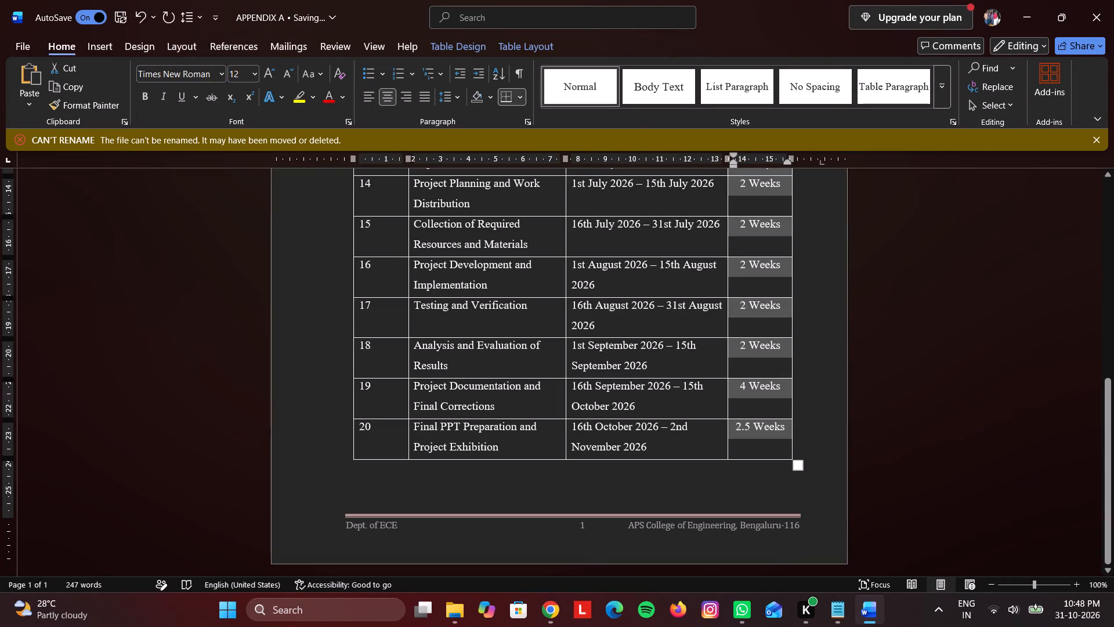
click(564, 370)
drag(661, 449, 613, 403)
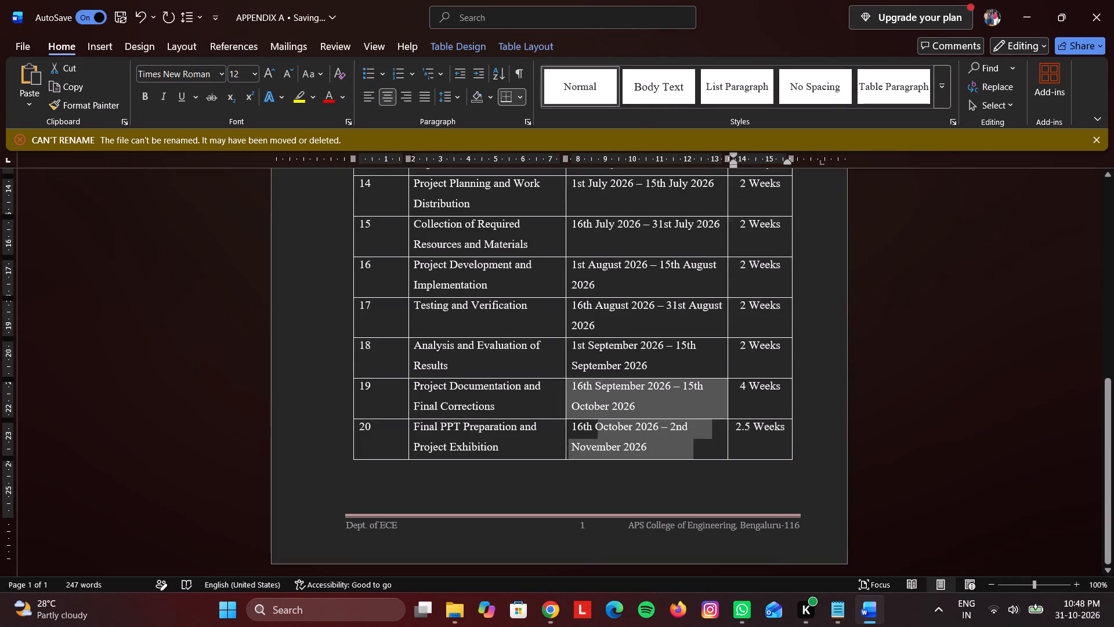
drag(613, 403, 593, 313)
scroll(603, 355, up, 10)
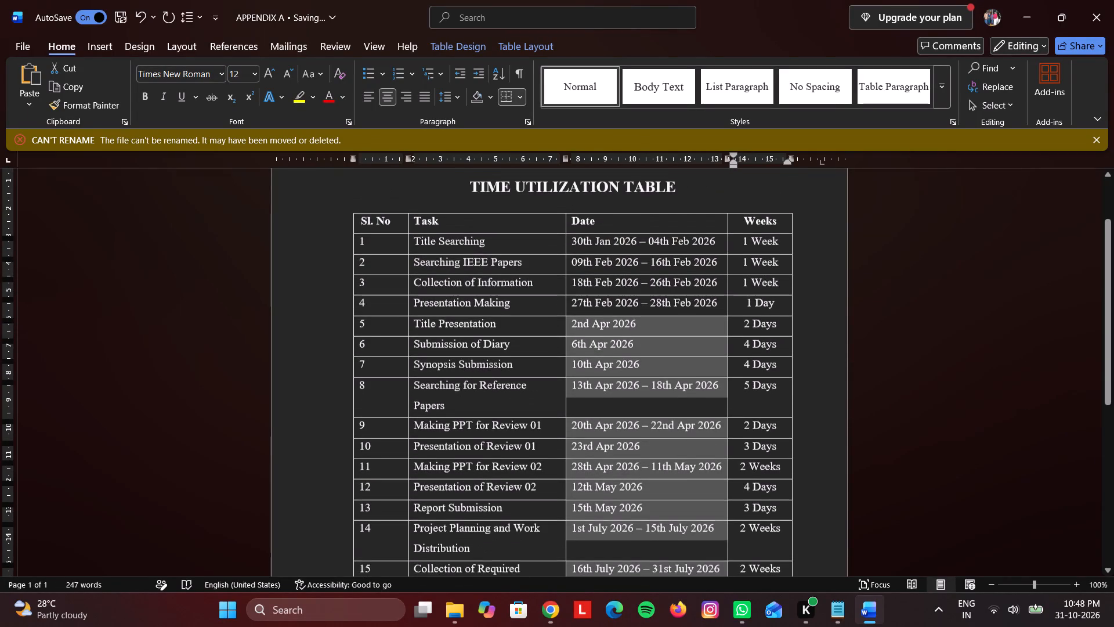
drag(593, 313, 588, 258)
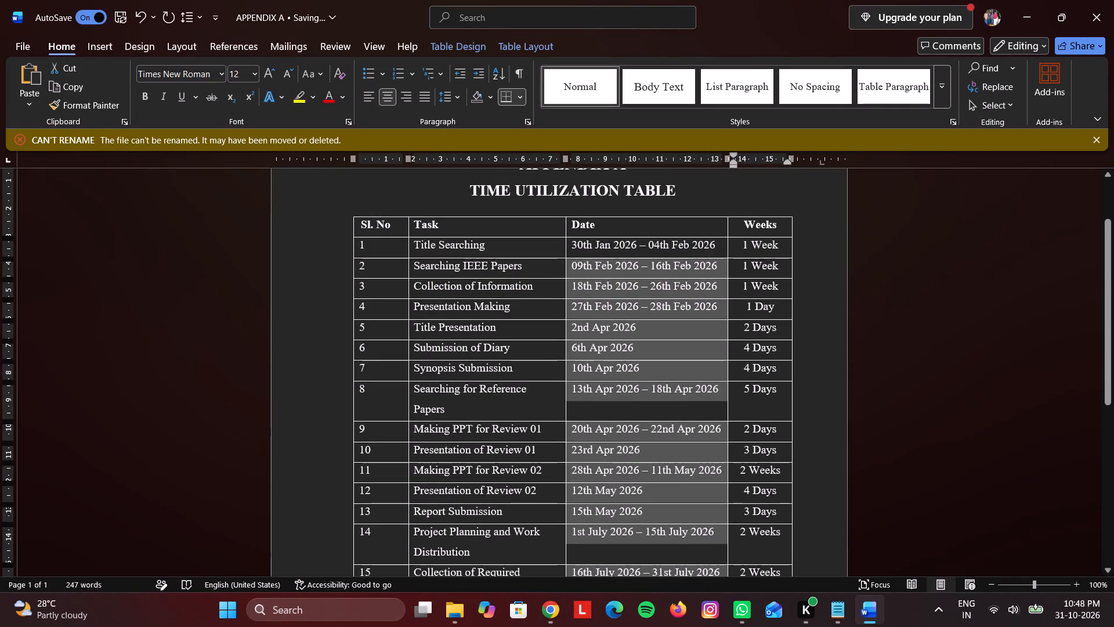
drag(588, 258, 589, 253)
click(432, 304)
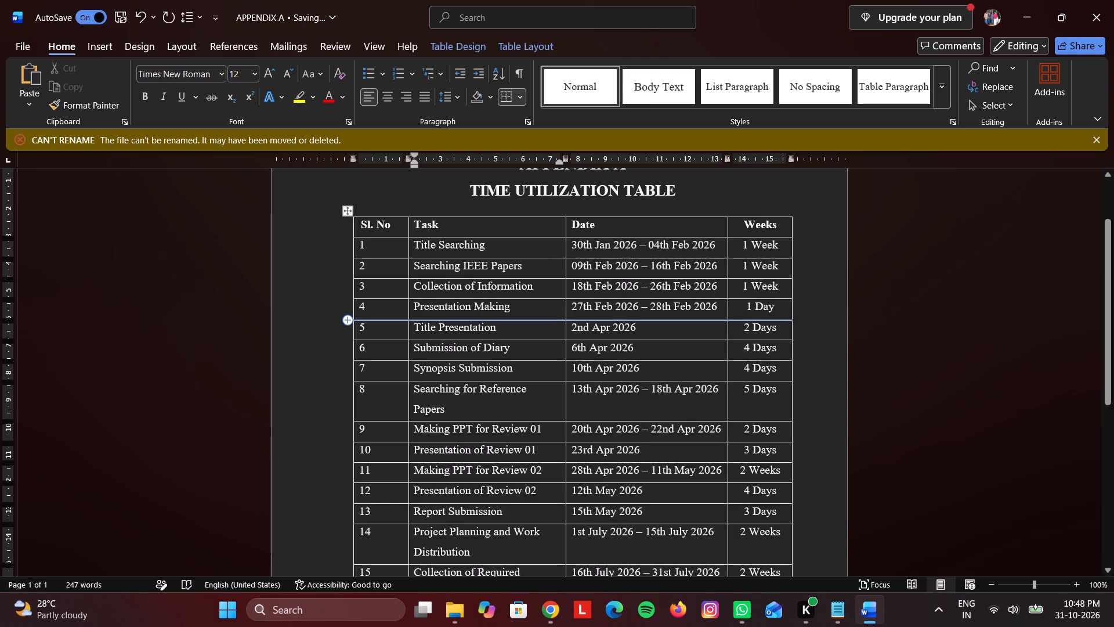
Centre the serial numbers 1 through 20 in the table's Sl. No column.
drag(360, 241, 389, 460)
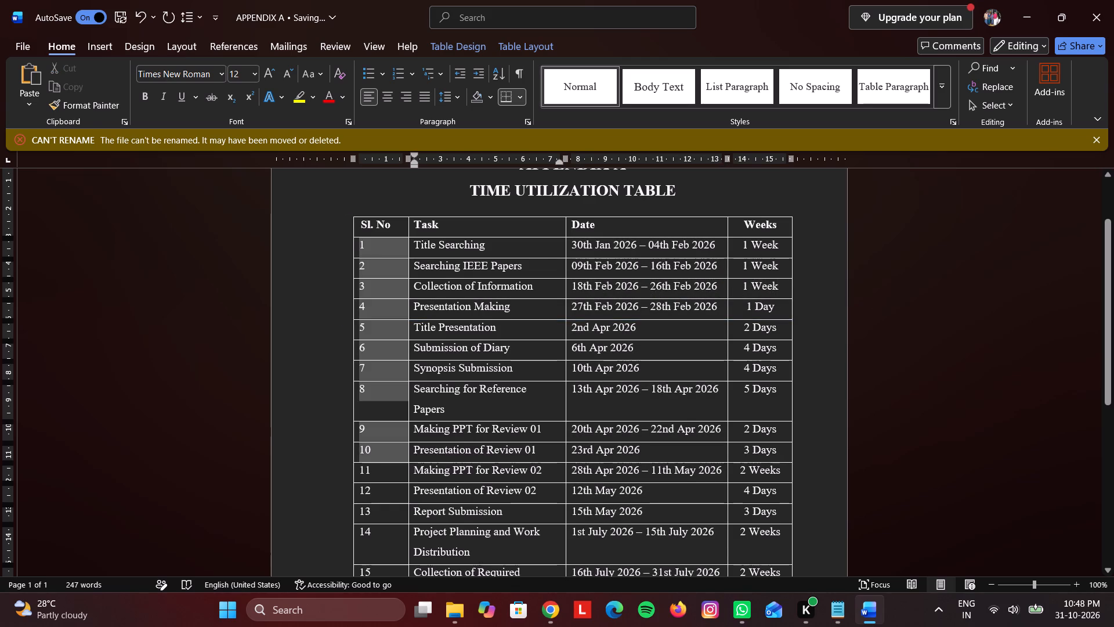
drag(389, 460, 346, 536)
scroll(348, 529, down, 8)
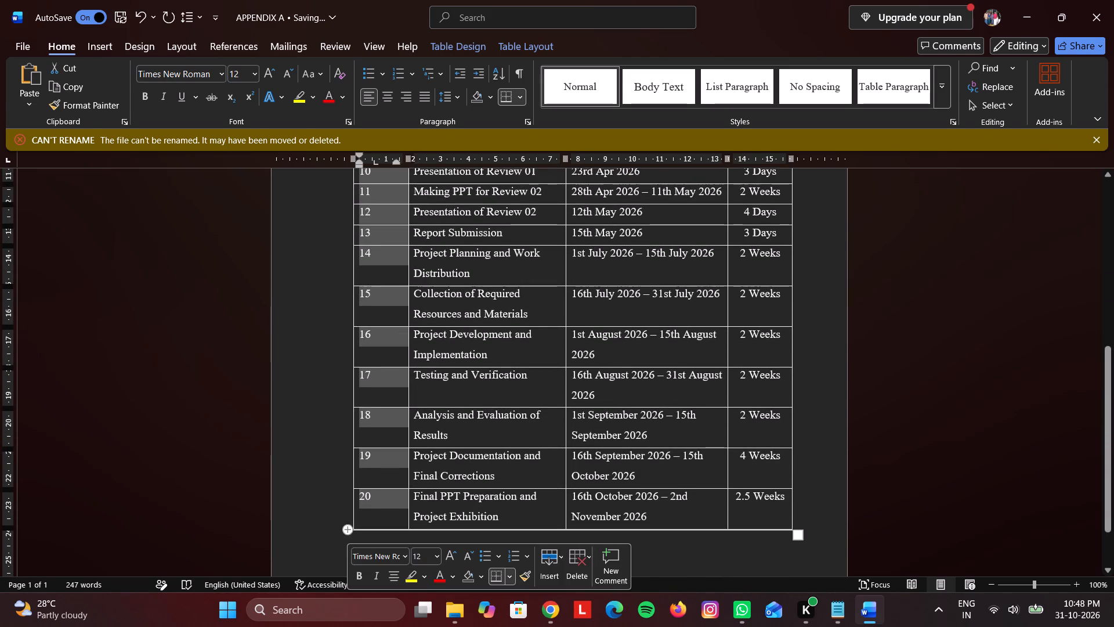
click(393, 96)
Centre the text of the table's header row and increase its font size by one step.
scroll(539, 347, up, 6)
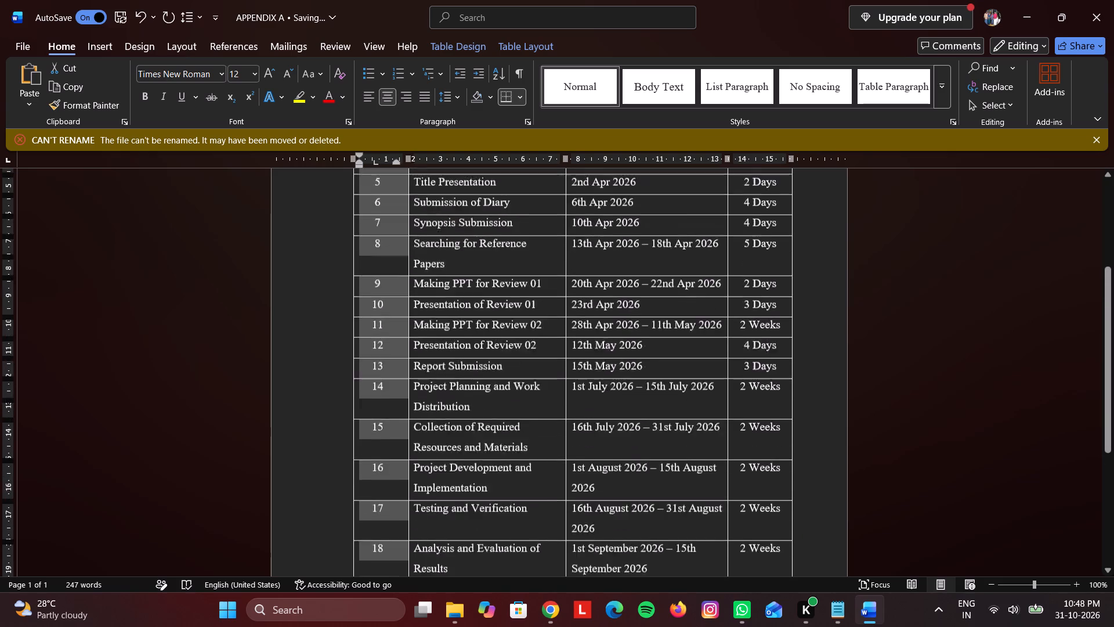
scroll(539, 347, up, 3)
drag(414, 256, 451, 266)
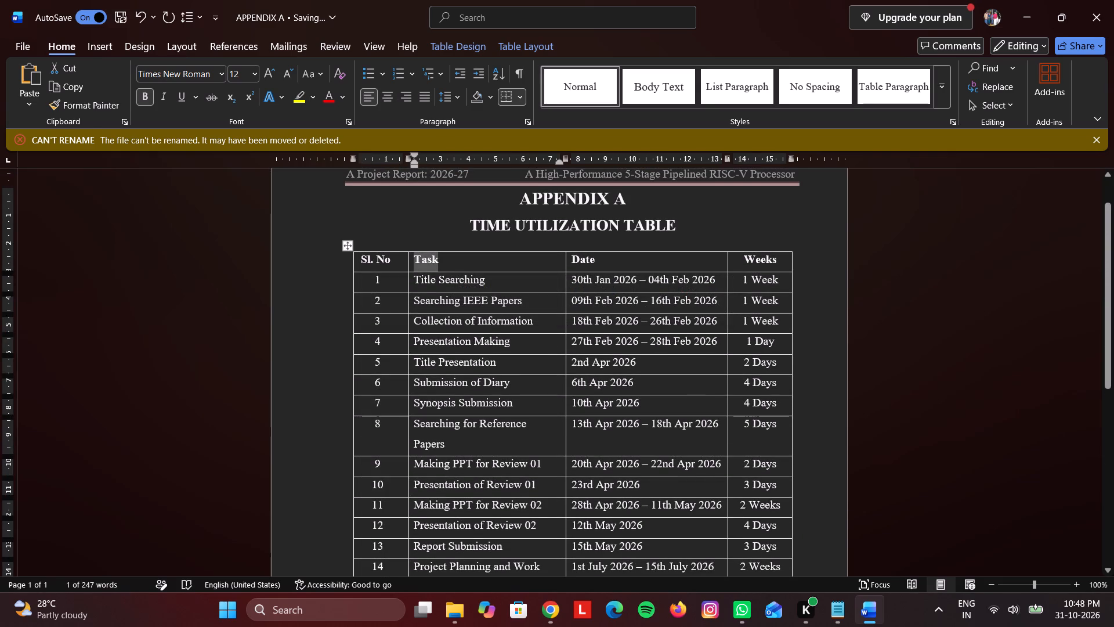
drag(365, 262, 745, 257)
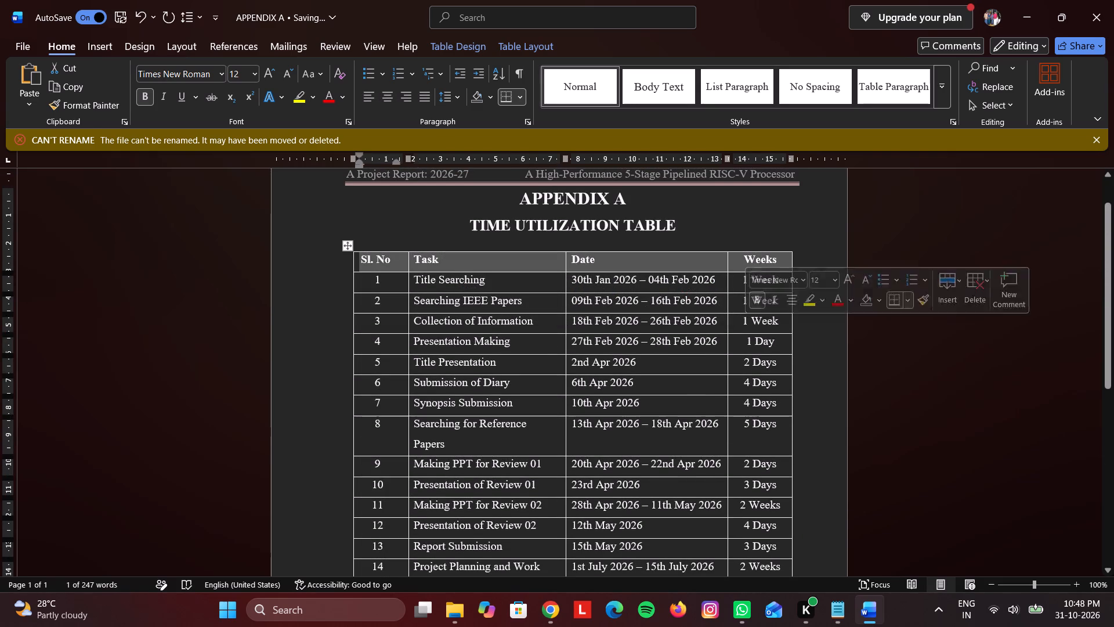
click(388, 99)
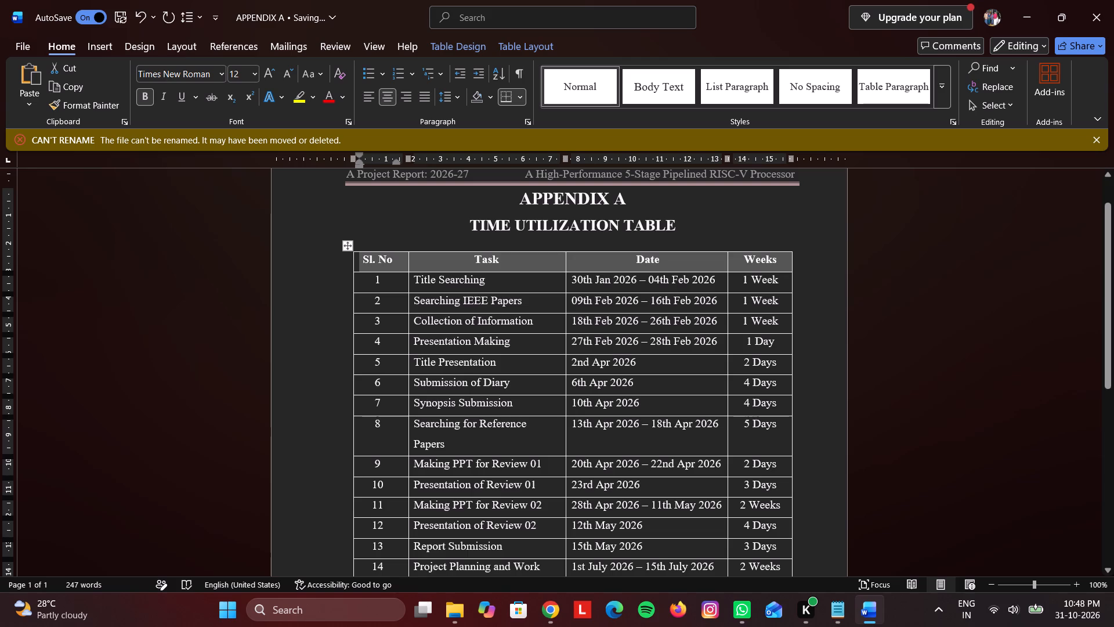
click(277, 74)
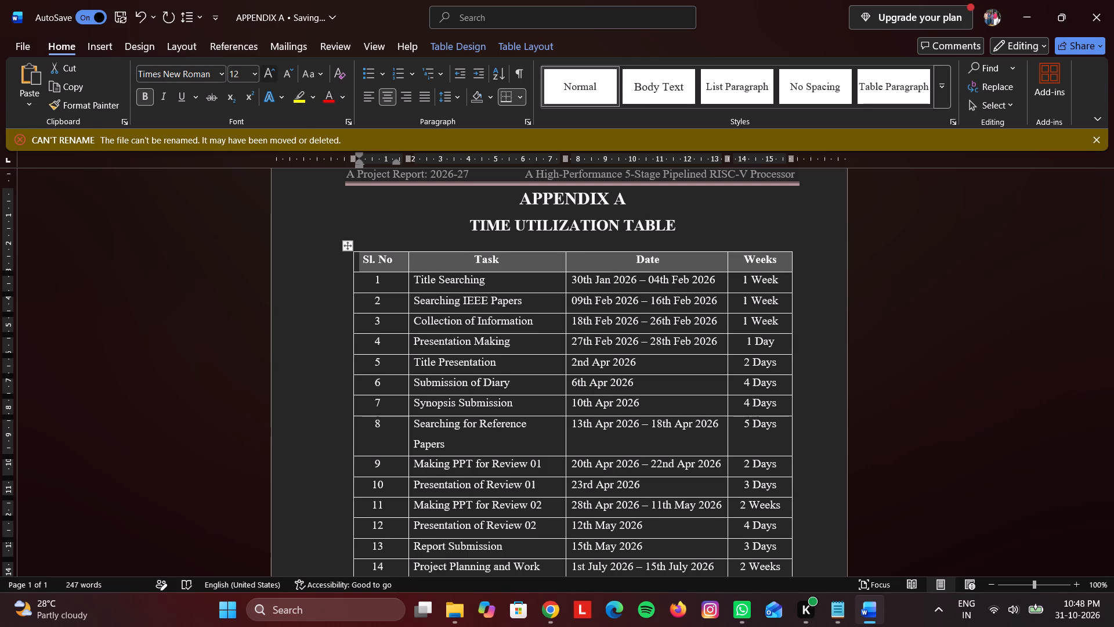
click(468, 372)
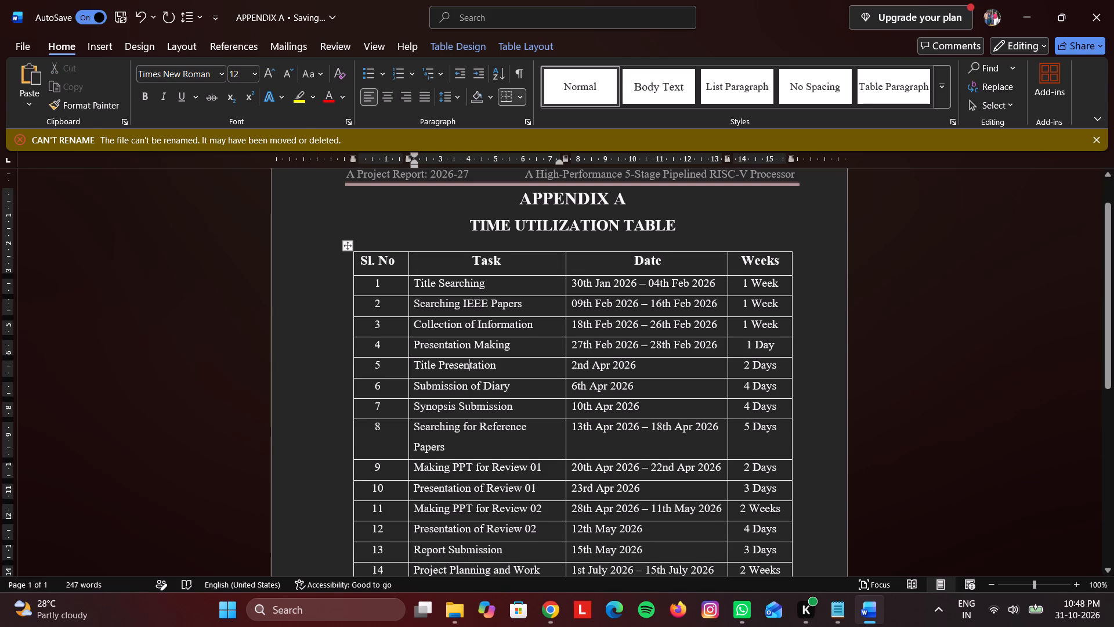
Add a period after each serial number from 1 to 5 in the Sl. No column.
click(387, 289)
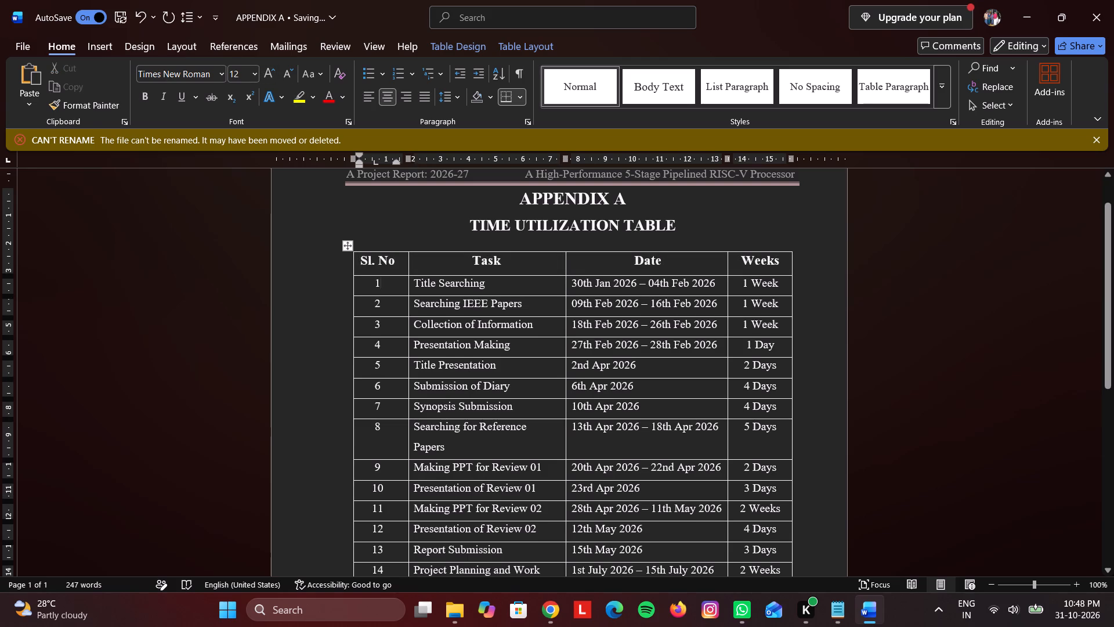
key(period)
key(Down)
key(period)
key(Down)
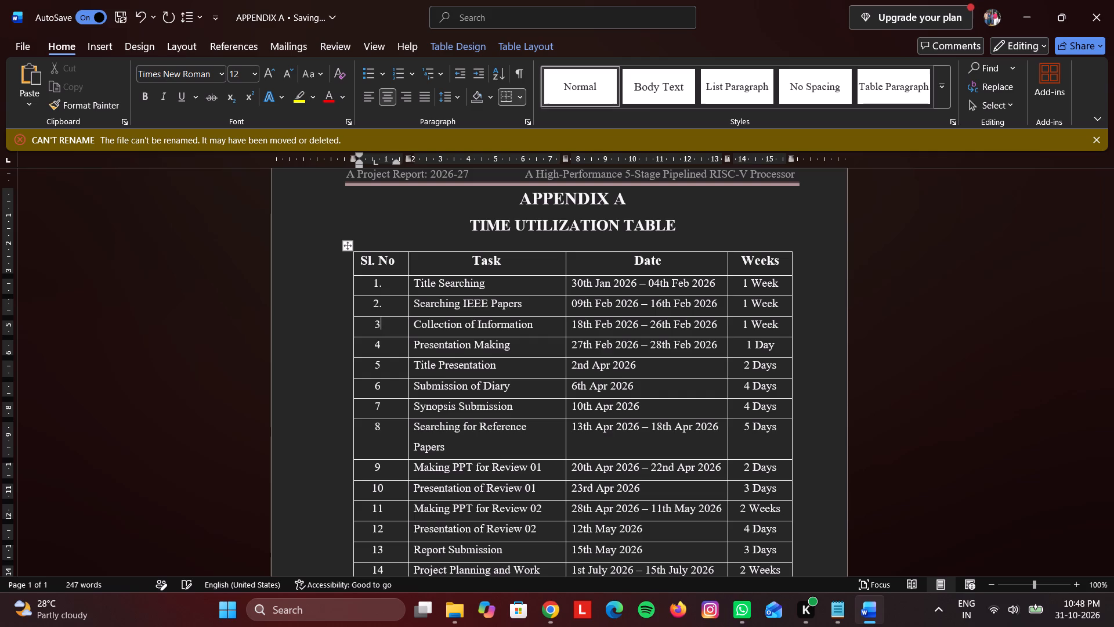
key(period)
key(Down)
key(period)
key(Down)
key(period)
Add a period after each serial number from 6 to 9 in the Sl. No column.
key(Down)
key(period)
key(Down)
key(period)
key(Down)
key(Down)
key(period)
key(Up)
key(period)
Add a period after each serial number from 10 to 13 in the Sl. No column.
key(Down)
key(Down)
key(period)
key(Down)
key(period)
key(Down)
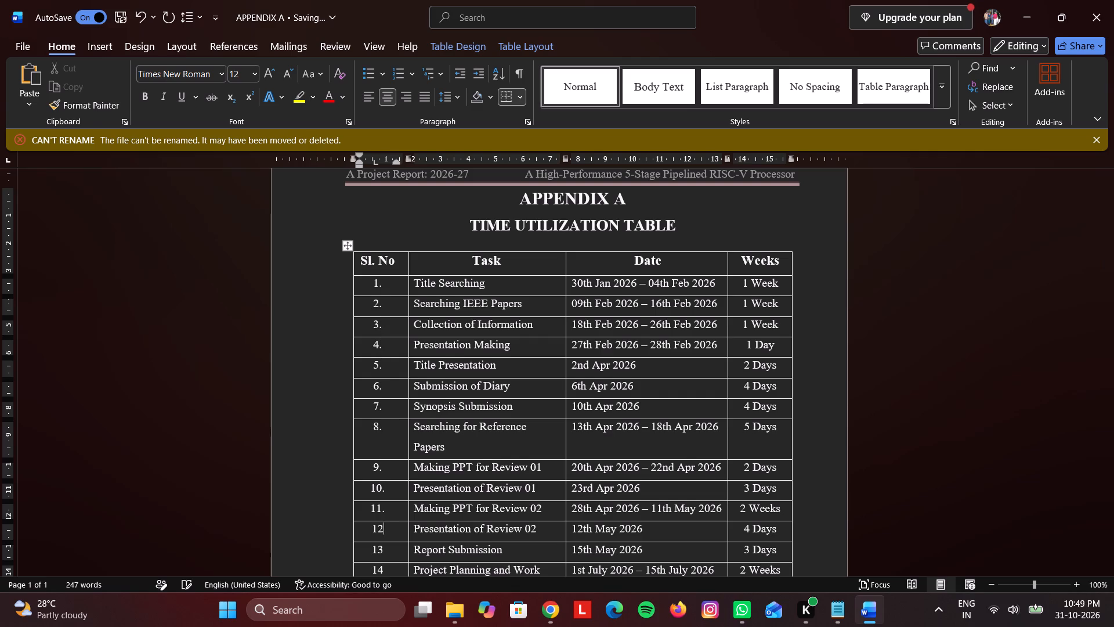
key(period)
key(Down)
key(period)
Add a period after each serial number from 14 to 16 in the Sl. No column.
key(Down)
key(Down)
key(period)
key(Down)
key(period)
key(Down)
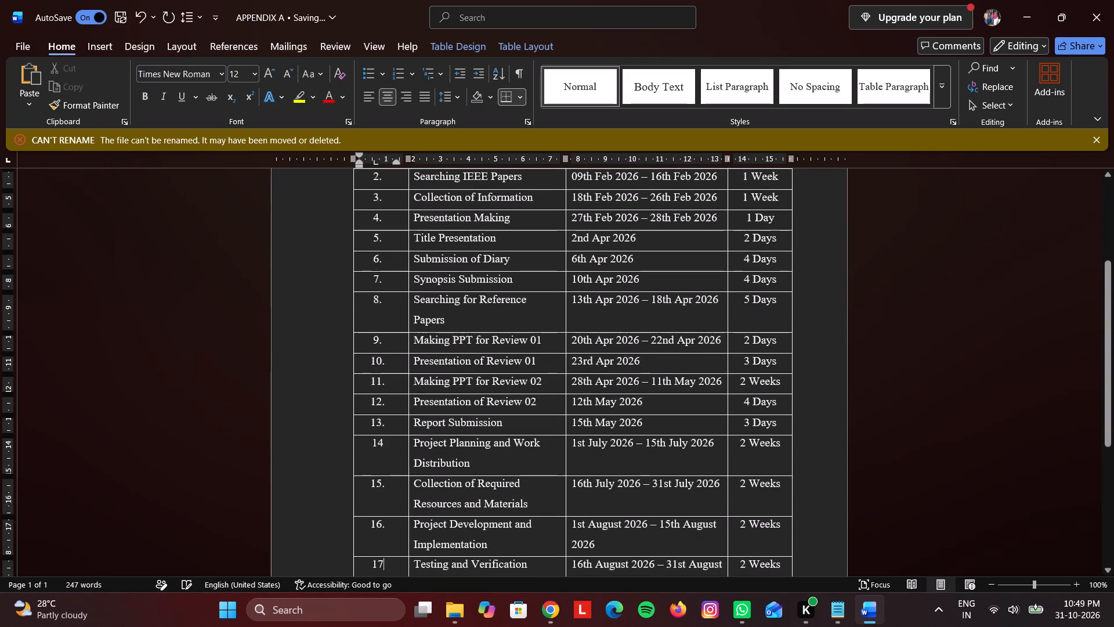
key(Up)
key(Up)
key(Up)
key(period)
Add a period after each serial number from 17 to 20, leaving no stray character below the table.
key(Down)
key(Down)
key(Down)
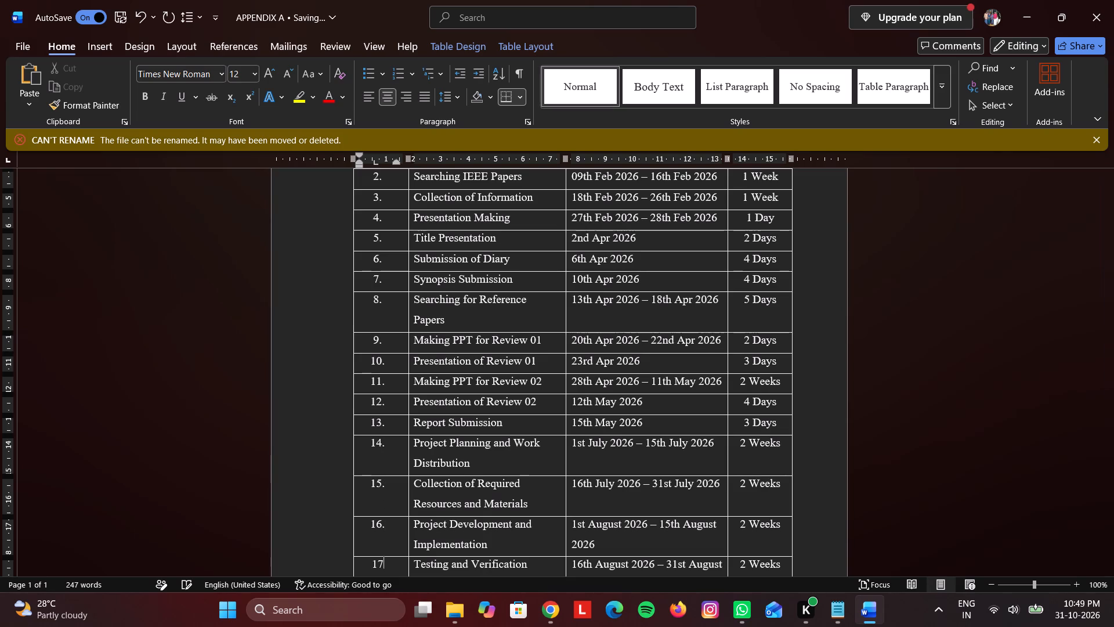
key(period)
key(Down)
key(period)
key(Down)
key(period)
key(Down)
key(Down)
key(period)
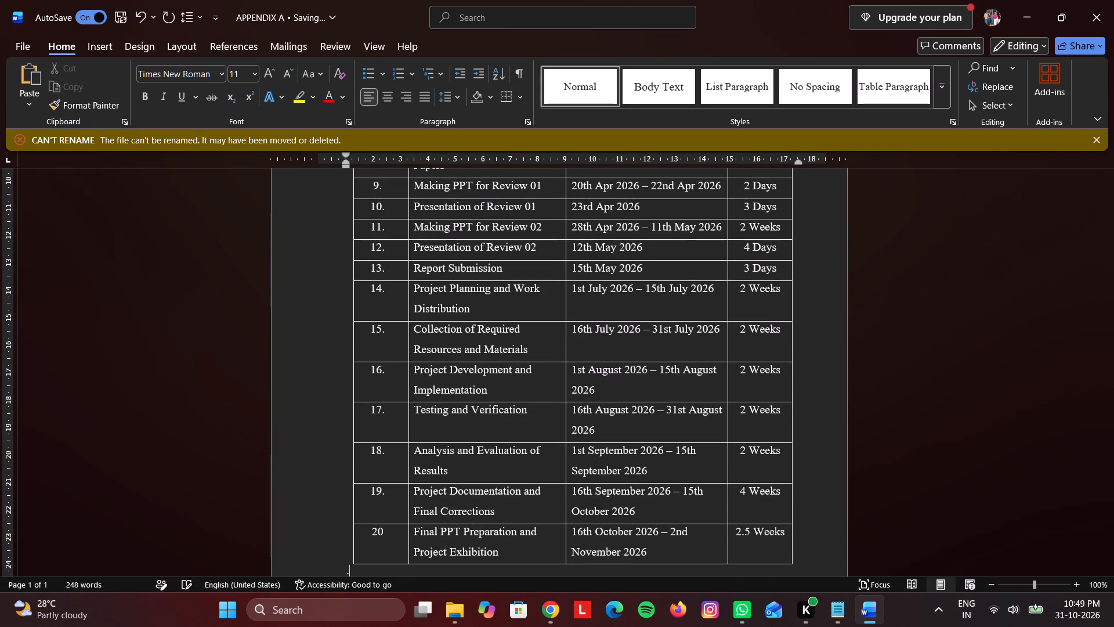
key(BackSpace)
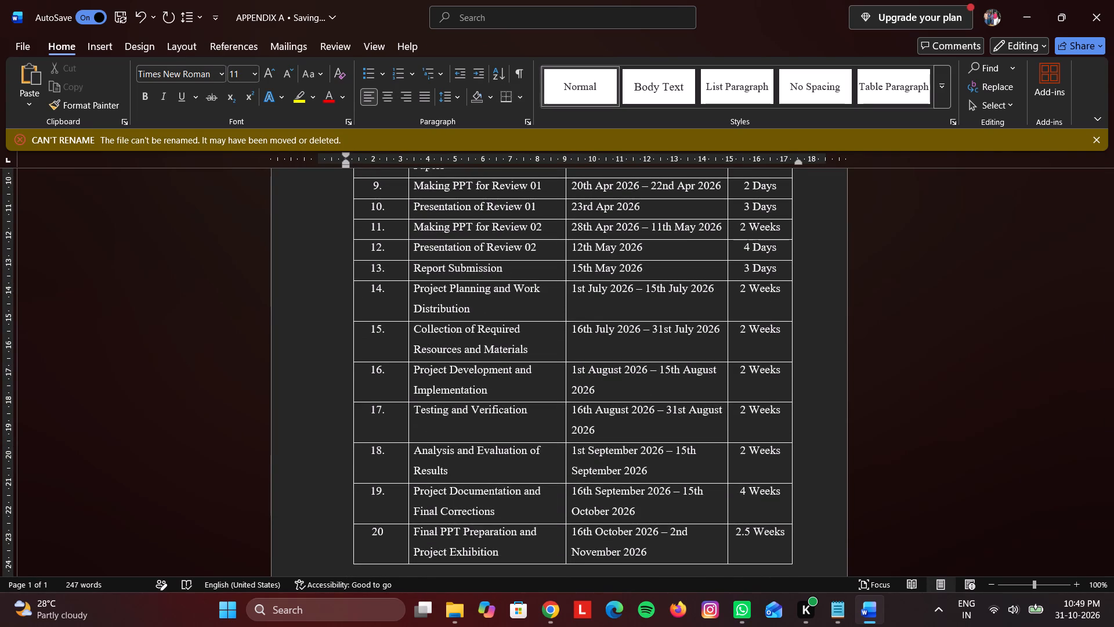
key(Up)
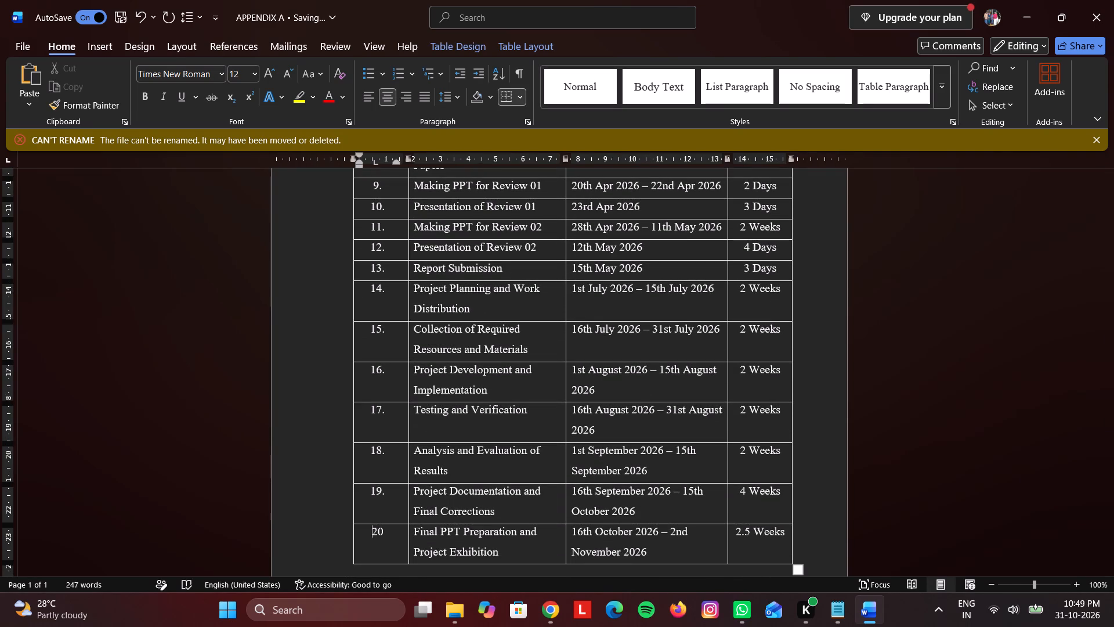
key(Right)
key(Right)
key(period)
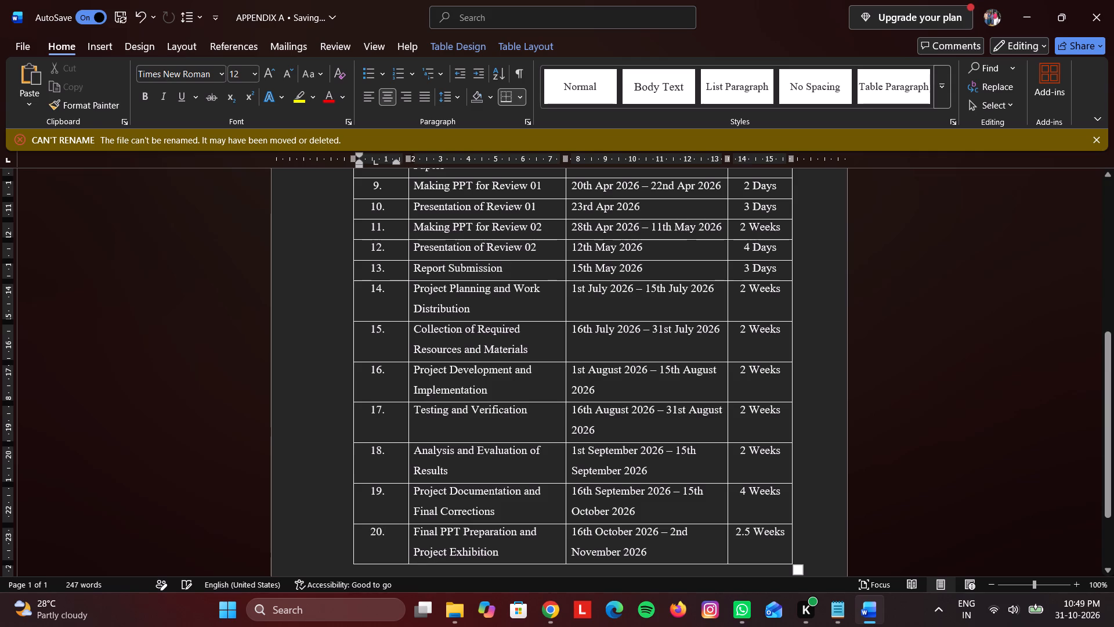
Check the time utilization table's layout from the page heading down to row 20 and the page footer.
scroll(560, 386, down, 15)
scroll(561, 387, up, 13)
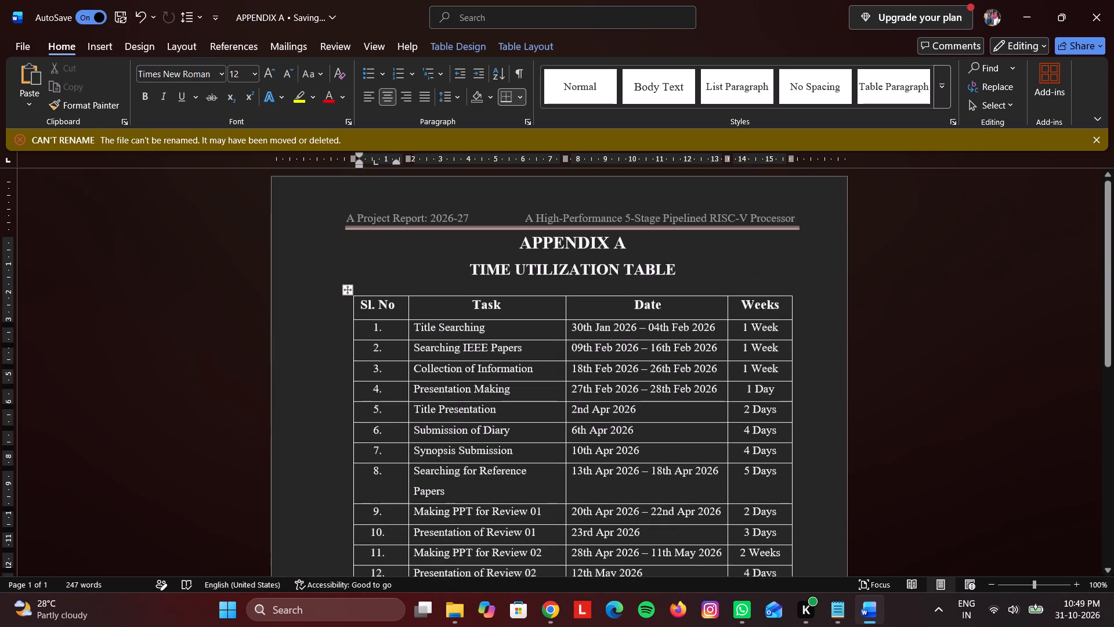
scroll(561, 387, up, 6)
scroll(561, 387, down, 6)
scroll(561, 387, up, 6)
scroll(561, 387, down, 16)
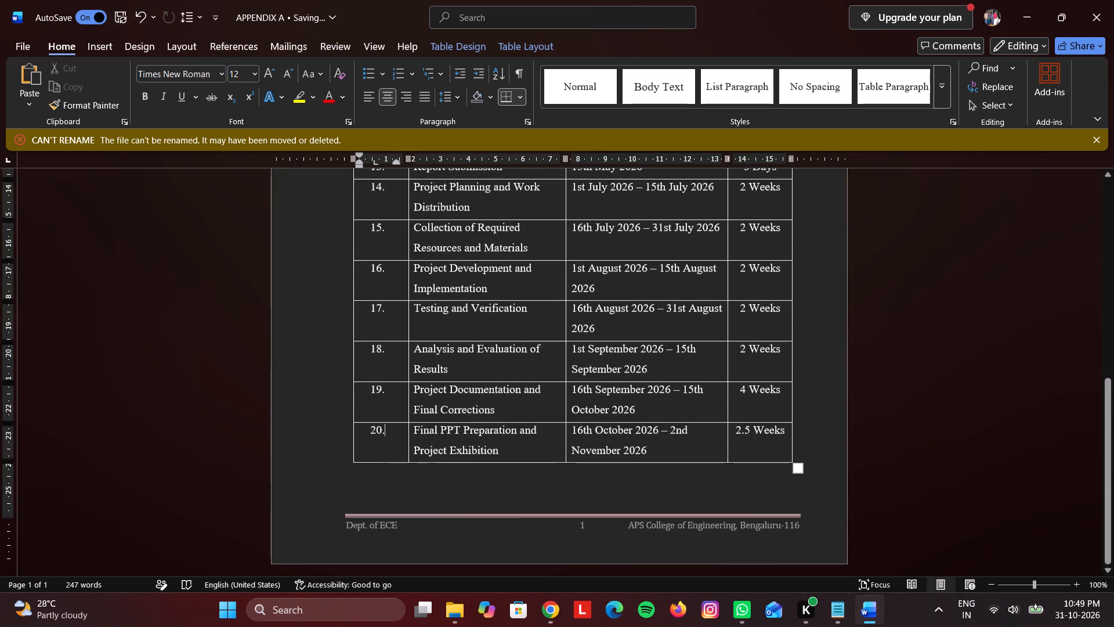
scroll(561, 387, down, 5)
Change the footer's page number format to uppercase Roman numerals (I, II, III, …).
click(580, 528)
double_click(581, 528)
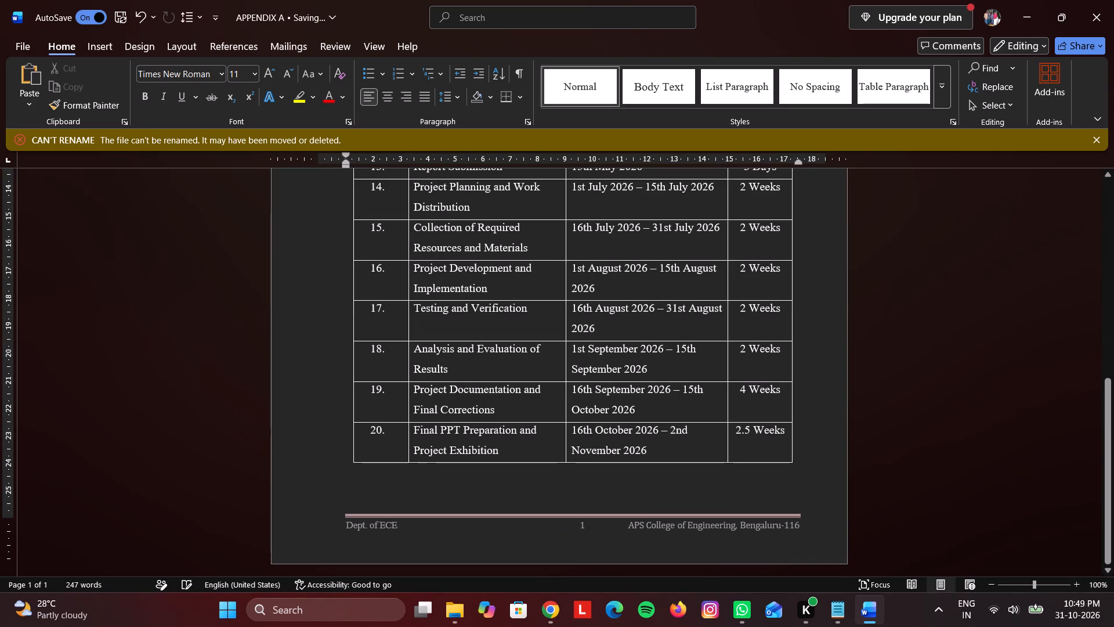
click(583, 528)
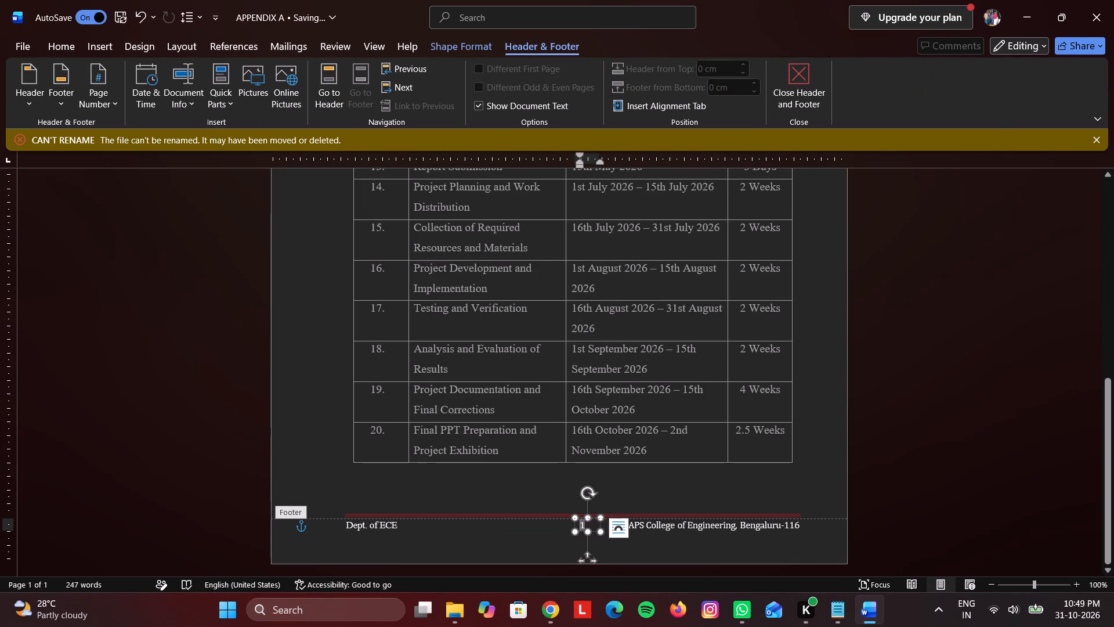
click(125, 95)
click(114, 108)
click(143, 208)
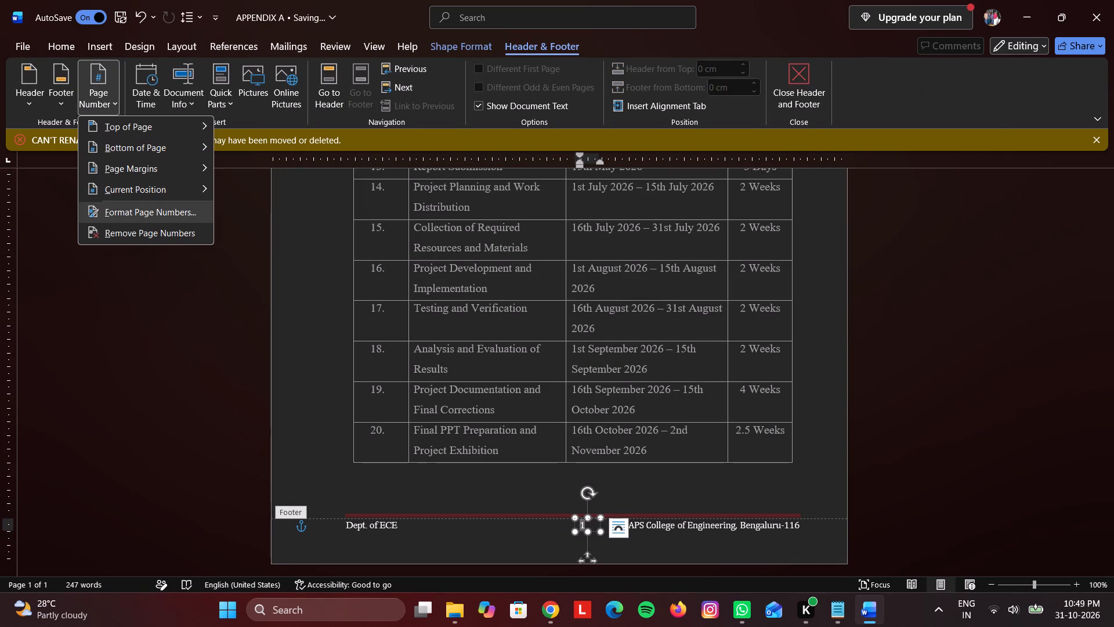
click(636, 212)
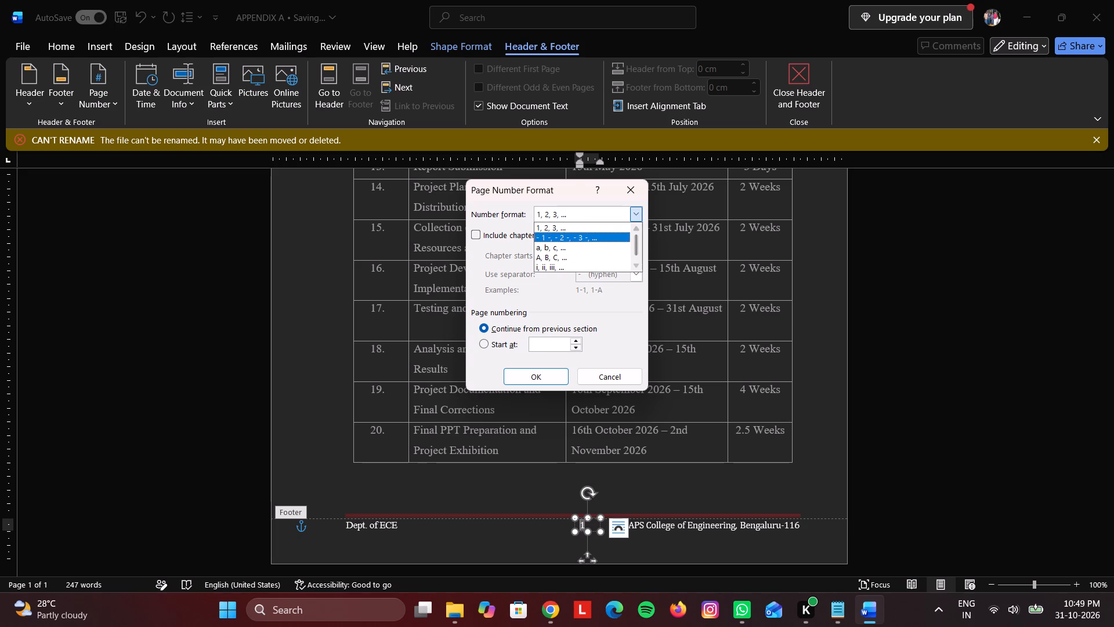
scroll(605, 255, down, 1)
click(593, 270)
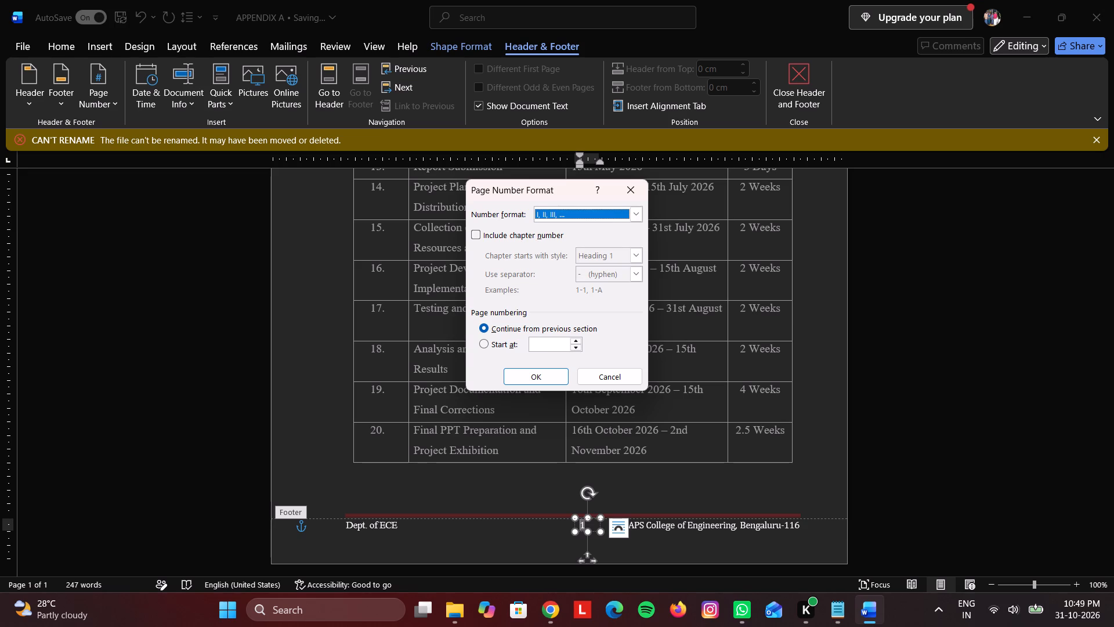
click(546, 374)
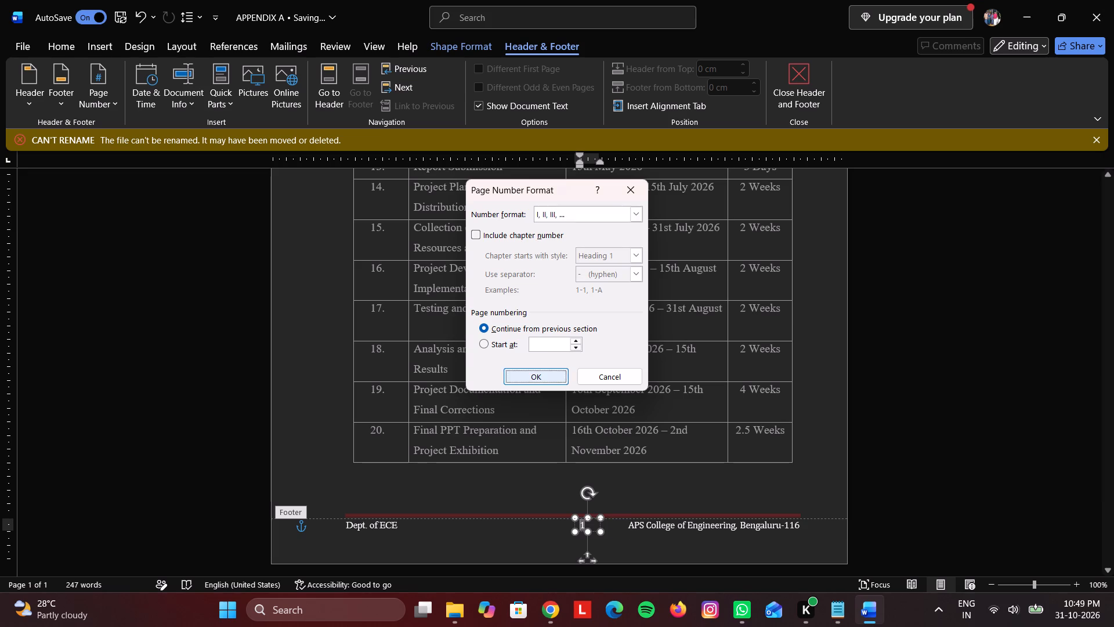
Save a copy as the Word document APPENDIX A in the Major Project folder, replacing the existing file.
scroll(507, 376, down, 7)
scroll(507, 377, up, 7)
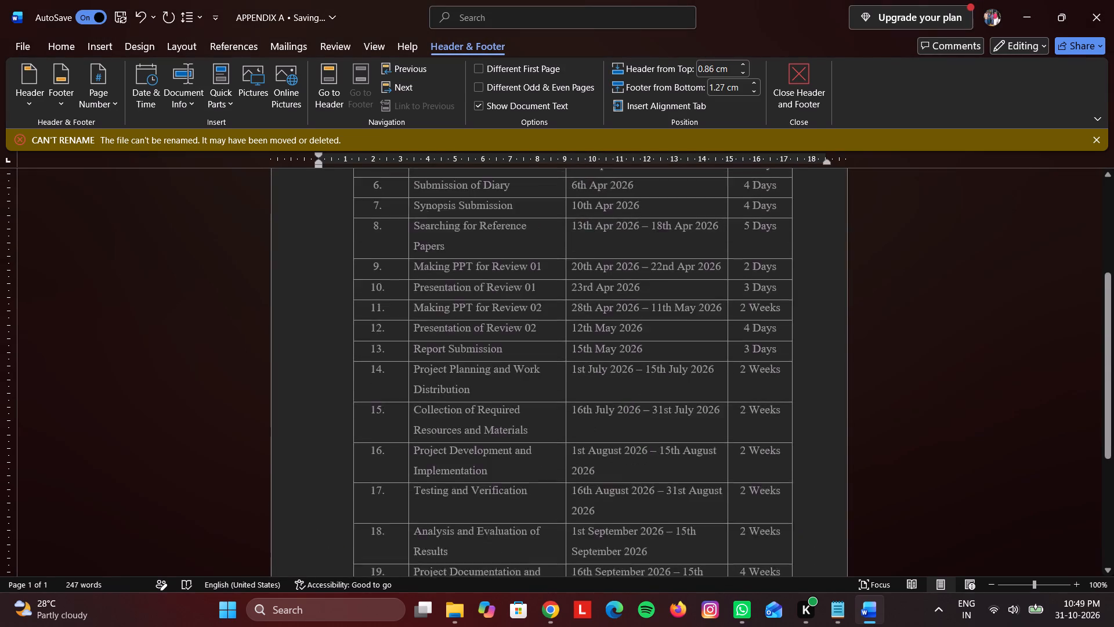
scroll(475, 303, up, 6)
click(17, 44)
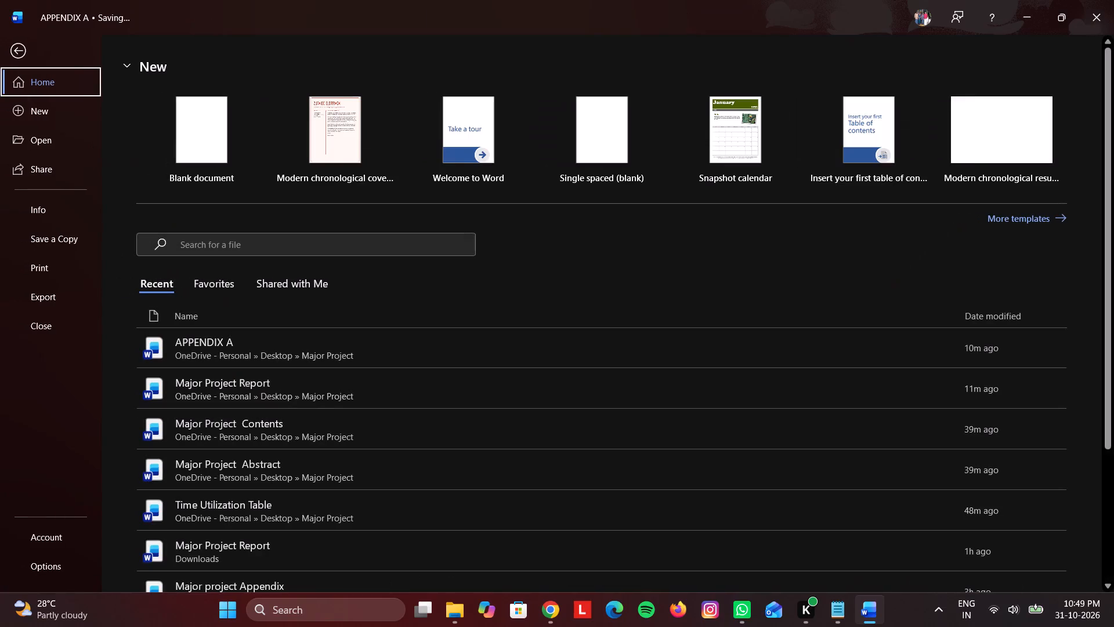
click(73, 233)
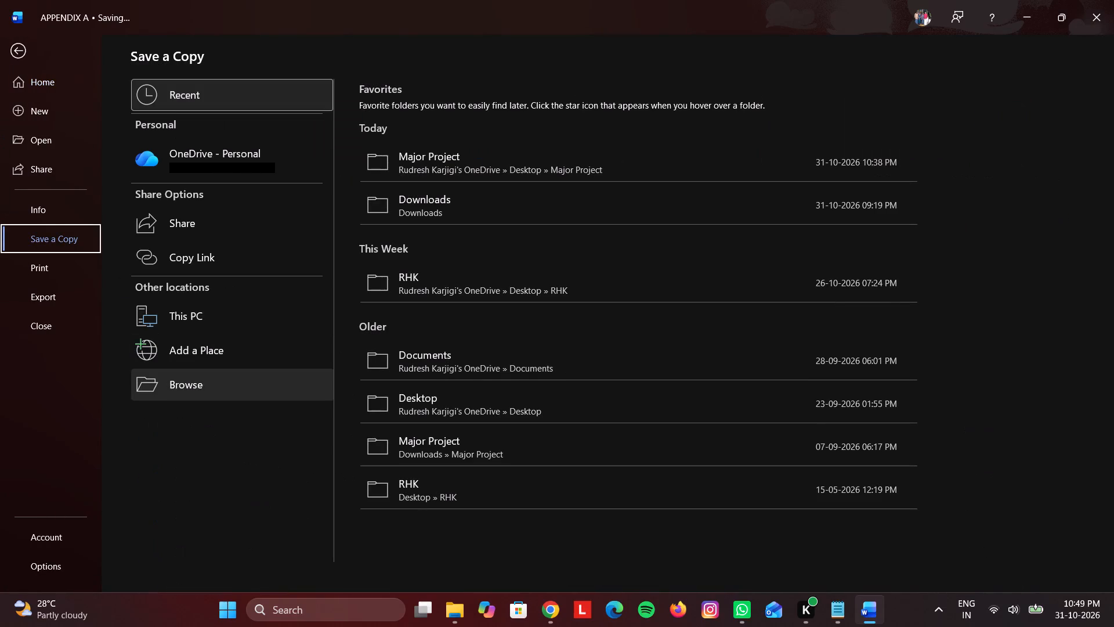
click(199, 383)
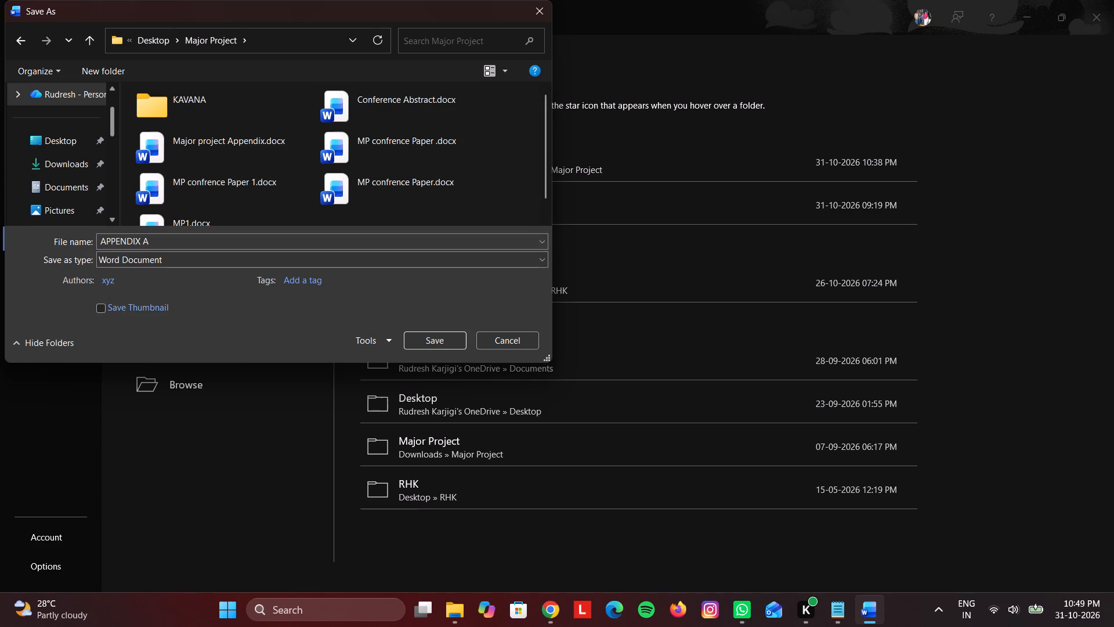
scroll(63, 190, down, 3)
scroll(53, 127, up, 1)
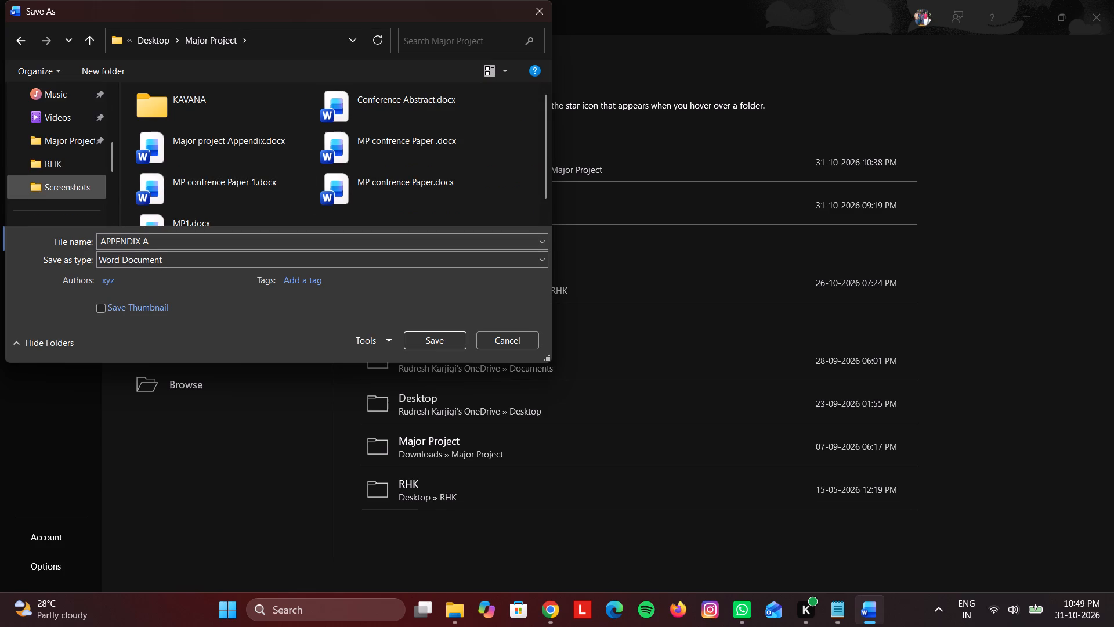
click(60, 141)
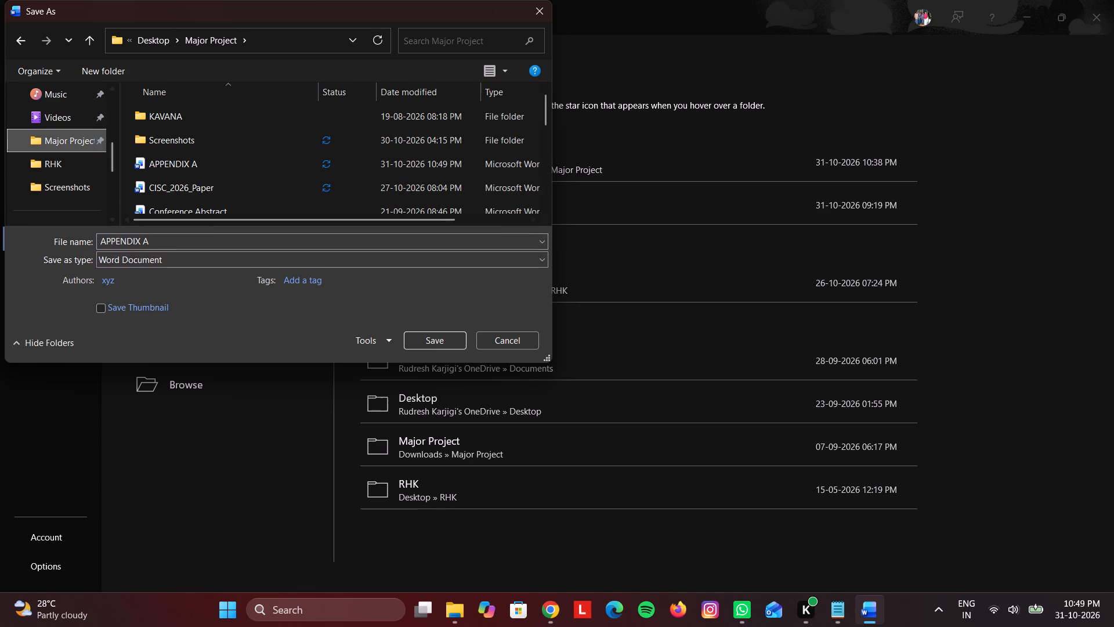
click(426, 341)
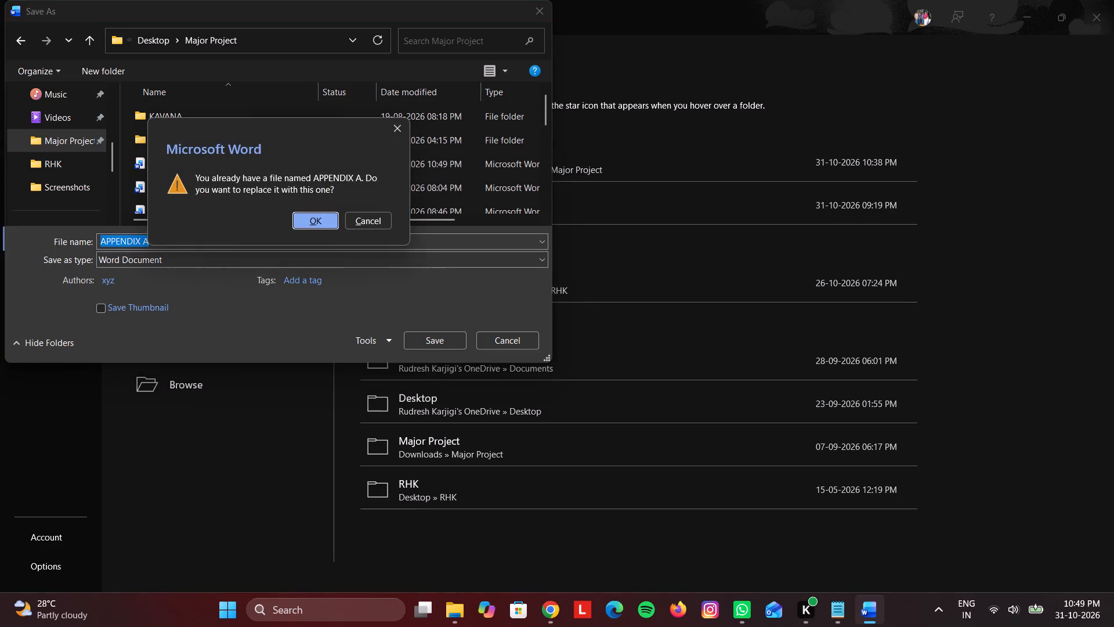
click(314, 218)
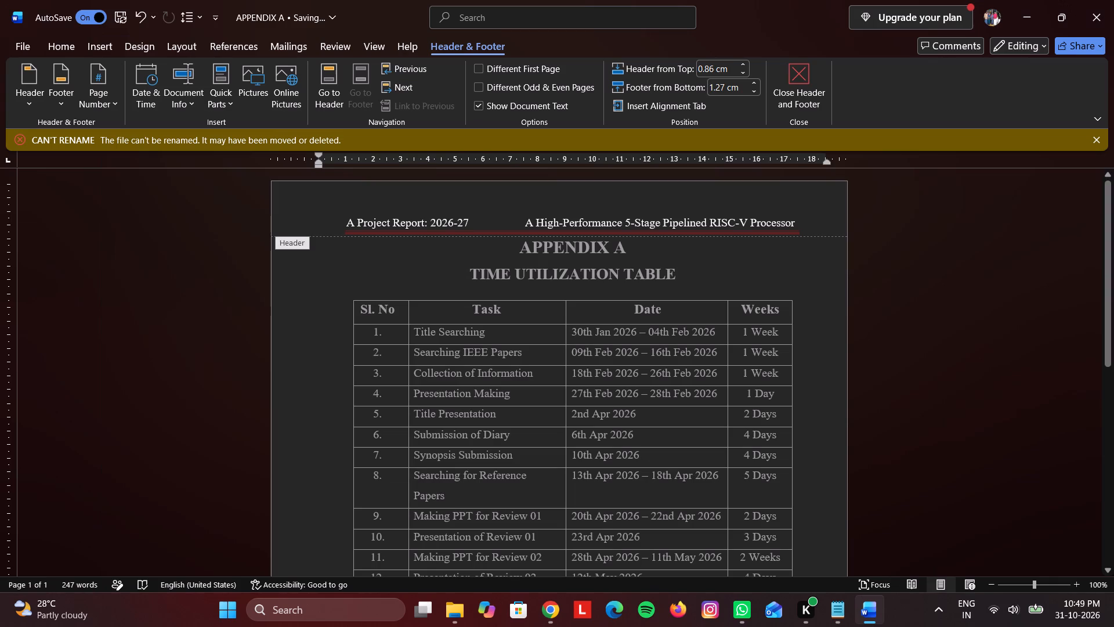
Expand "Dept." to "Department." in the footer and widen its text box to fit "Department. of ECE".
double_click(323, 284)
scroll(323, 284, down, 5)
scroll(323, 284, up, 5)
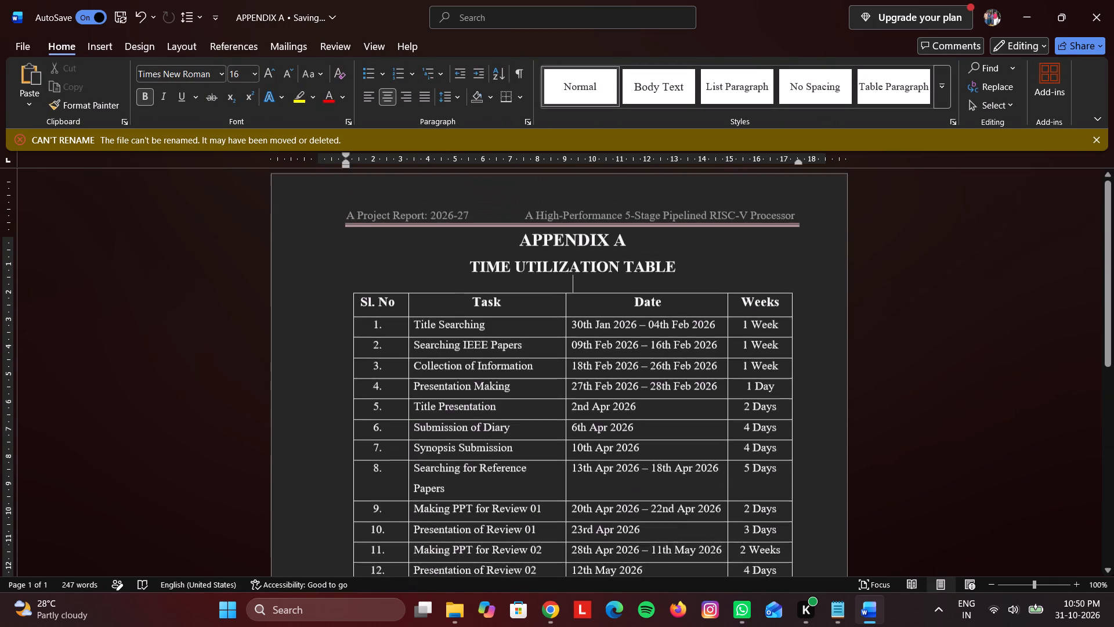
scroll(323, 284, down, 18)
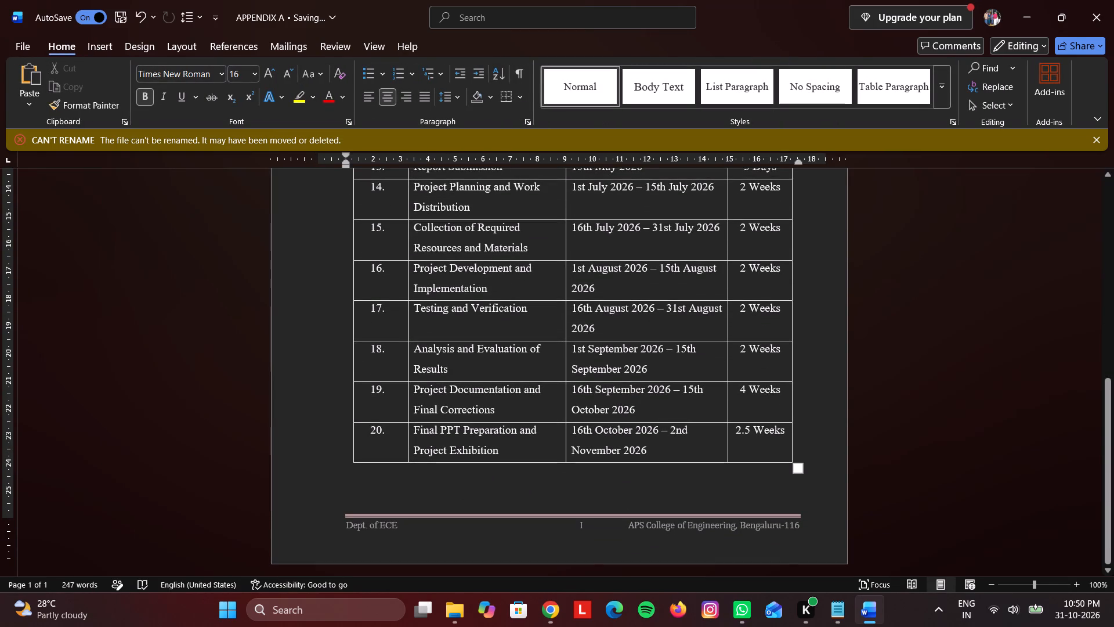
double_click(393, 521)
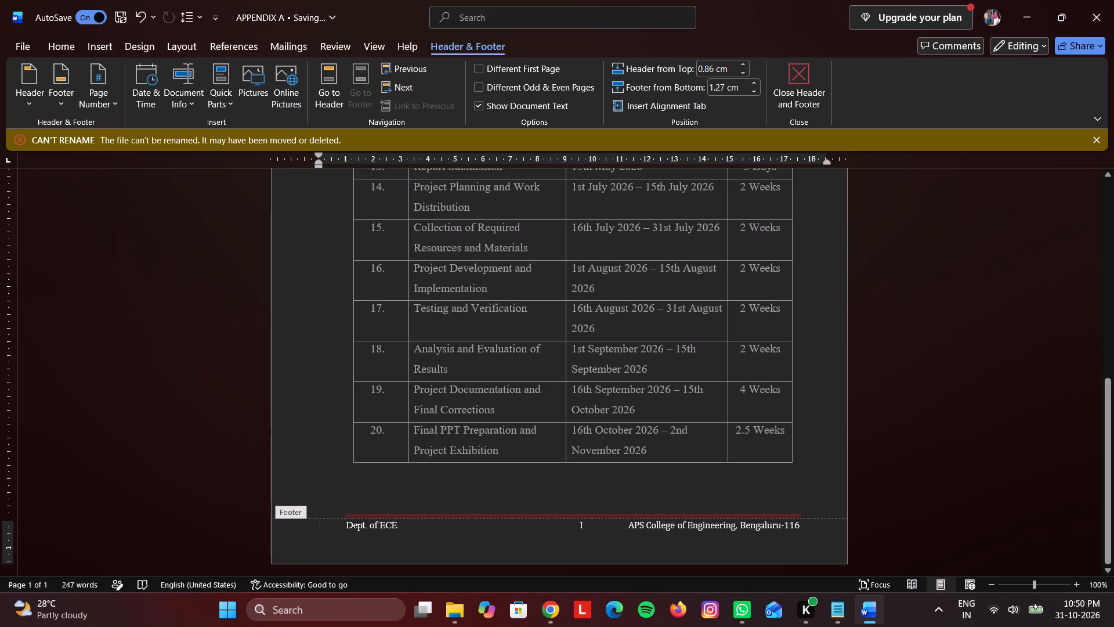
click(391, 528)
click(360, 524)
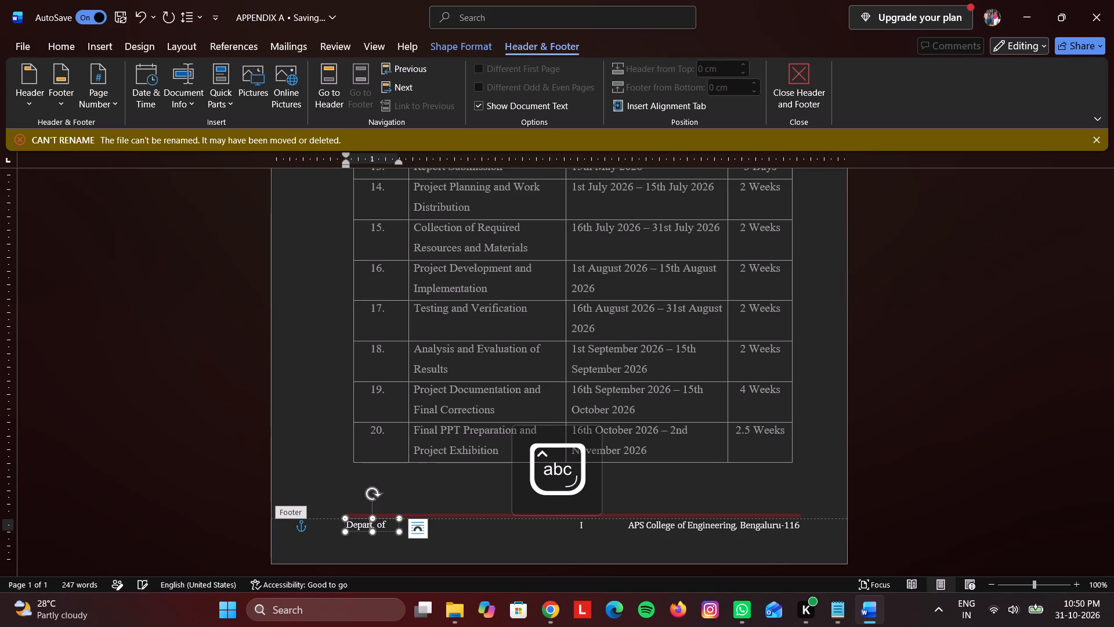
key(Right)
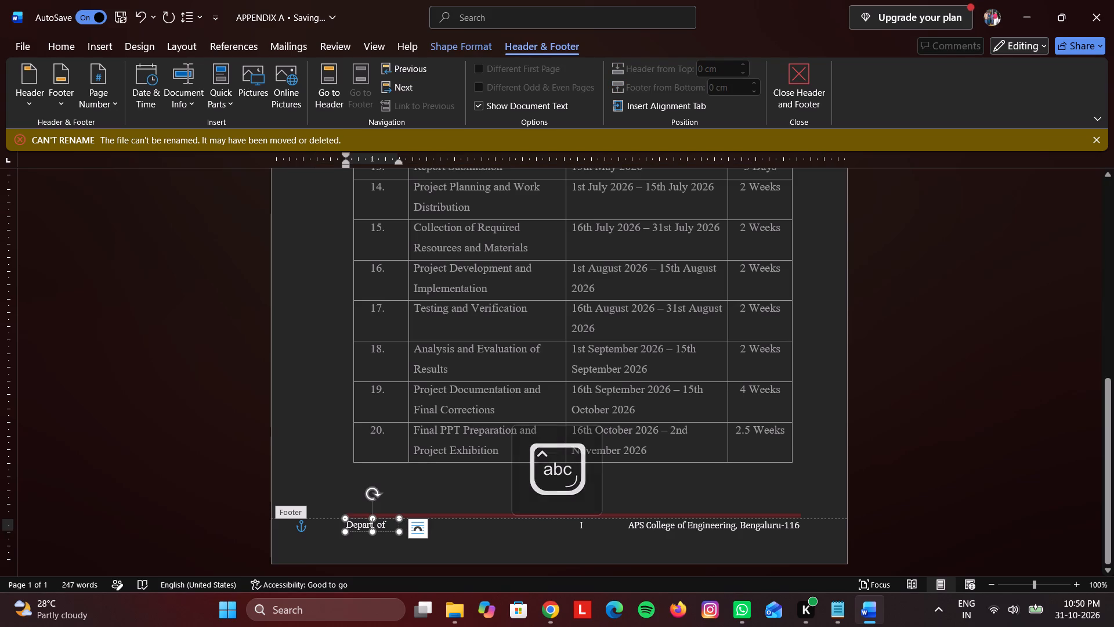
text(ment)
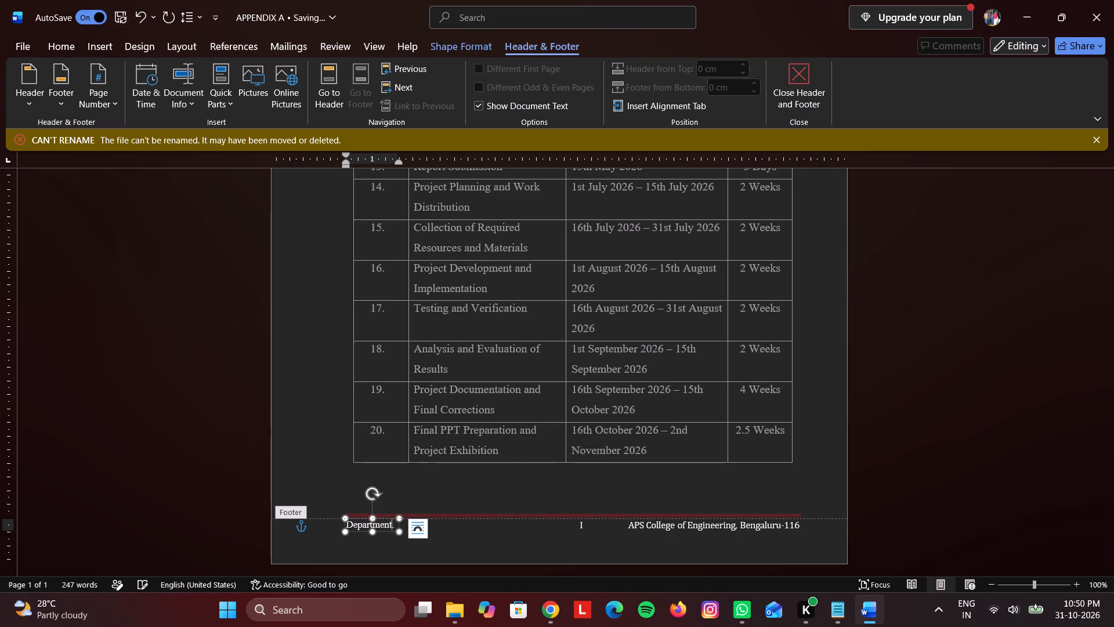
drag(397, 534, 418, 532)
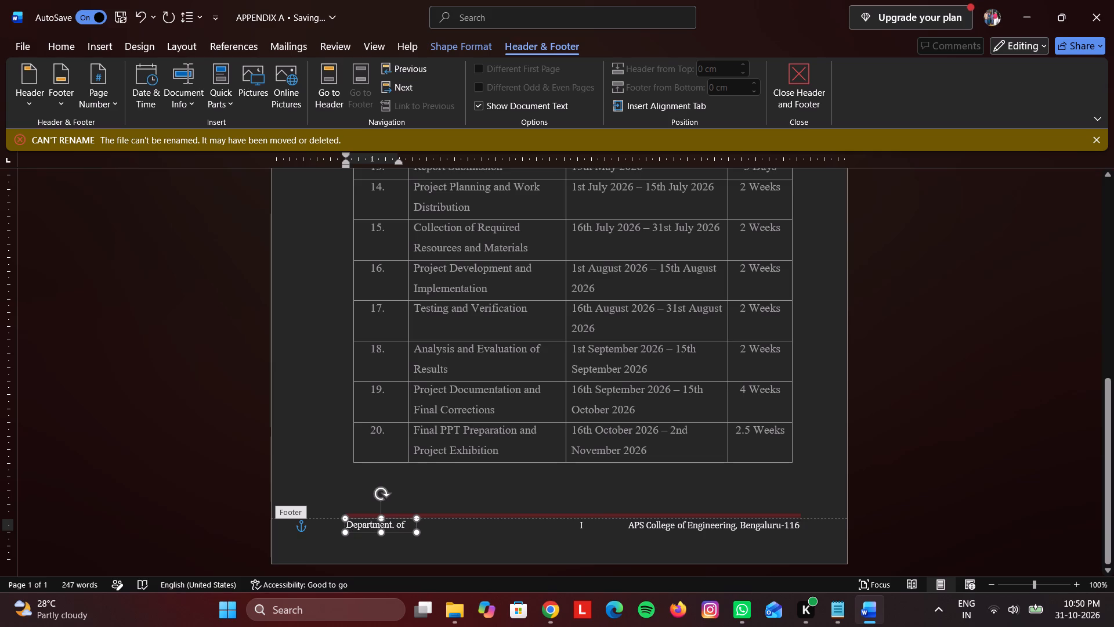
drag(418, 532, 429, 533)
Change "ECE" to "E&CE" in the footer's department text and widen its text box slightly to fit.
click(412, 526)
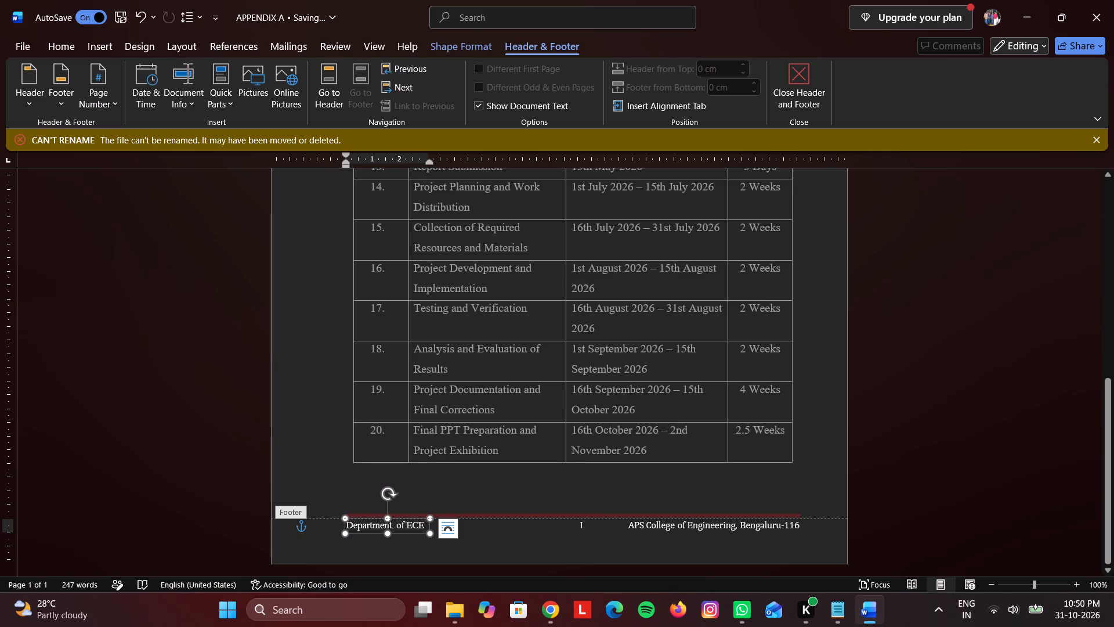
key(shift+ampersand)
drag(432, 536, 439, 534)
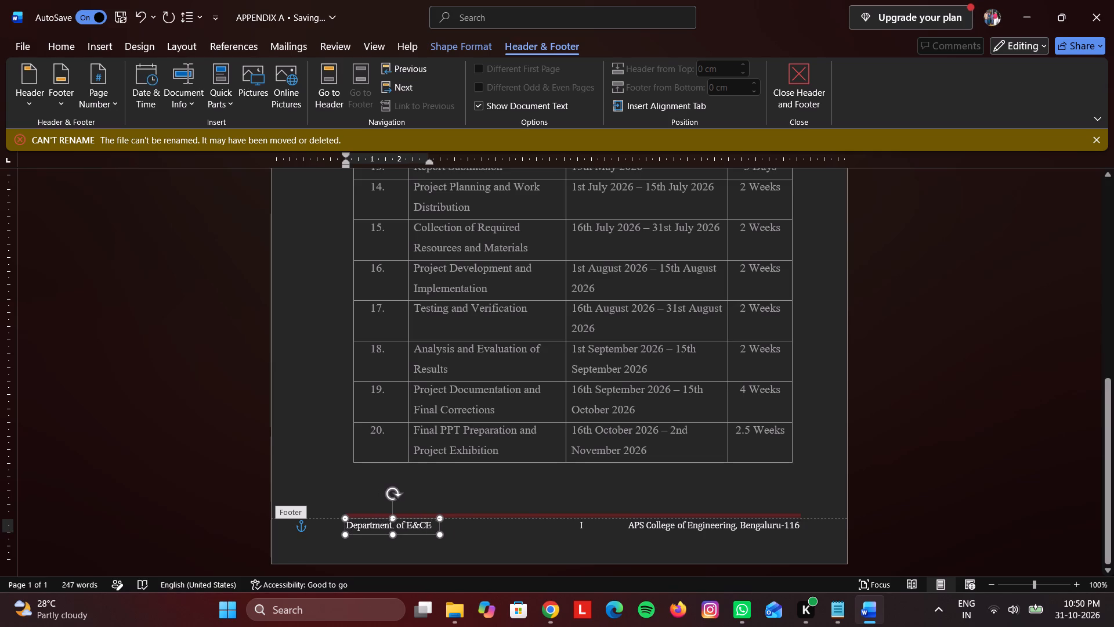
drag(439, 534, 440, 534)
click(439, 502)
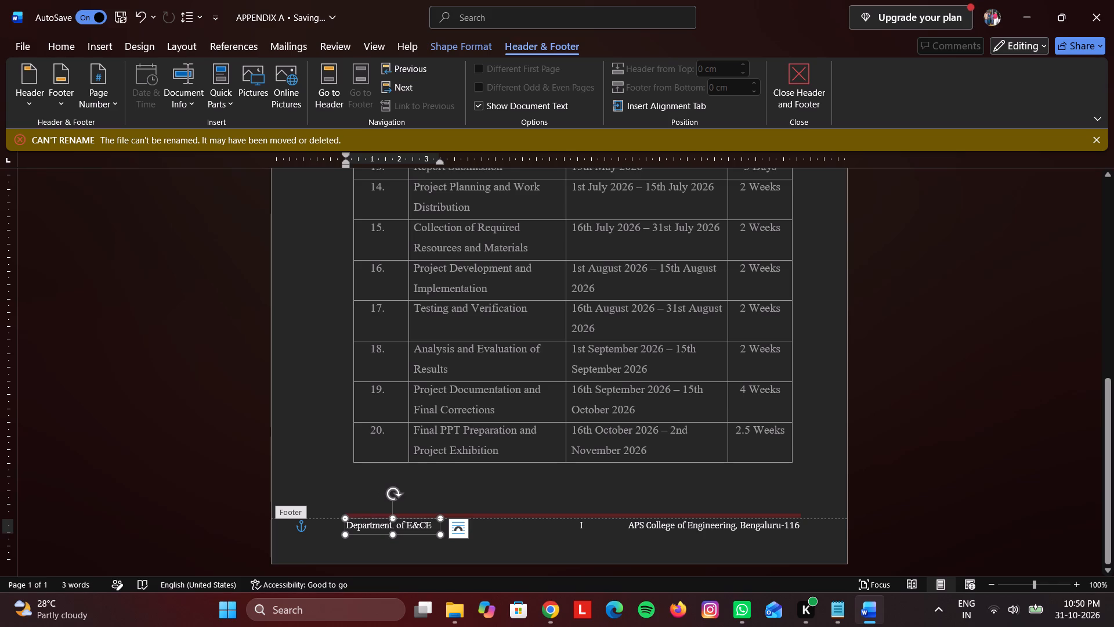
Check the department and college name texts in the footer, and return to the document body.
click(657, 531)
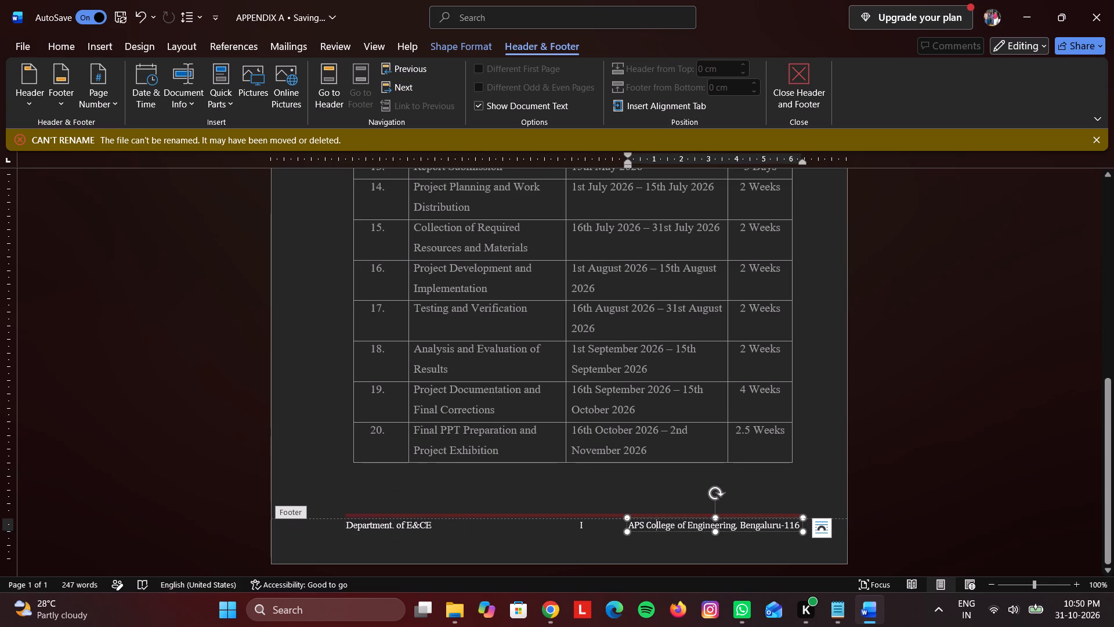
click(404, 527)
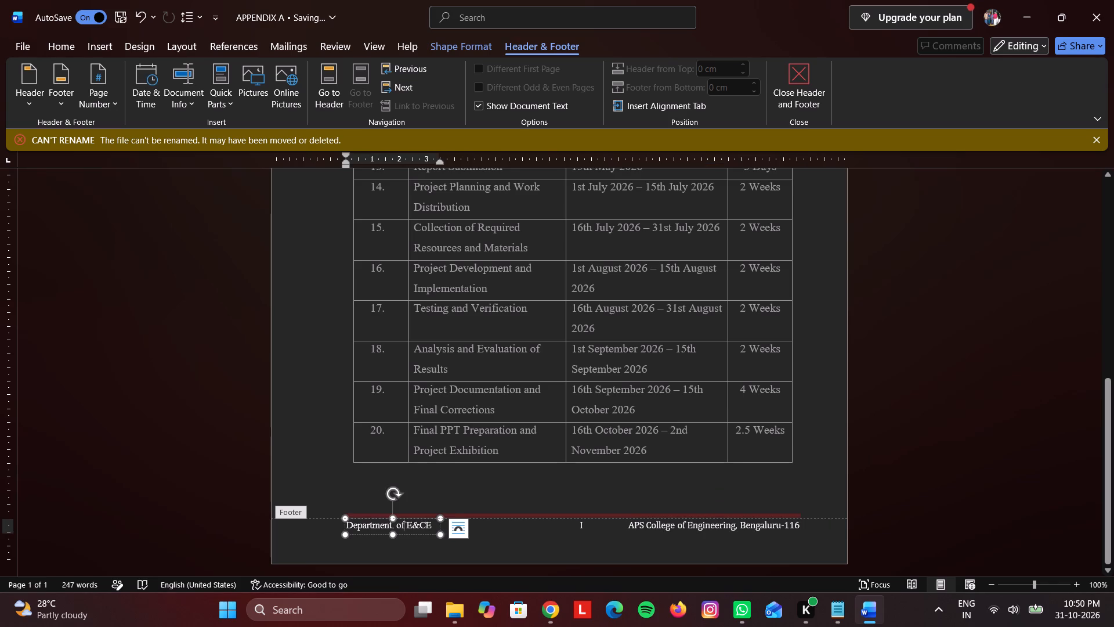
key(Right)
click(653, 522)
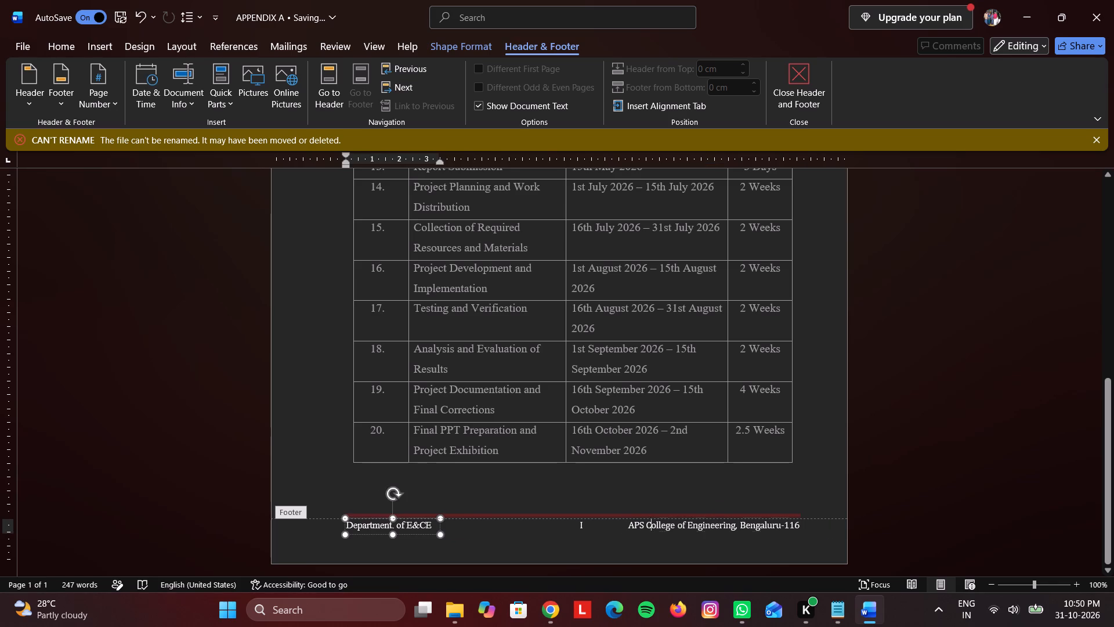
click(801, 525)
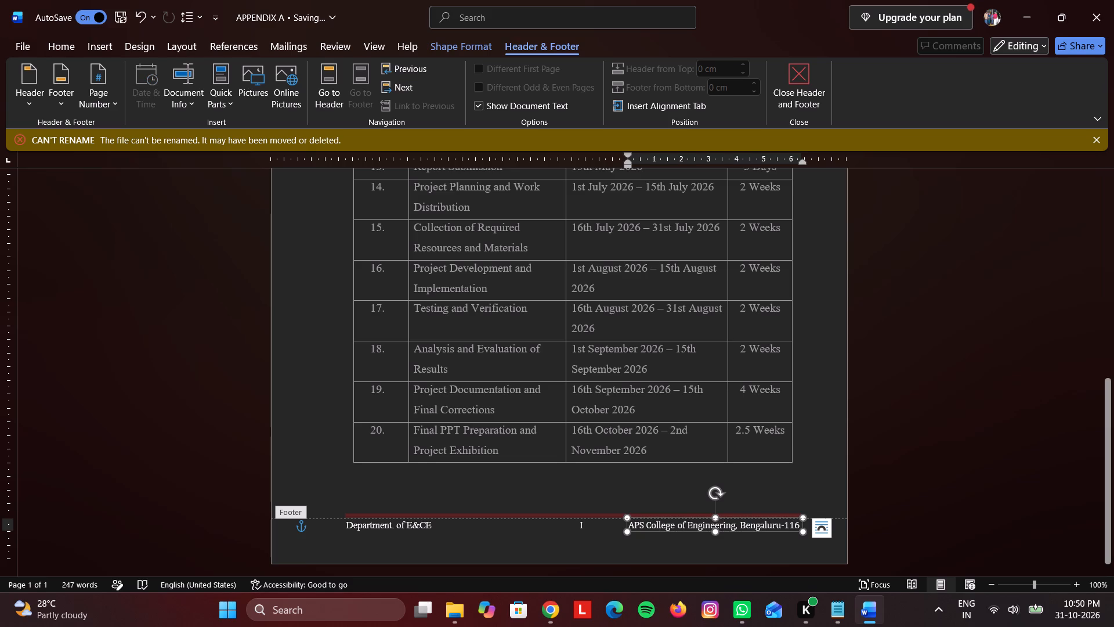
click(798, 523)
key(Right)
key(Right)
key(Right)
click(783, 453)
double_click(768, 463)
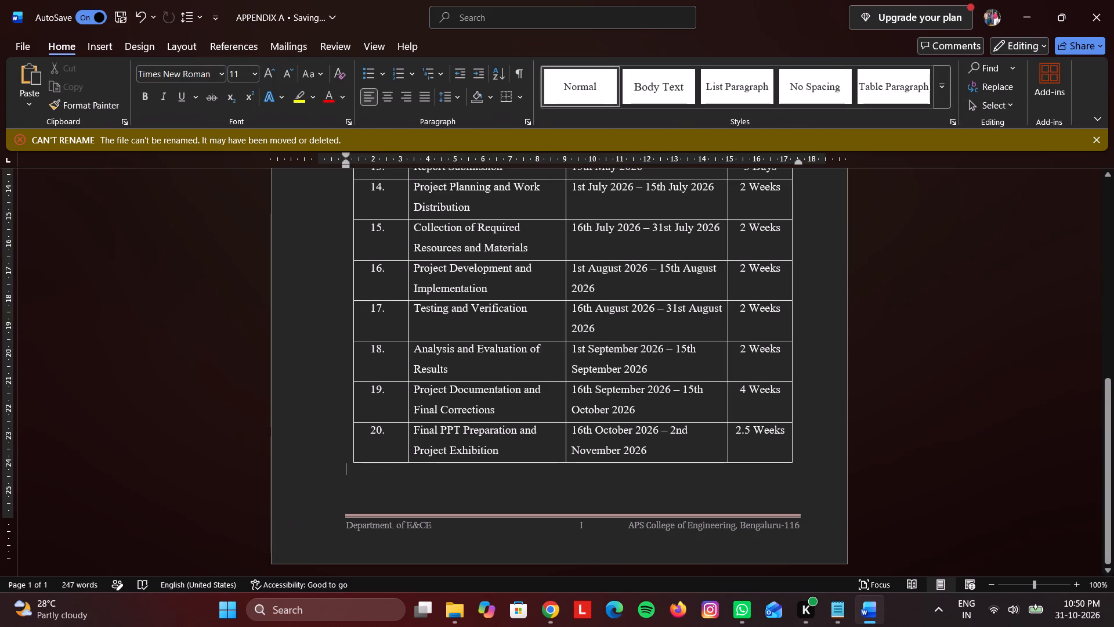
Review the whole APPENDIX A page, from the heading through the time utilization table to the footer.
scroll(758, 497, down, 7)
scroll(758, 497, up, 12)
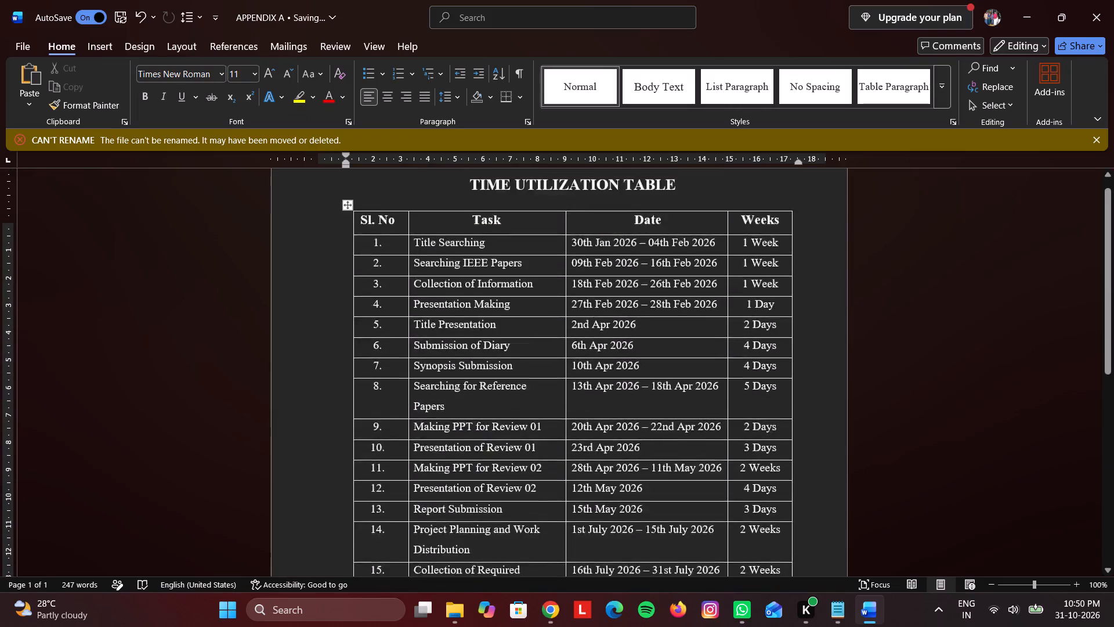
scroll(758, 497, up, 1)
scroll(758, 497, down, 10)
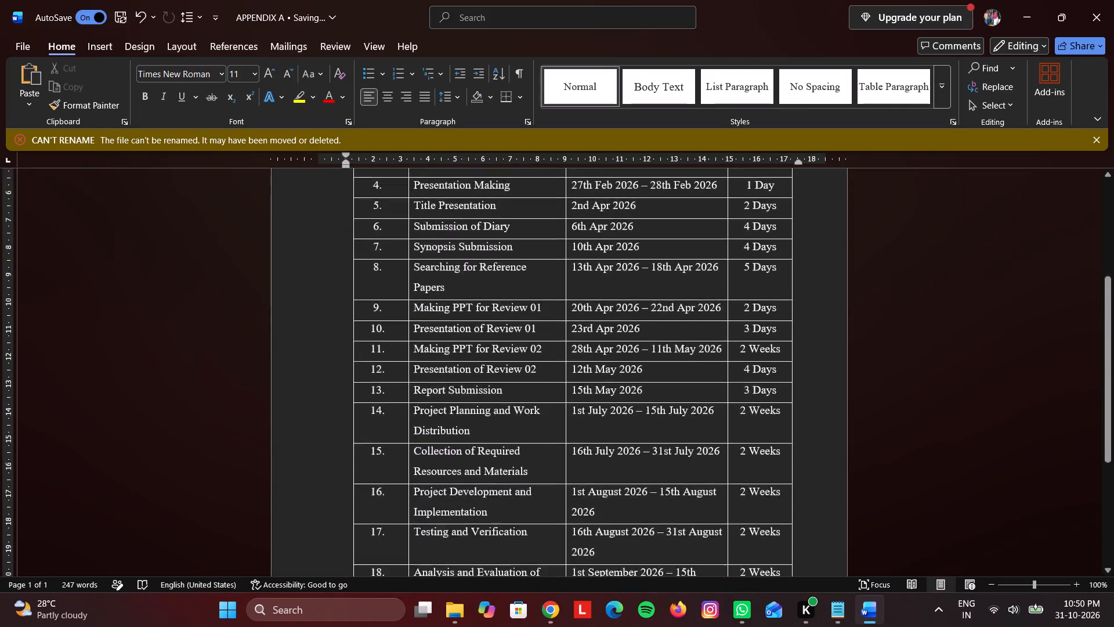
scroll(758, 497, down, 15)
scroll(758, 497, up, 11)
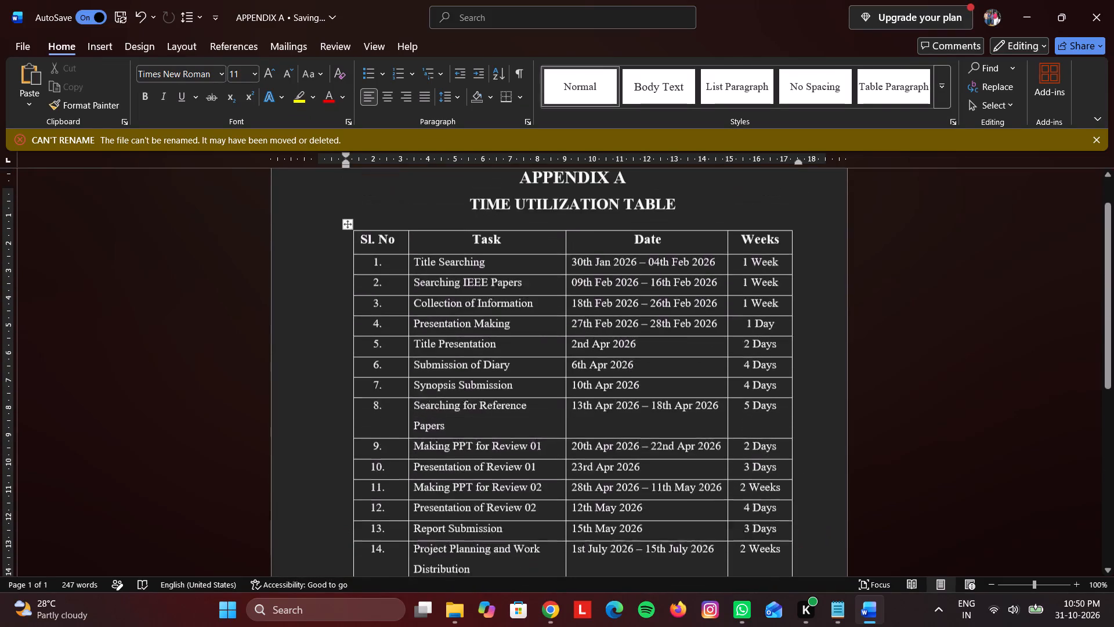
Save a copy of the updated document as APPENDIX A in the Major Project folder, replacing the existing file.
click(26, 45)
click(59, 243)
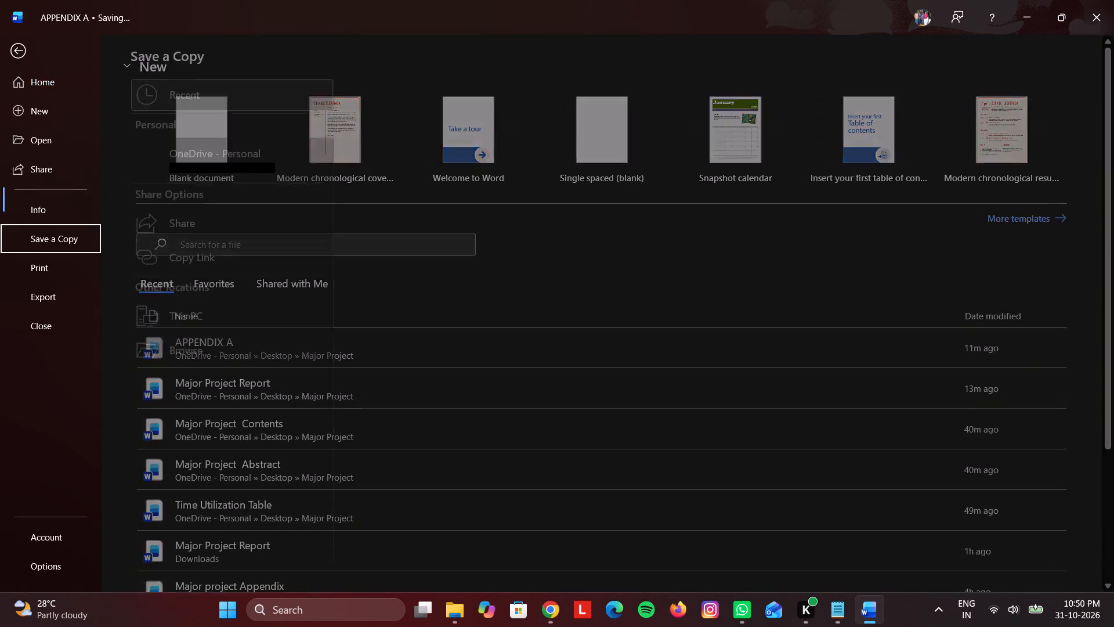
click(175, 381)
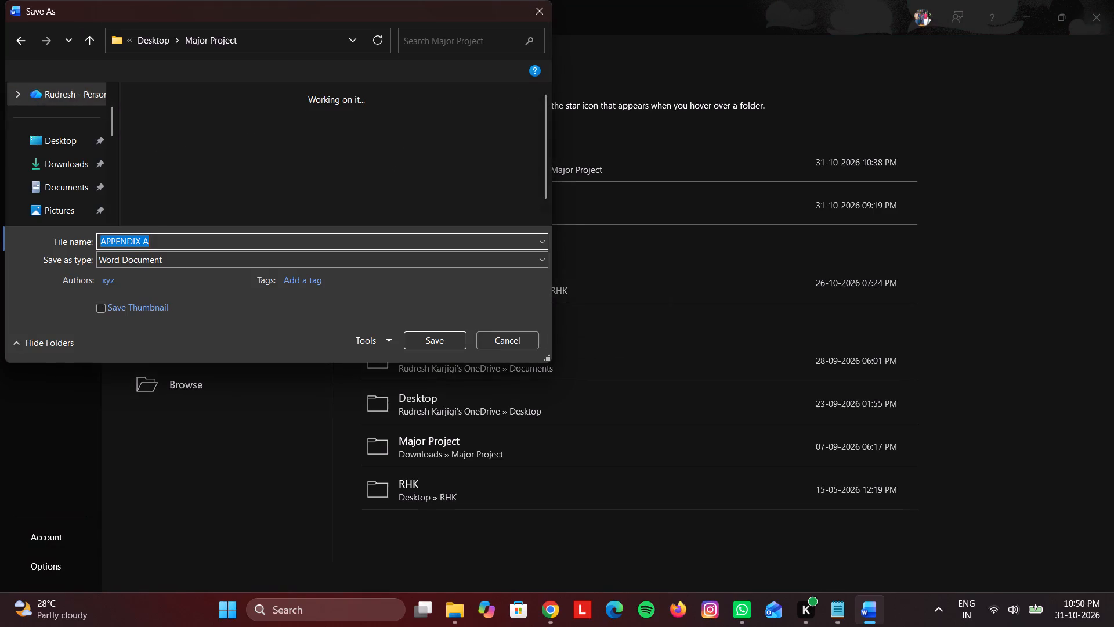
scroll(37, 186, down, 1)
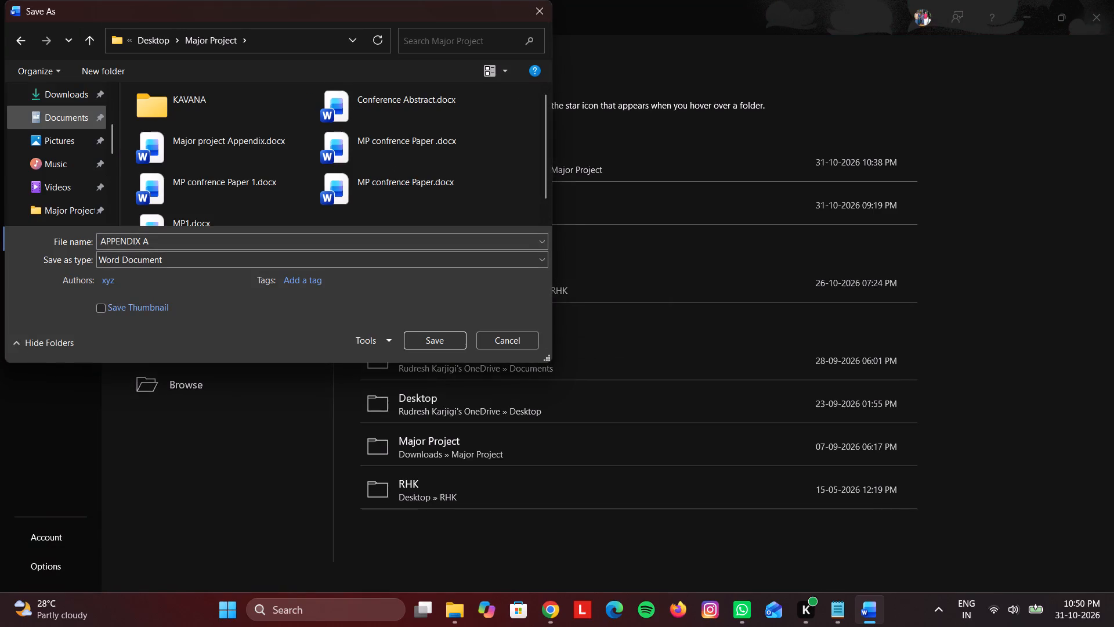
scroll(37, 186, down, 1)
click(67, 149)
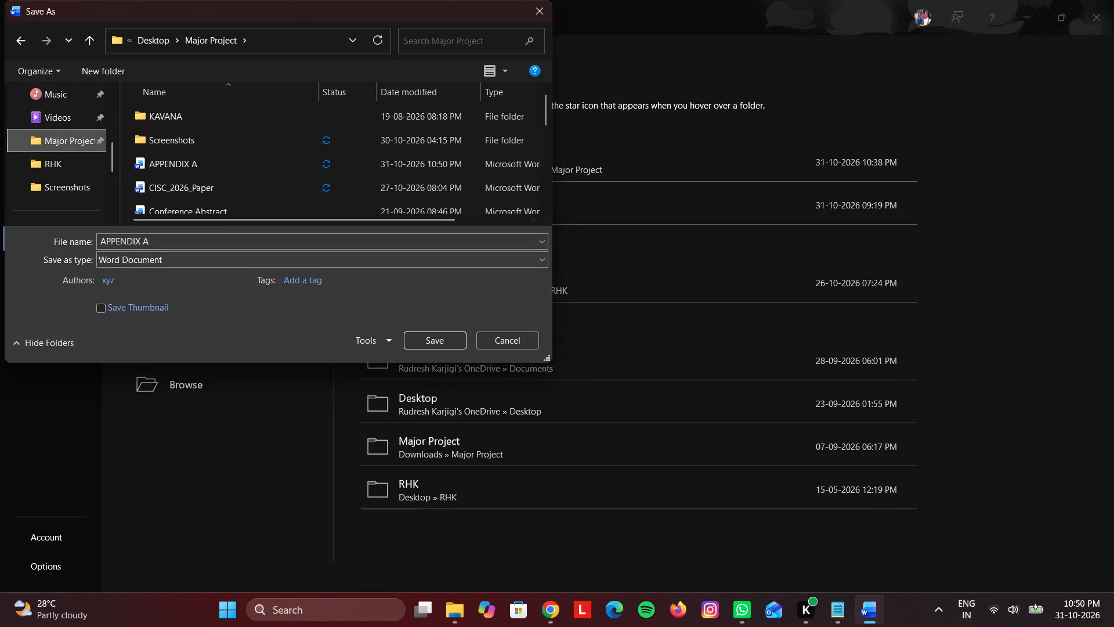
click(418, 337)
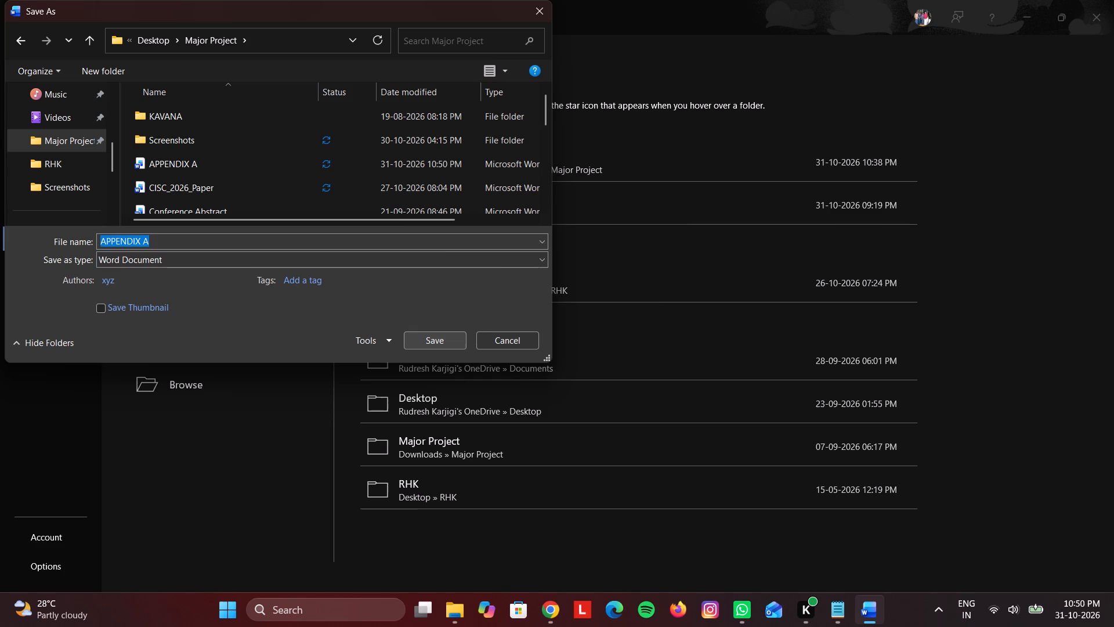
click(307, 219)
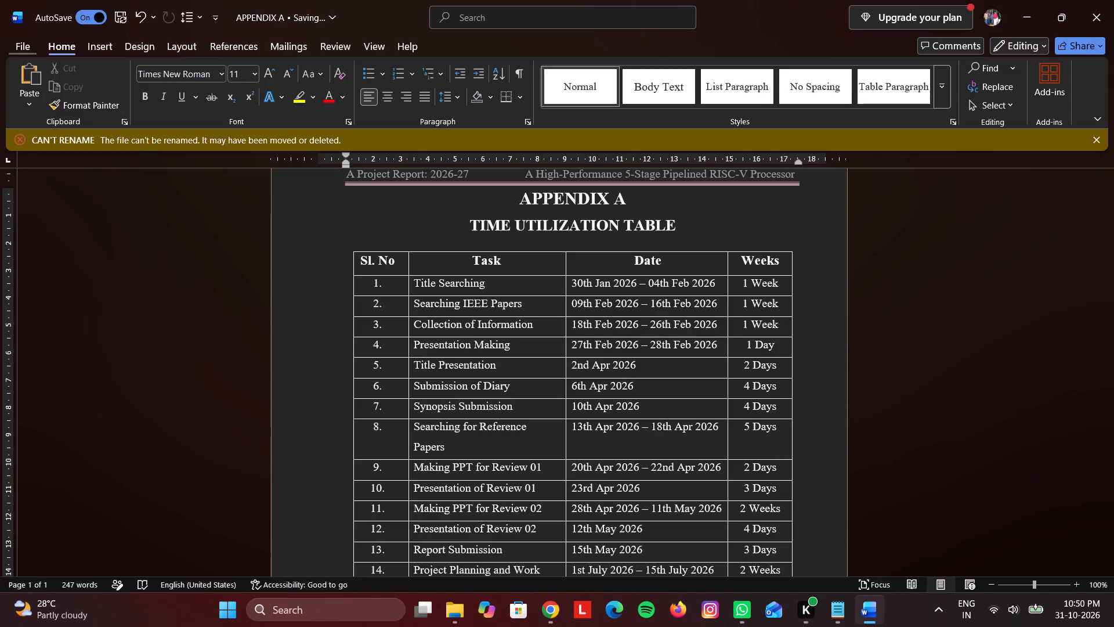
Save a PDF copy of the document as APPENDIX A in the Major Project folder.
click(27, 49)
click(59, 242)
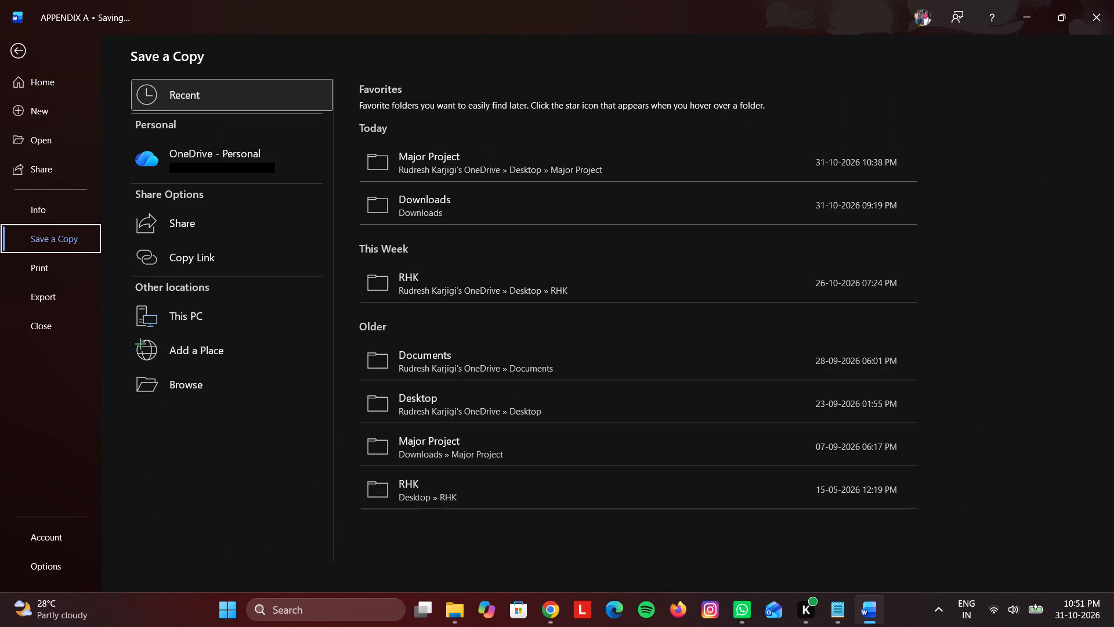
click(180, 392)
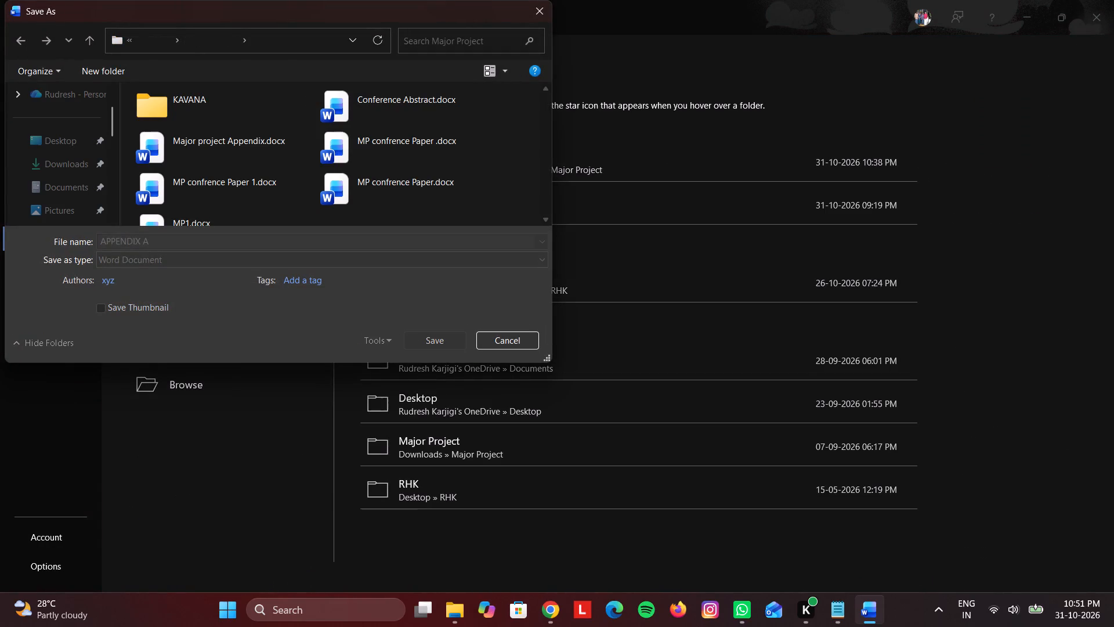
scroll(57, 178, down, 2)
click(70, 147)
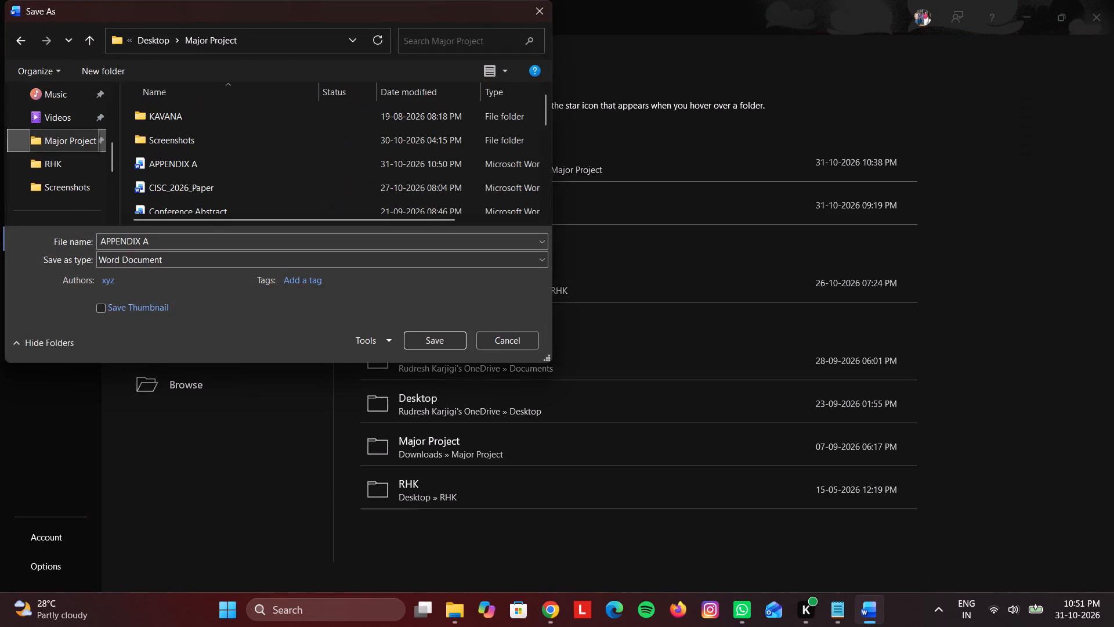
click(160, 259)
click(155, 343)
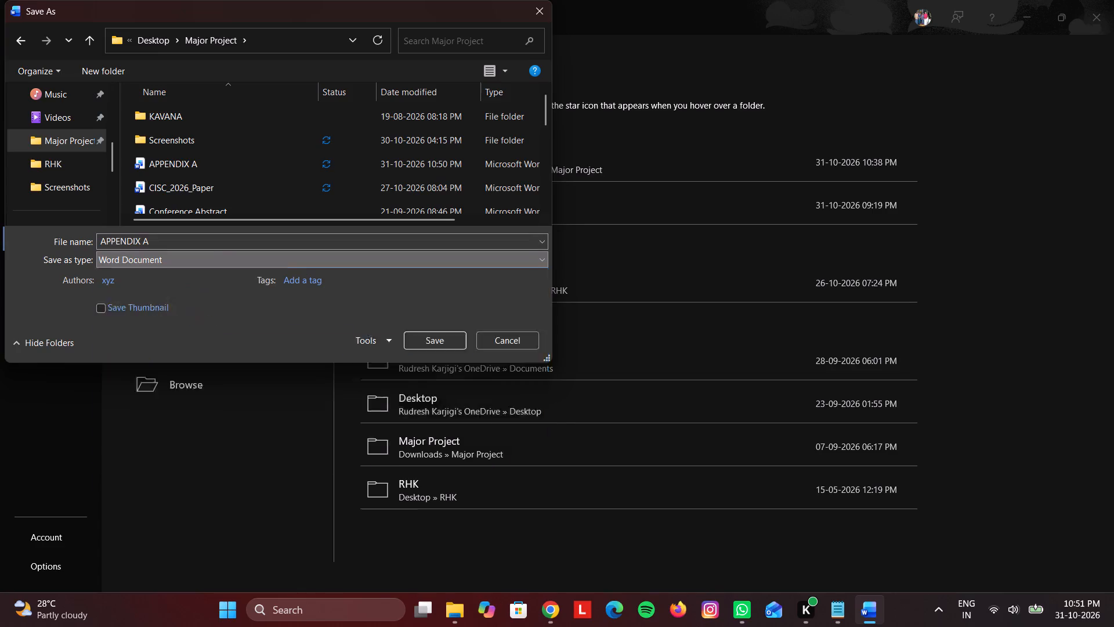
click(429, 379)
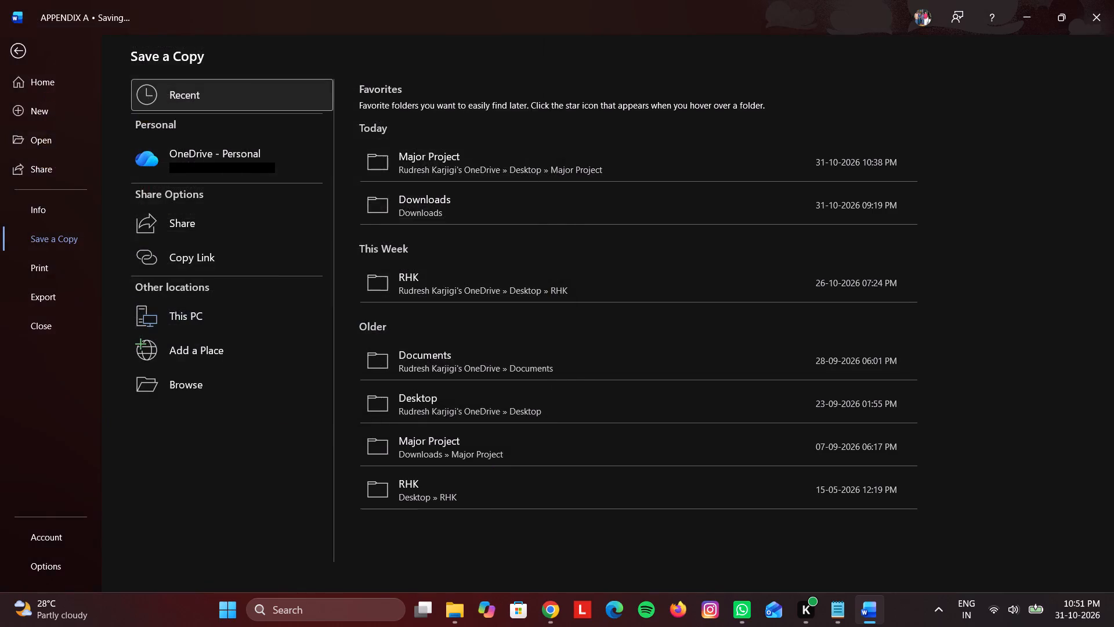
scroll(525, 334, down, 10)
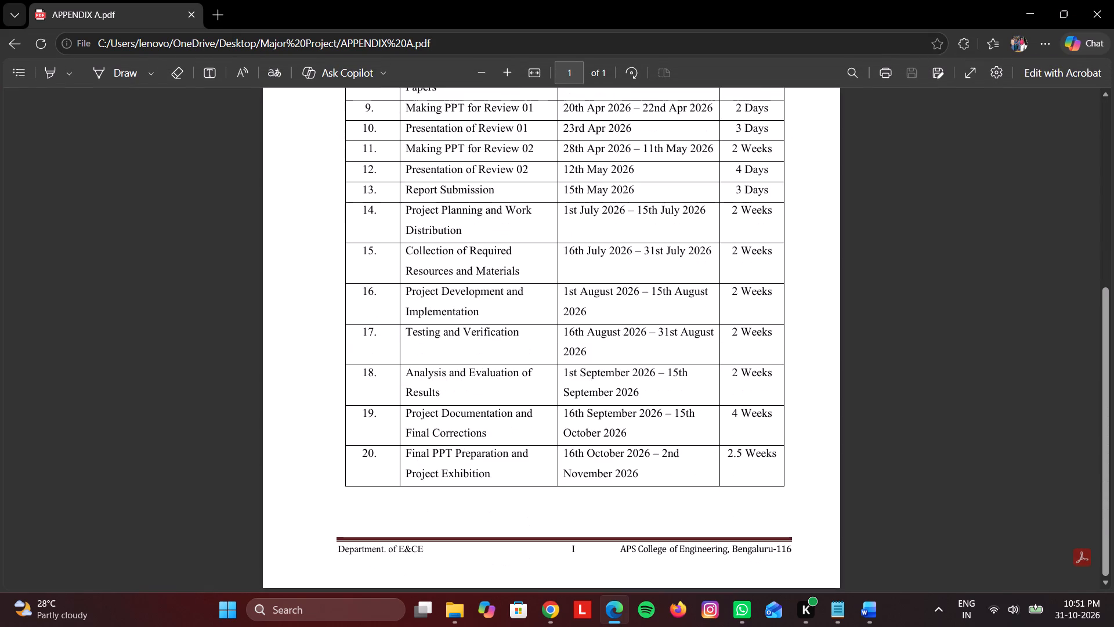
scroll(526, 334, down, 4)
scroll(527, 333, up, 12)
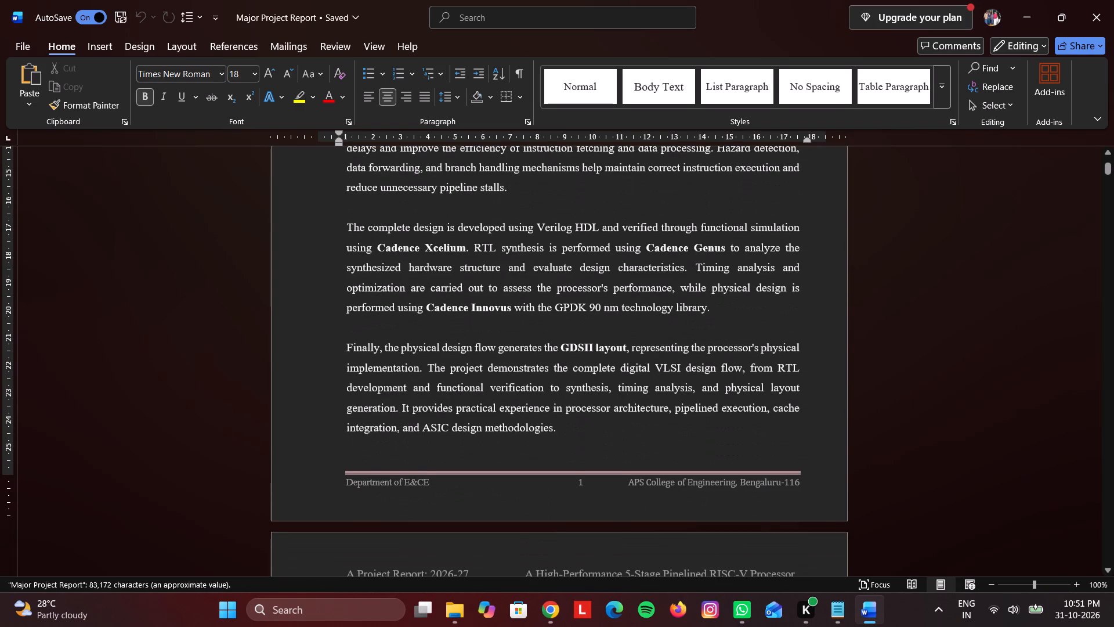
scroll(554, 398, up, 2)
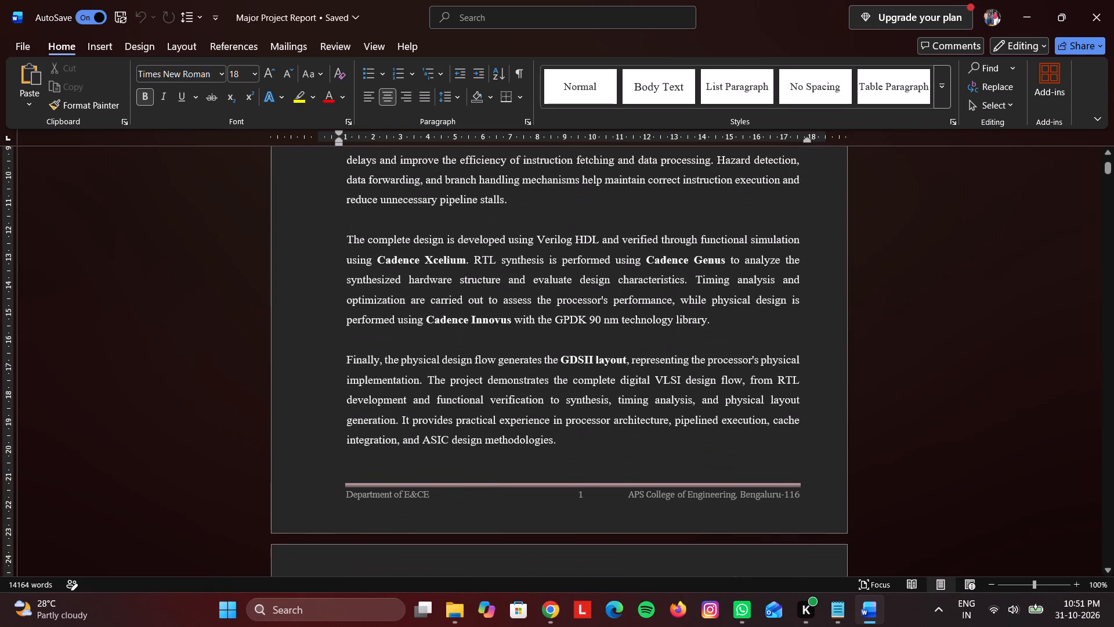
scroll(554, 398, up, 19)
scroll(554, 398, up, 6)
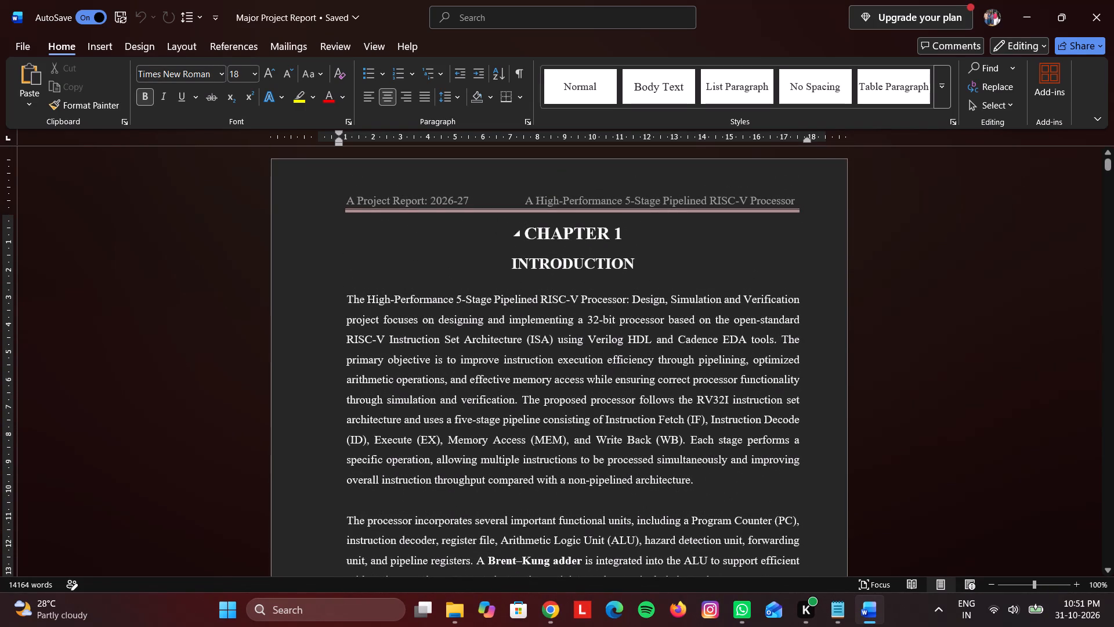
click(1113, 4)
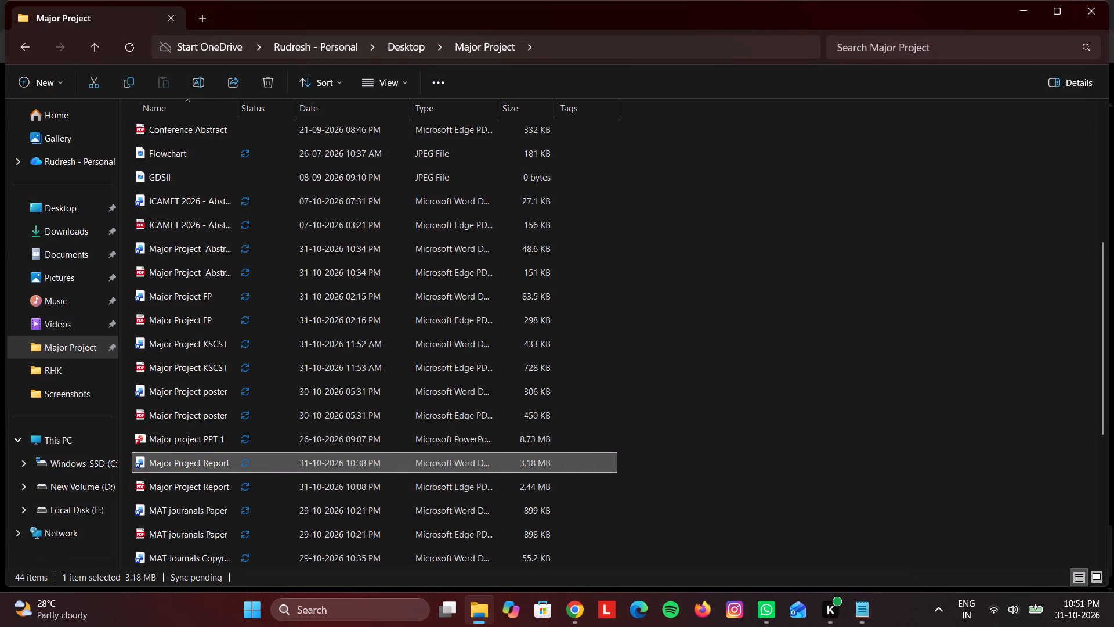
Open the APPENDIX A Word document from the Major Project folder.
scroll(301, 203, up, 8)
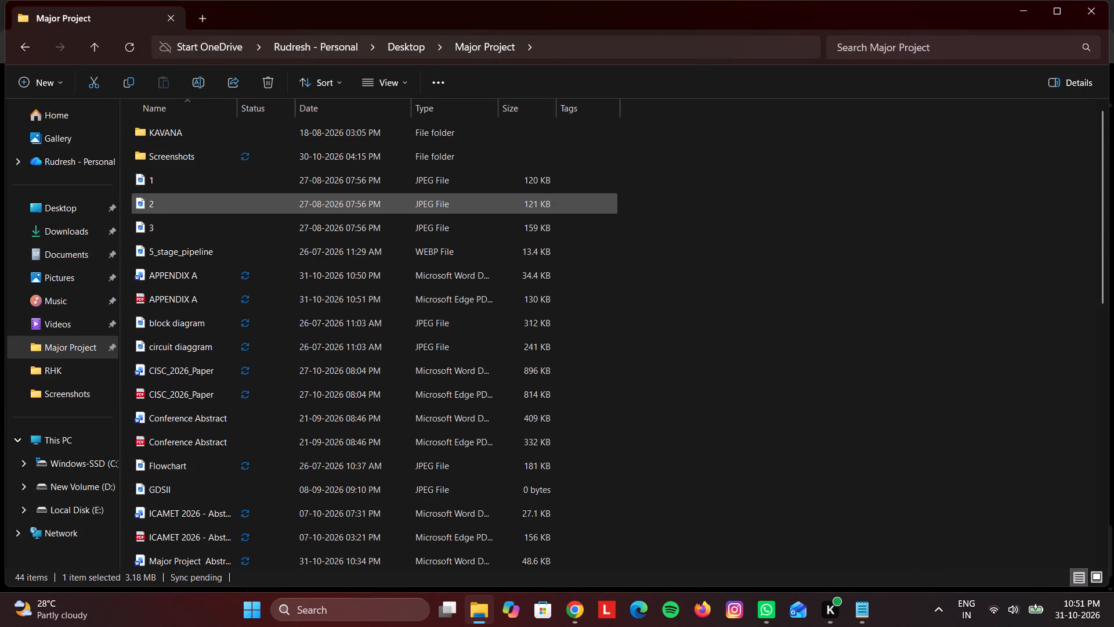
scroll(301, 203, up, 1)
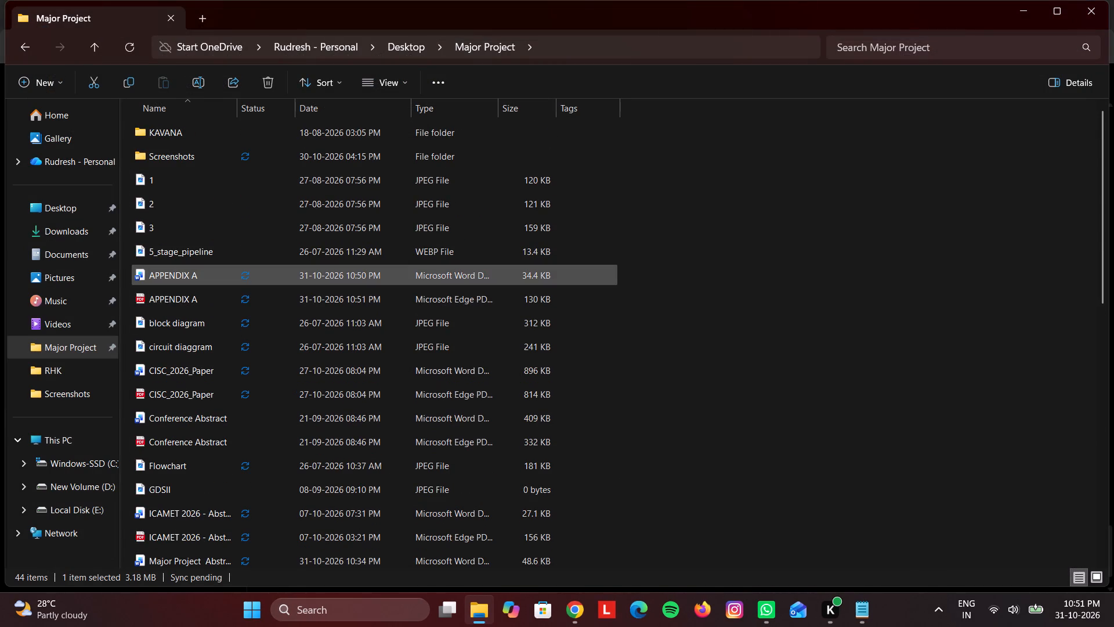
double_click(192, 276)
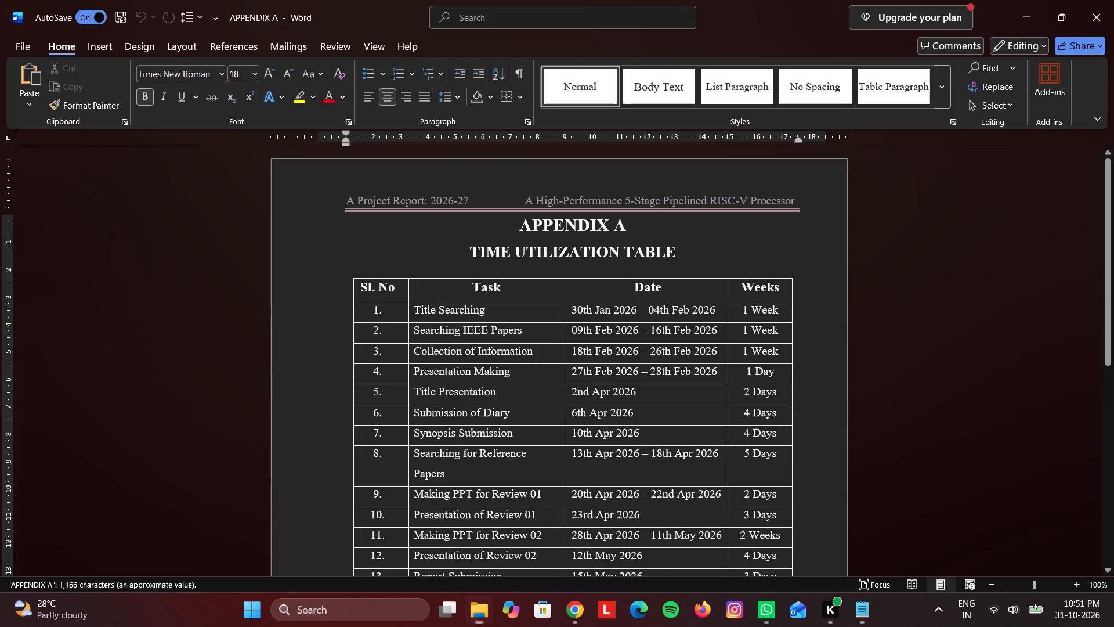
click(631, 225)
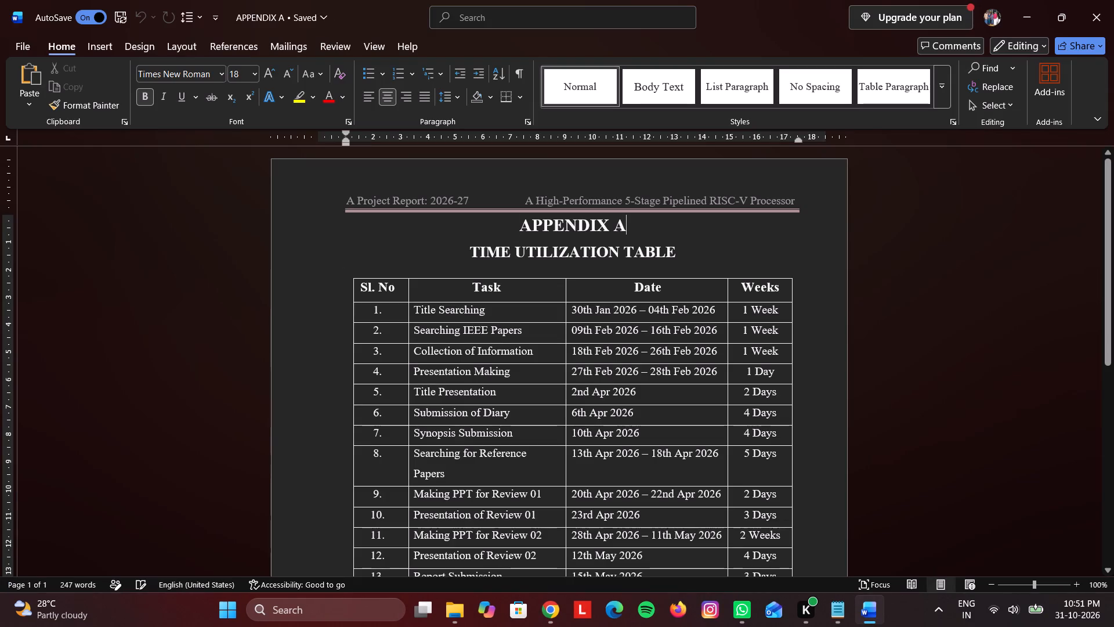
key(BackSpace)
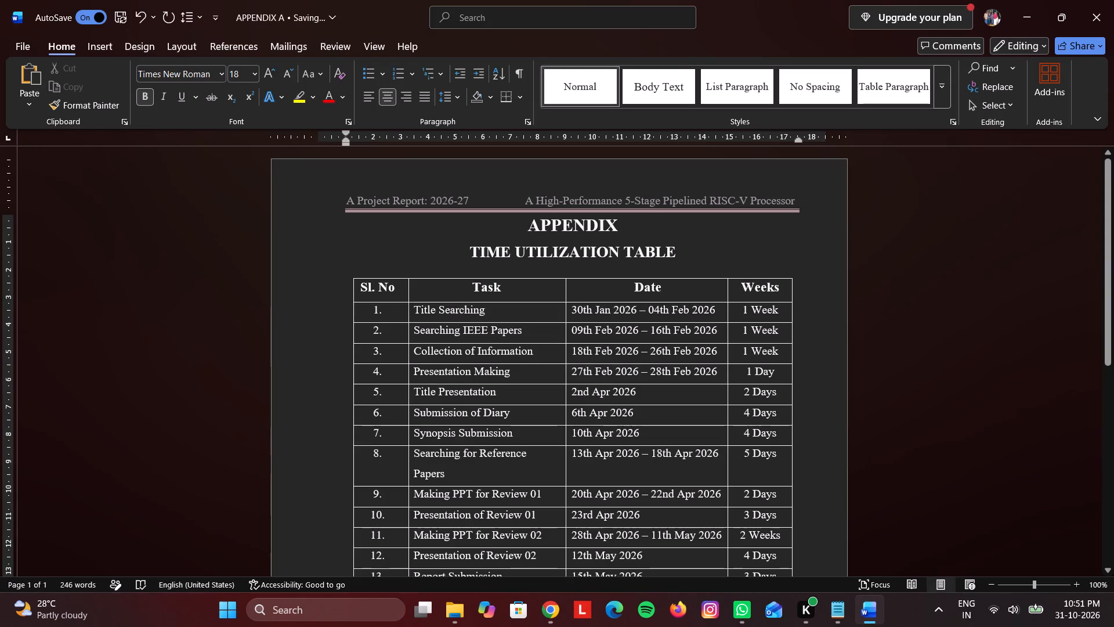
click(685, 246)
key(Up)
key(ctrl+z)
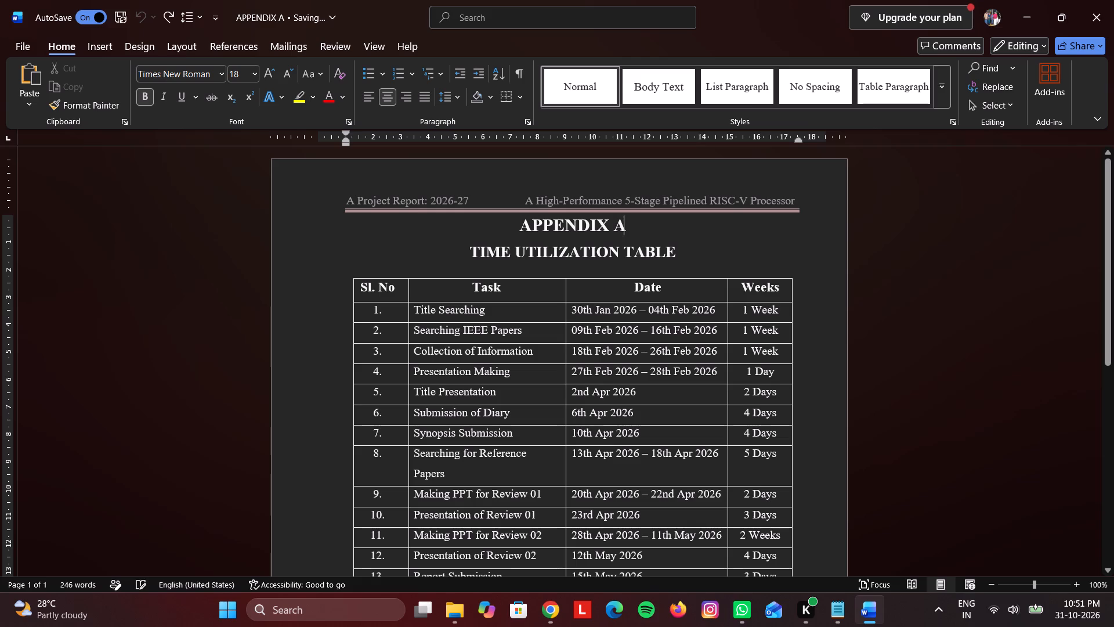
Change the page heading to APPENDIX B.
key(BackSpace)
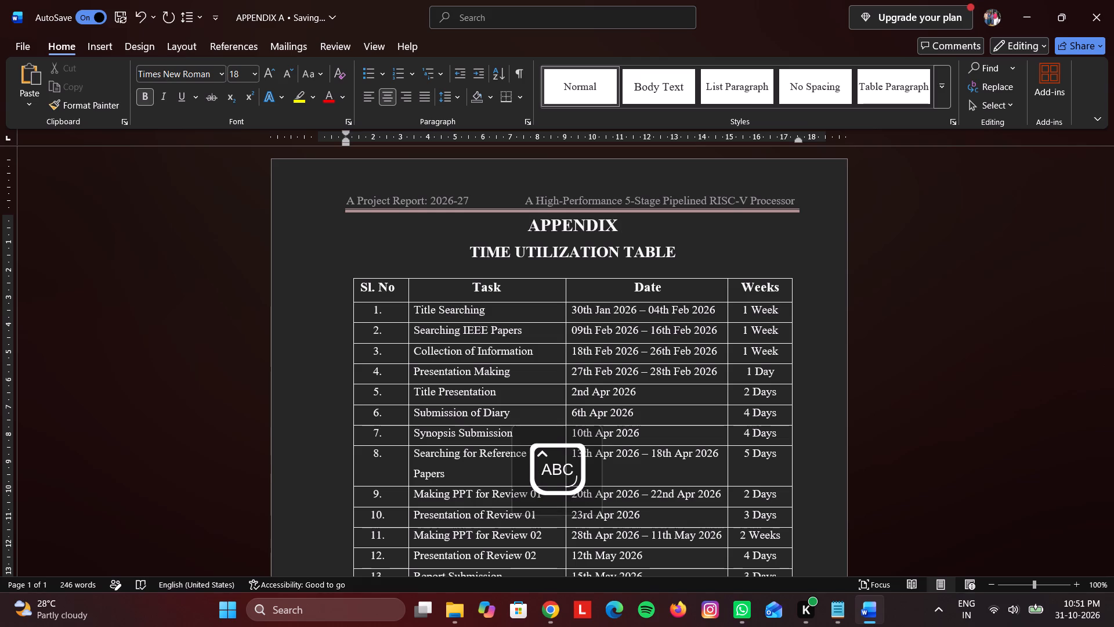
key(b)
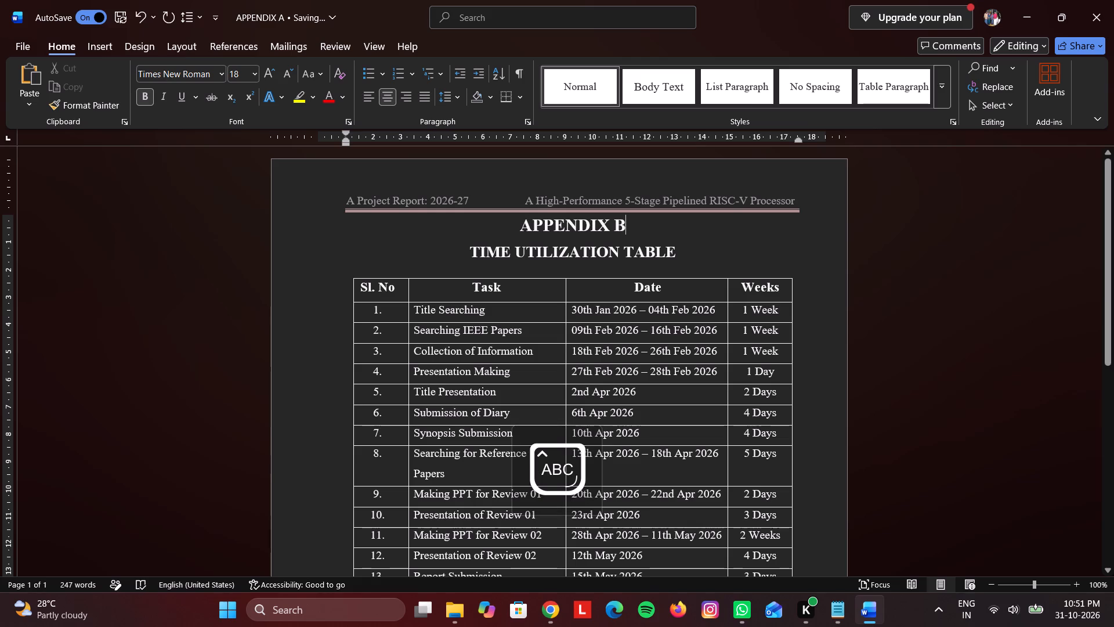
Replace the TIME UTILIZATION TABLE subheading with CODES & FILES.
click(678, 253)
key(BackSpace)
key(BackSpace)
key(BackSpace)
key(BackSpace)
key(BackSpace)
key(BackSpace)
key(BackSpace)
key(BackSpace)
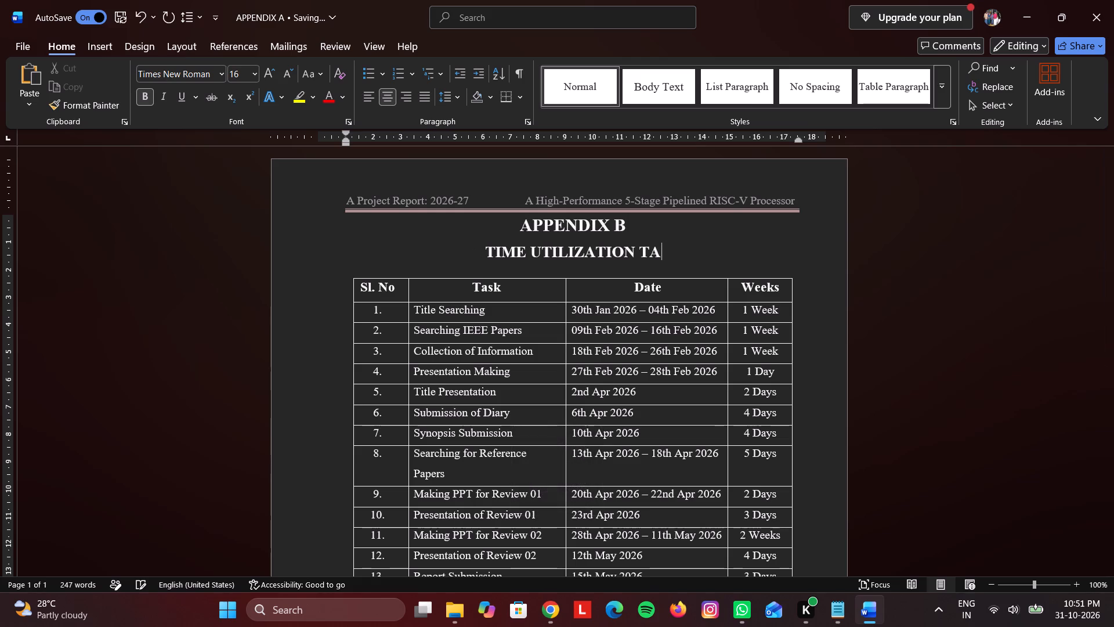
key(BackSpace)
key(BackSpace)
key(BackSpace)
key(BackSpace)
key(BackSpace)
key(BackSpace)
key(BackSpace)
key(BackSpace)
key(BackSpace)
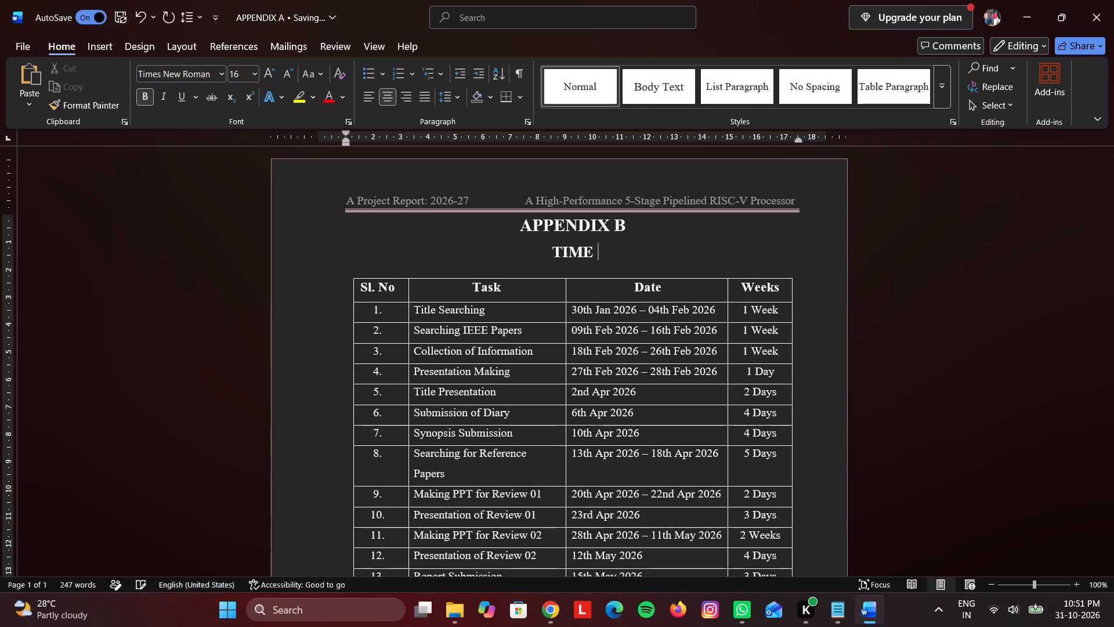
key(BackSpace)
key(BackSpace)
key(BackSpace)
key(BackSpace)
key(BackSpace)
text(CODES)
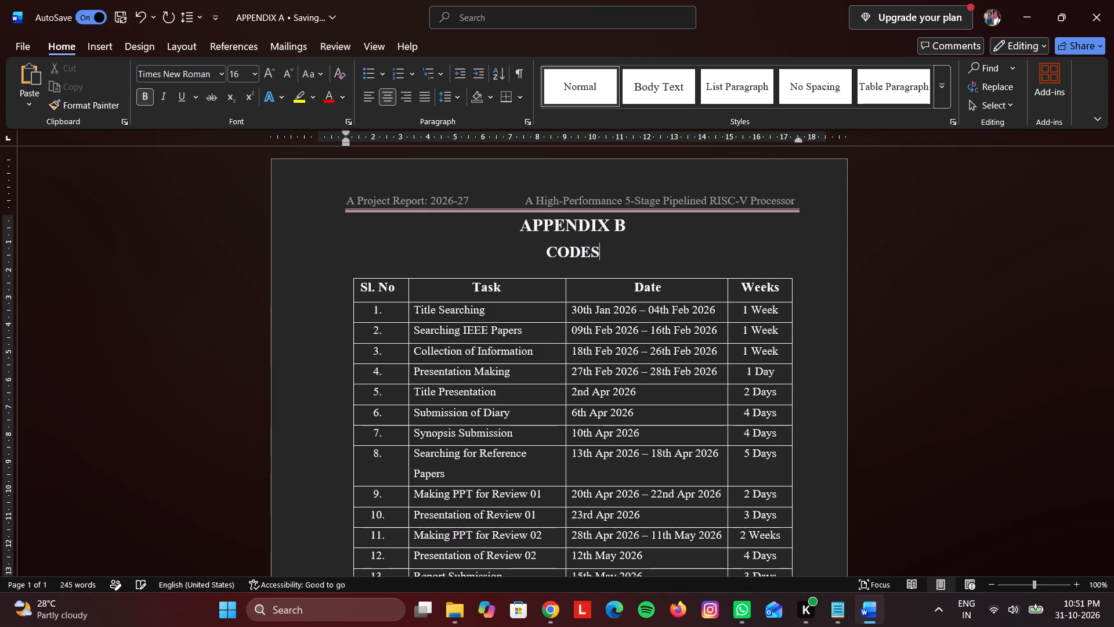
key(space)
key(shift+ampersand)
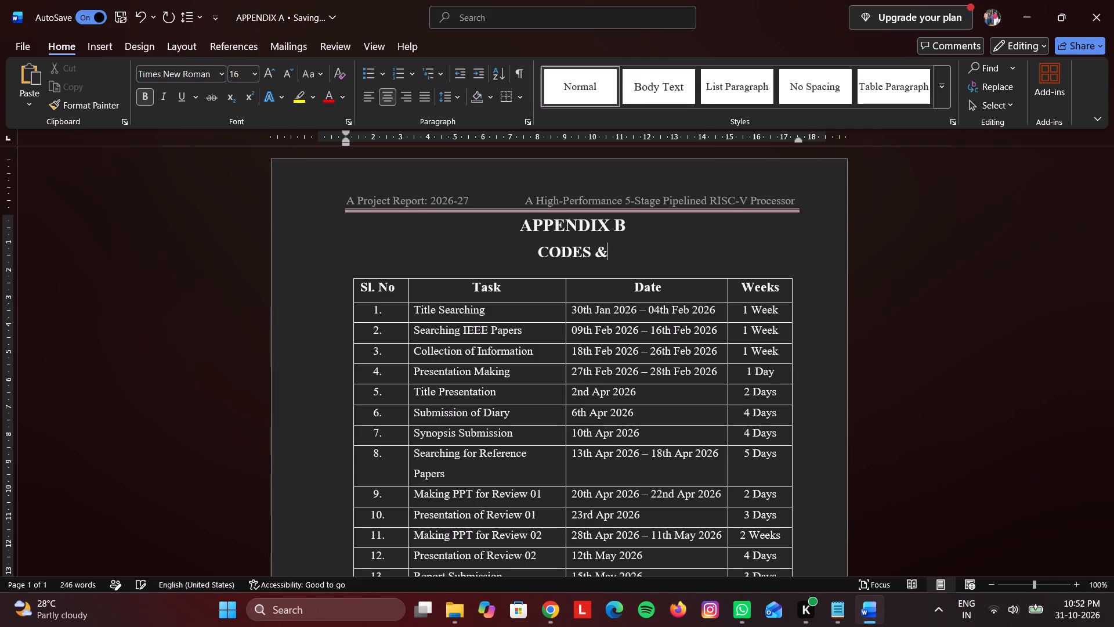
text(CF)
key(BackSpace)
key(BackSpace)
key(space)
text(FILES)
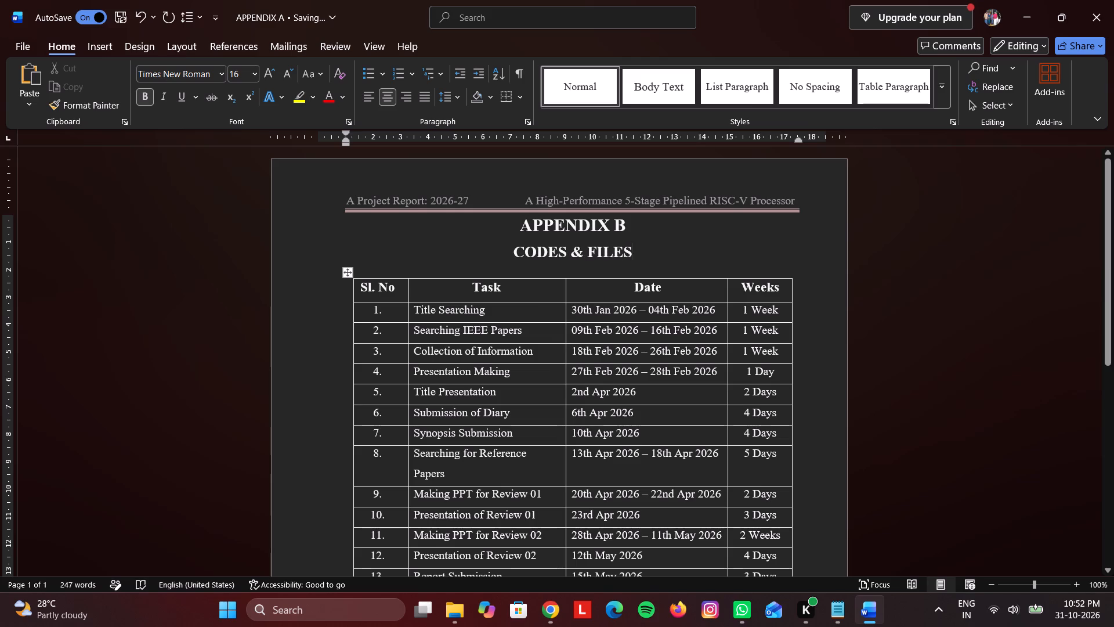
Delete the whole time utilization table below the CODES & FILES subheading.
click(348, 273)
right_click(402, 313)
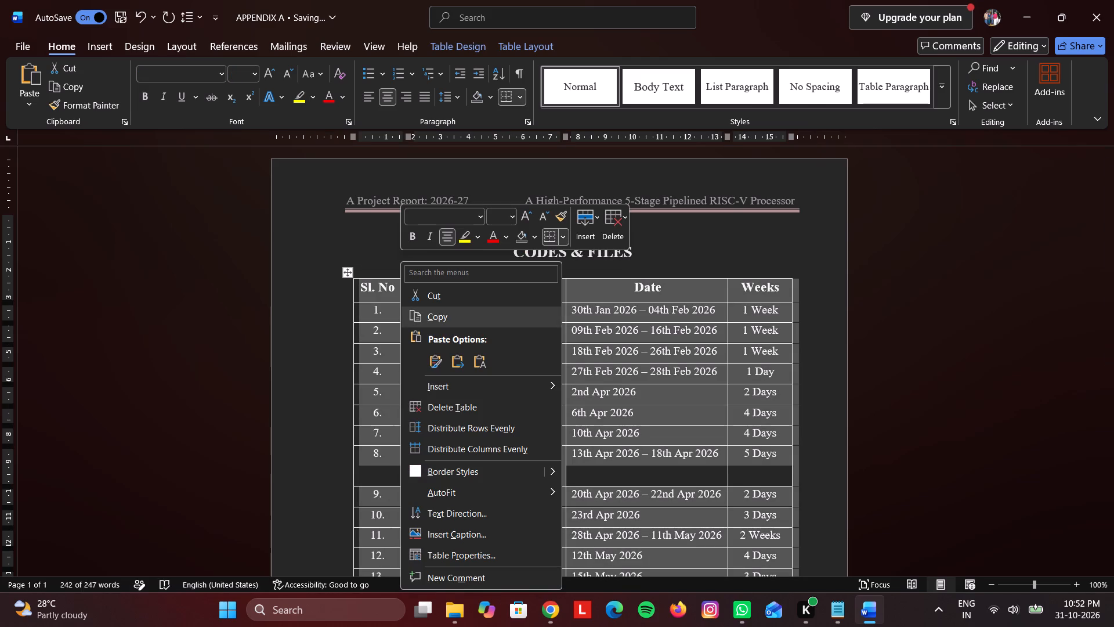
click(483, 408)
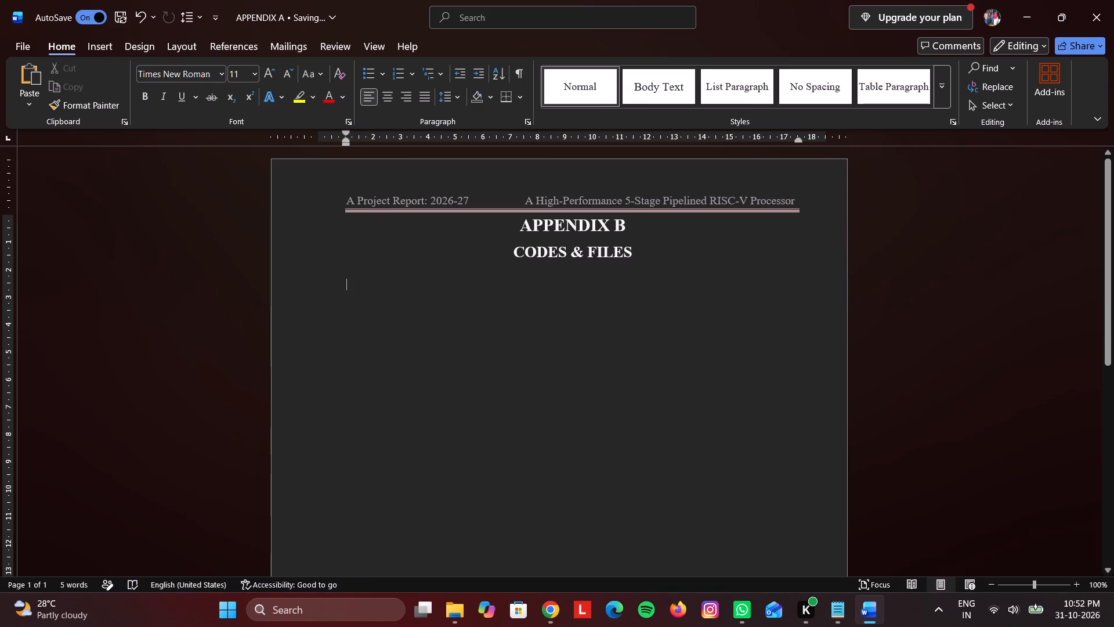
Start a numbered list below the CODES & FILES subheading with the item "1. DESIGN FILE".
key(1)
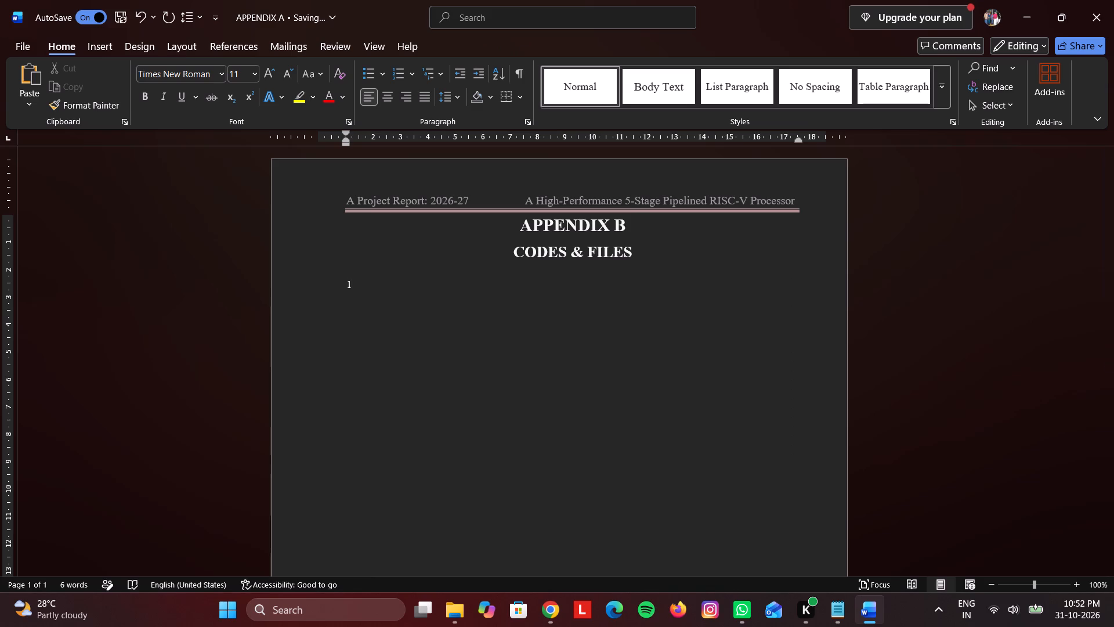
text(.)
key(space)
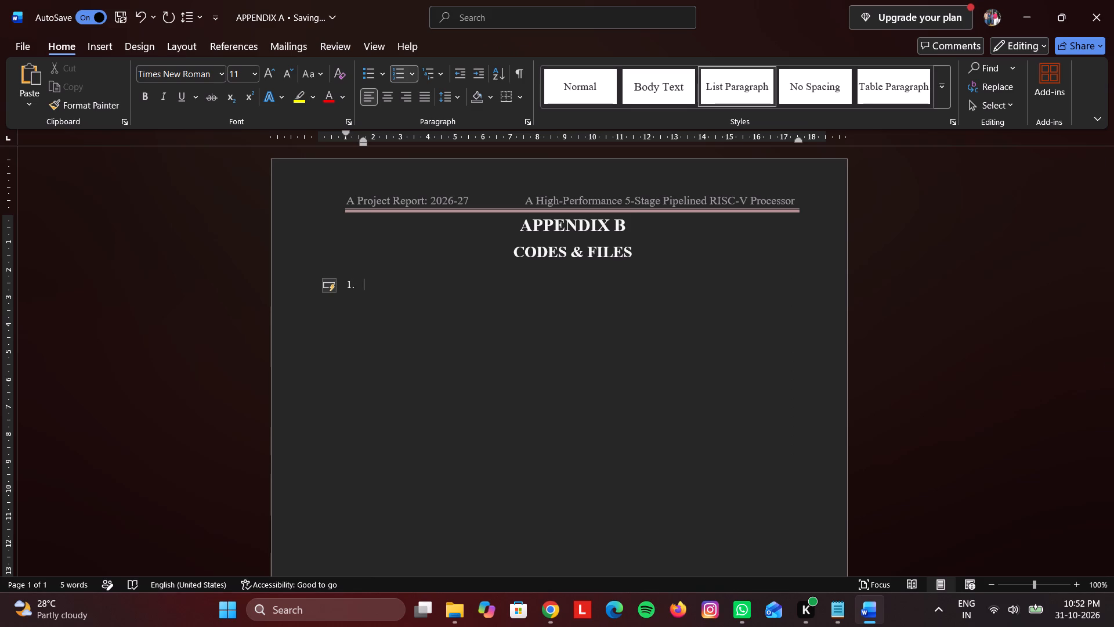
text(DESIGN)
key(space)
text(FILE)
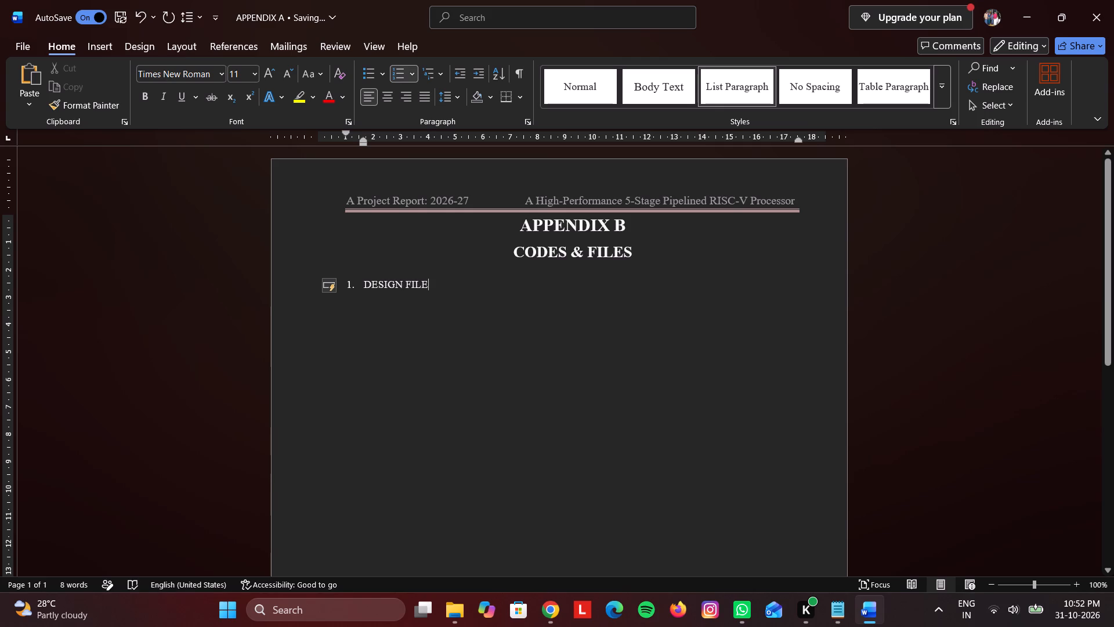
Format the DESIGN FILE list item as bold, 14 pt.
drag(433, 284, 349, 287)
click(360, 268)
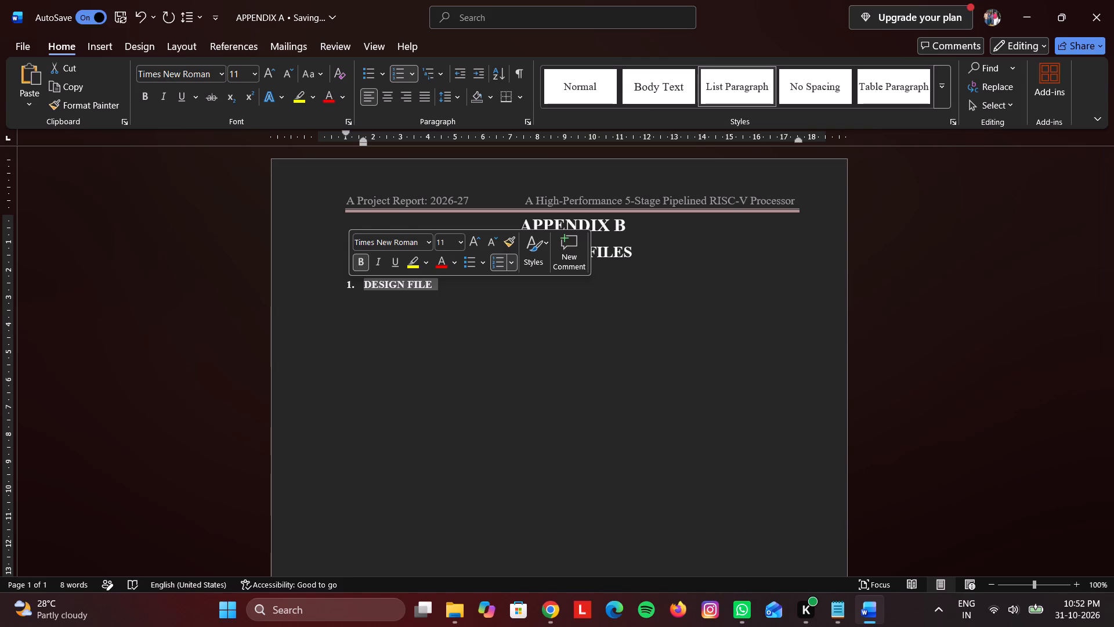
double_click(470, 243)
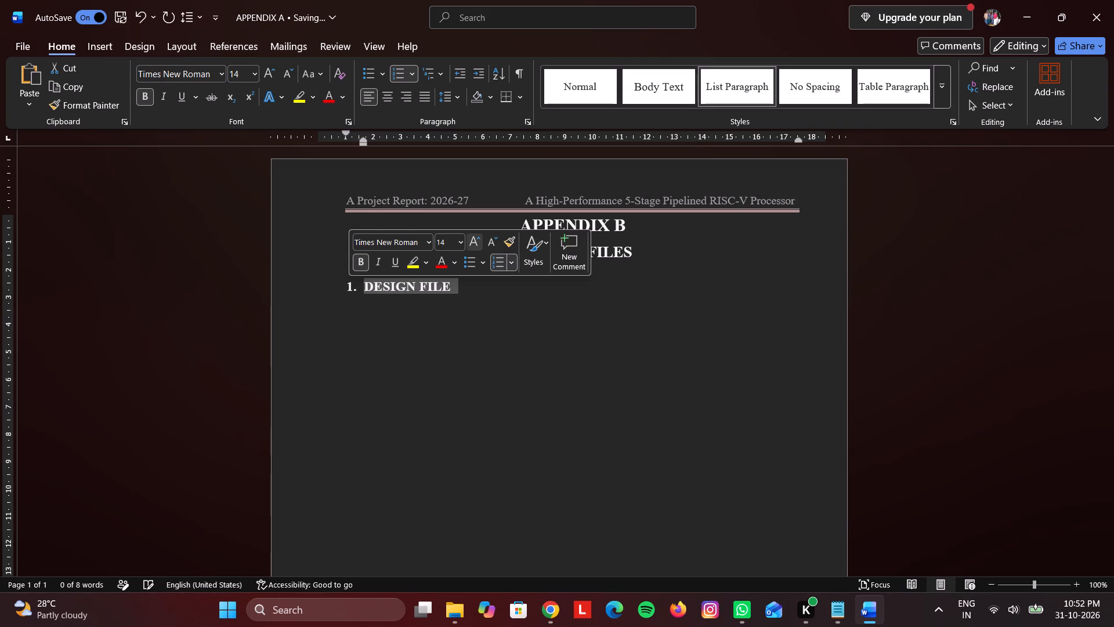
Copy the full riscv_pipeline_compact.v code from Notepad into an unnumbered line below DESIGN FILE in the Word document.
click(471, 291)
key(Return)
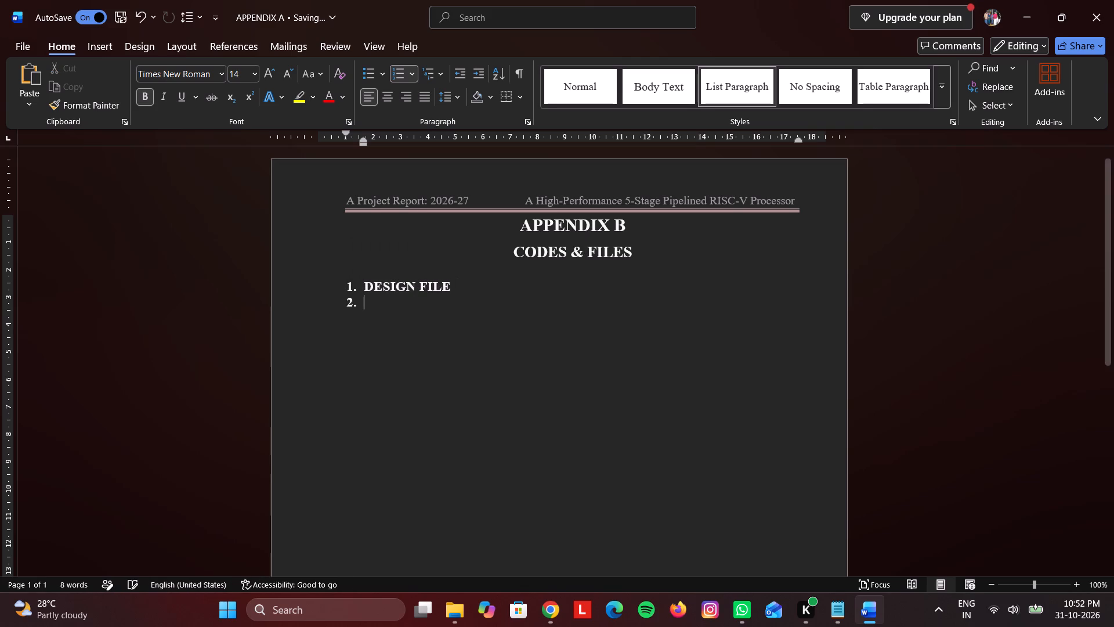
key(BackSpace)
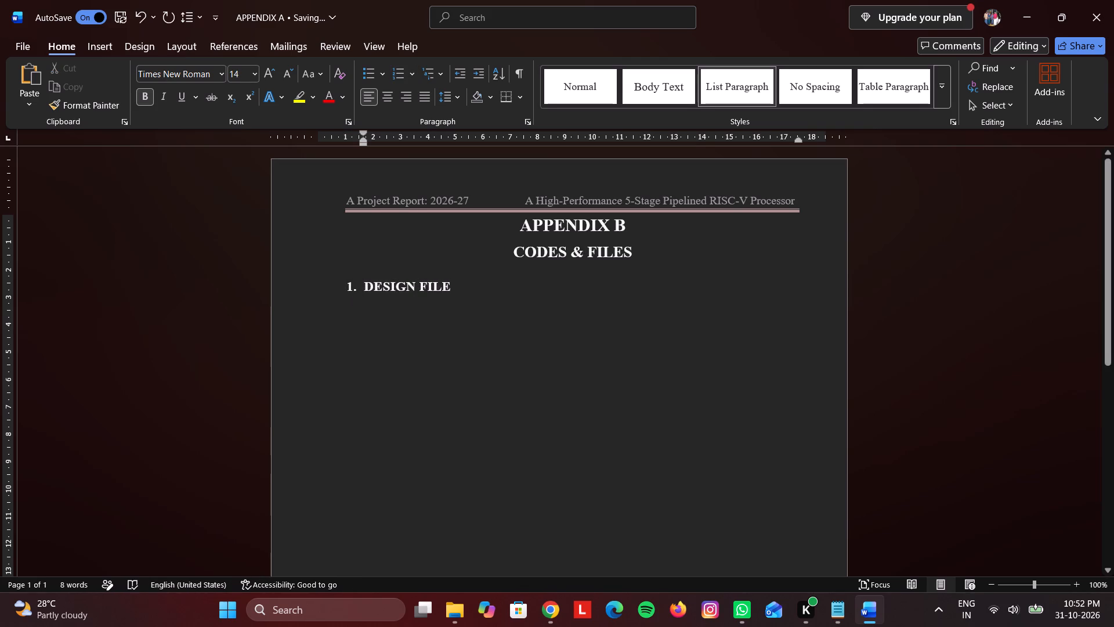
key(alt+Tab)
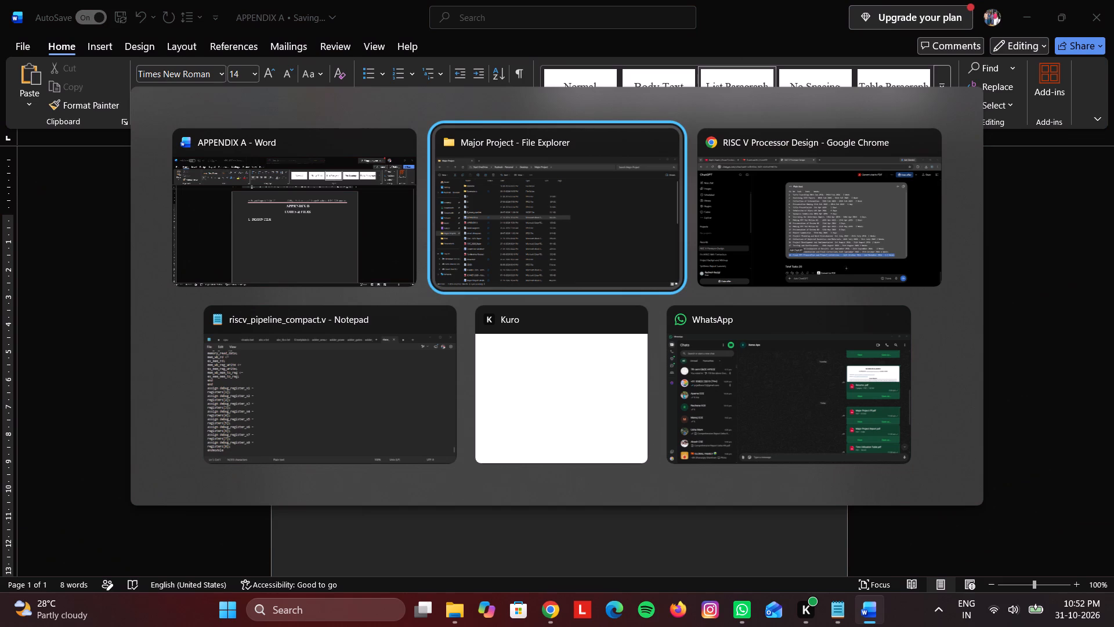
key(alt+Tab)
key(alt+Tab)
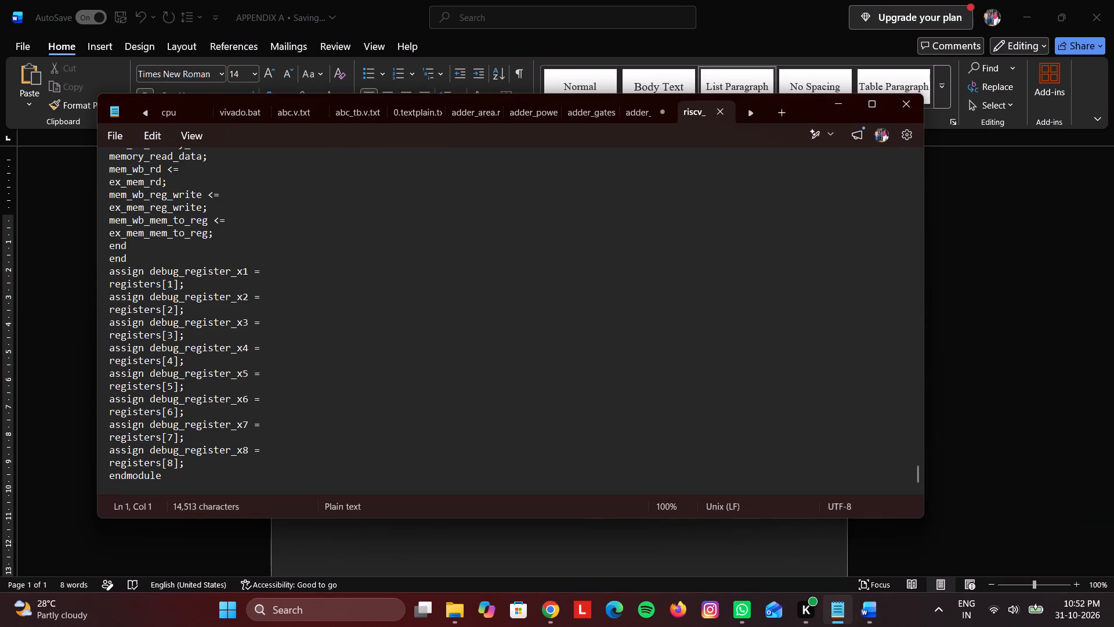
key(ctrl+a)
key(ctrl+c)
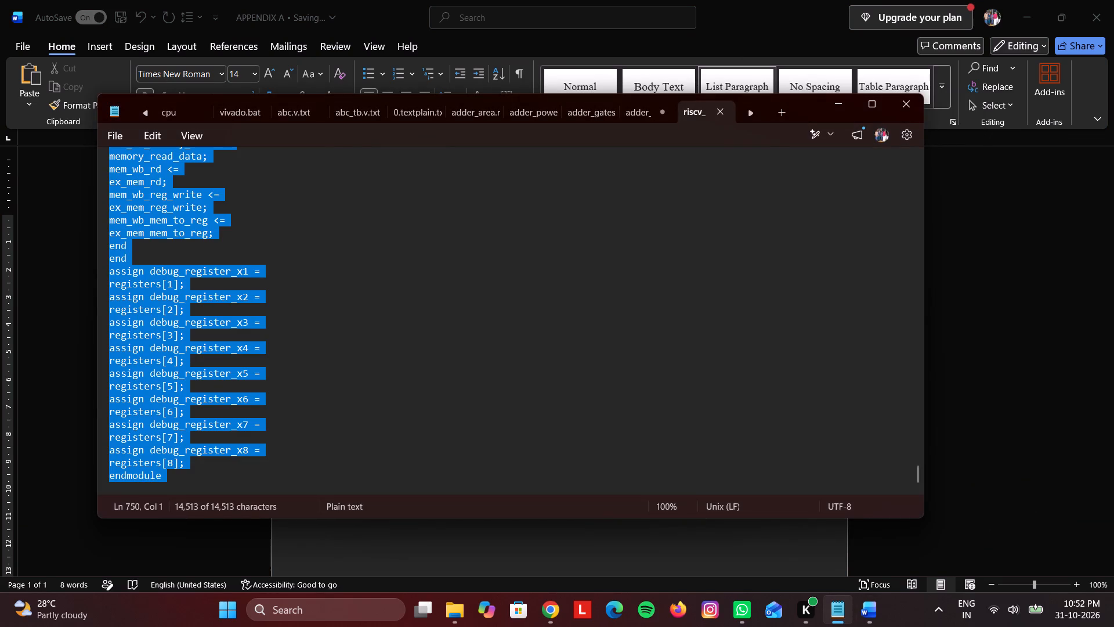
key(alt+Tab)
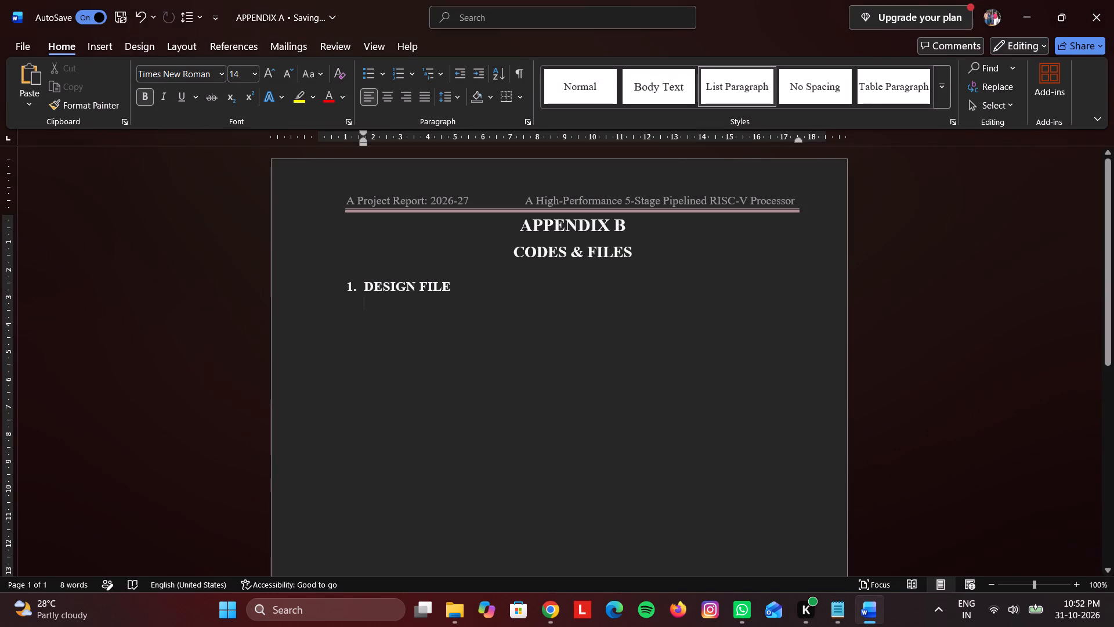
key(ctrl+v)
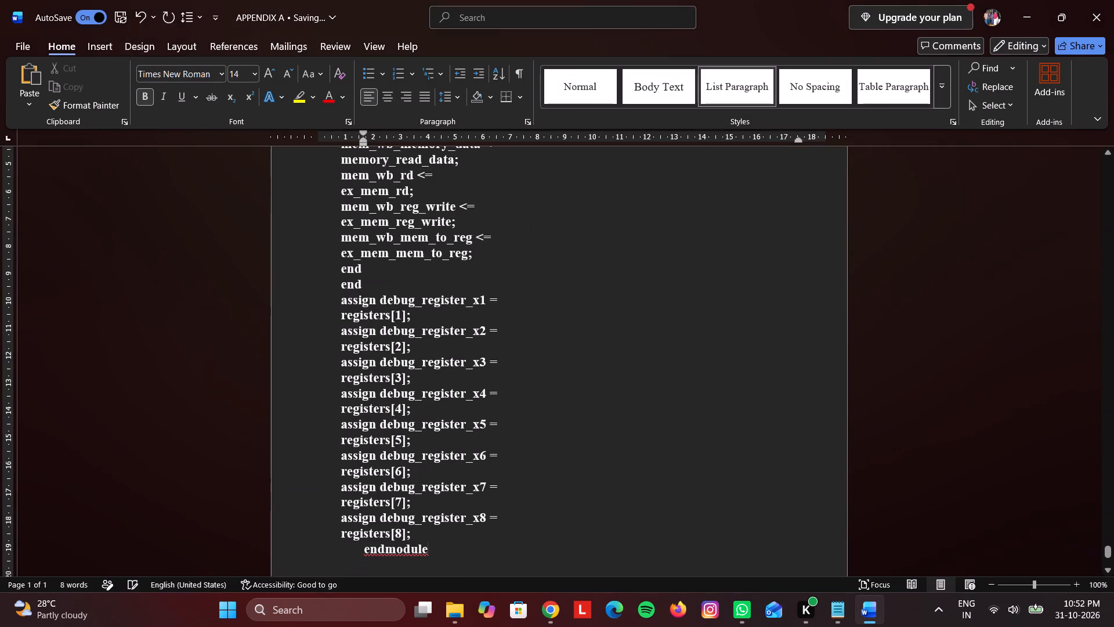
key(alt+Tab)
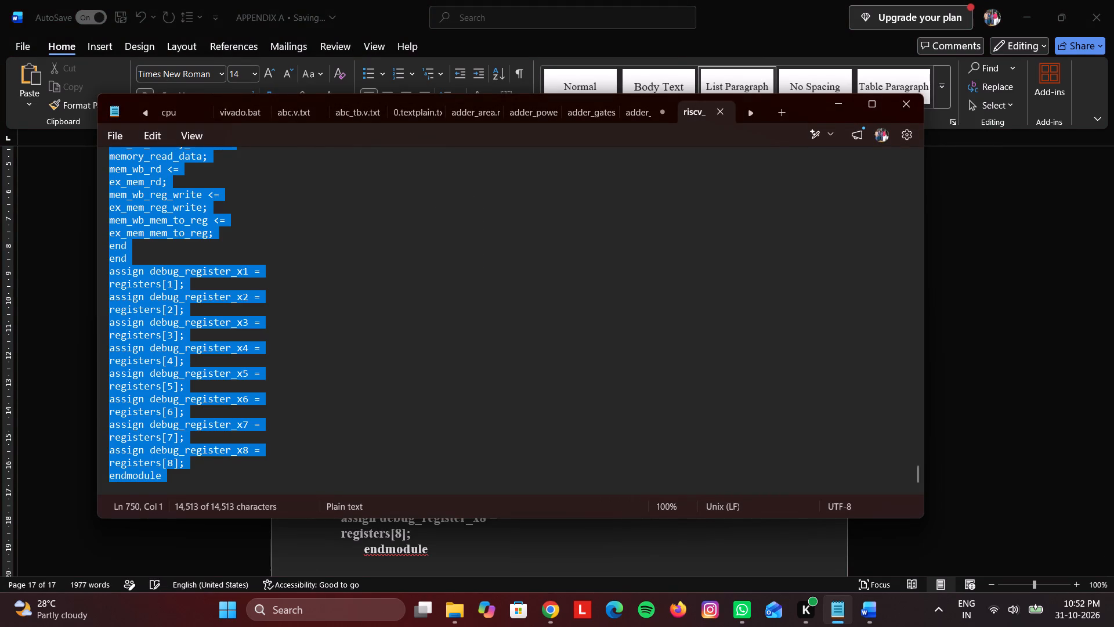
key(alt+Tab)
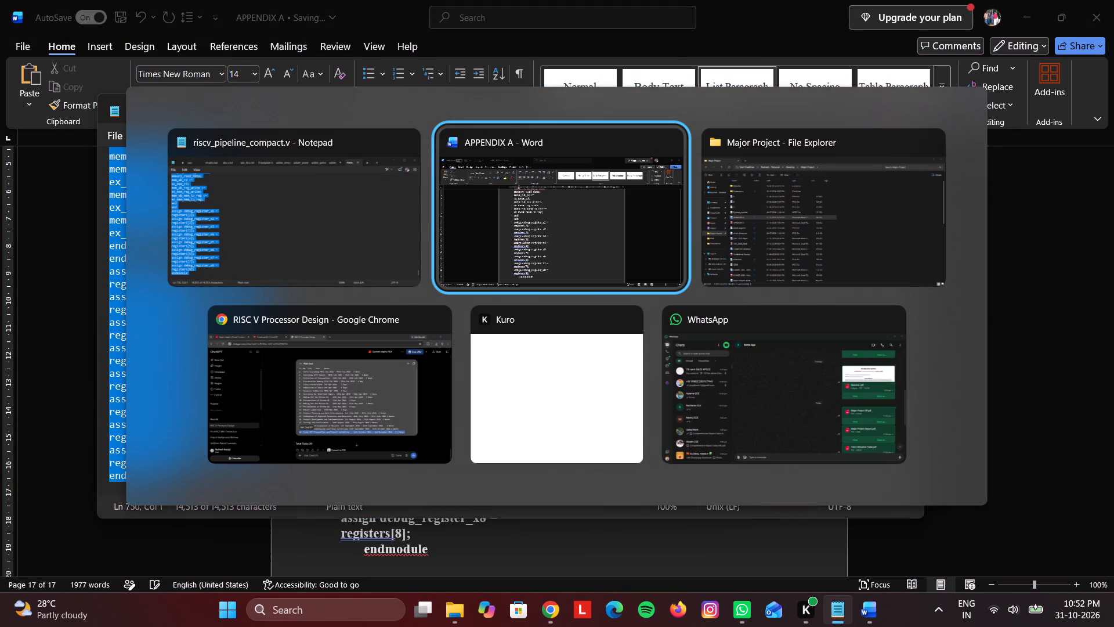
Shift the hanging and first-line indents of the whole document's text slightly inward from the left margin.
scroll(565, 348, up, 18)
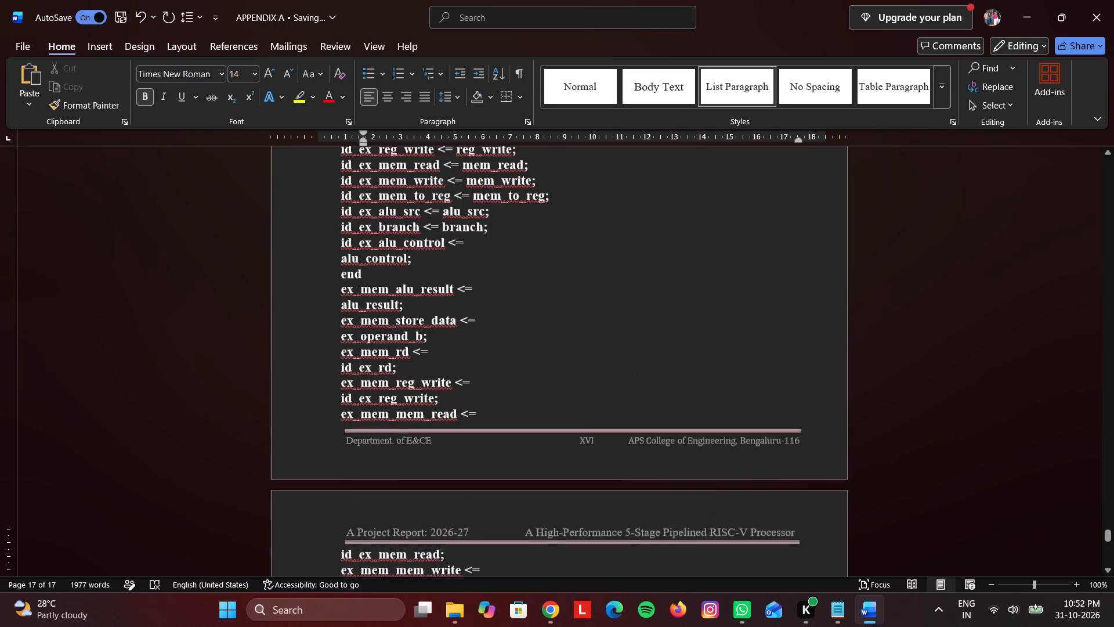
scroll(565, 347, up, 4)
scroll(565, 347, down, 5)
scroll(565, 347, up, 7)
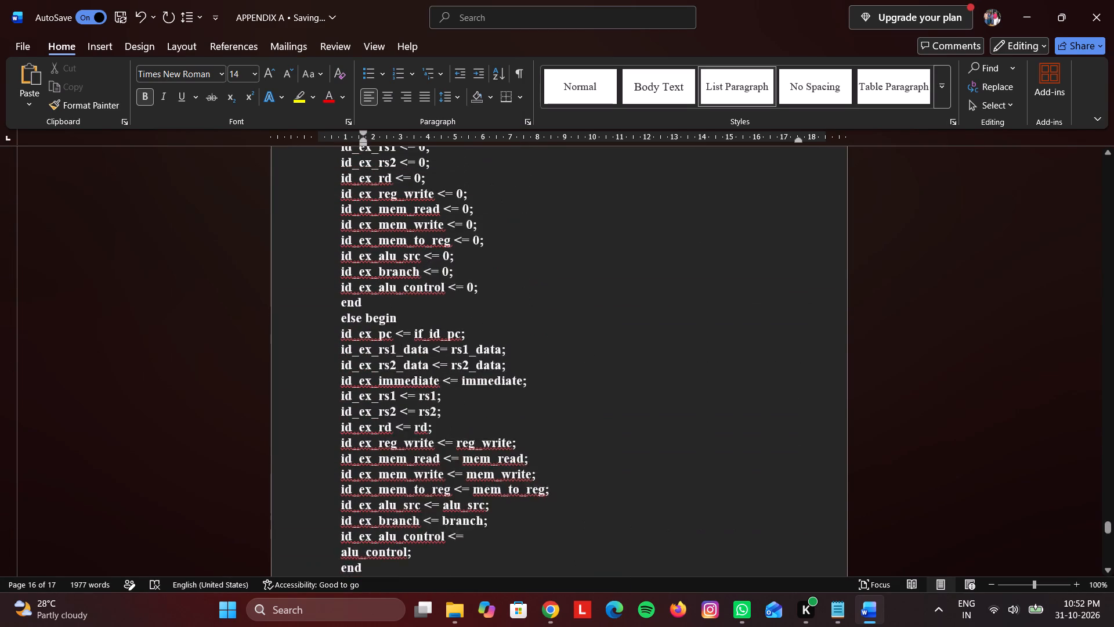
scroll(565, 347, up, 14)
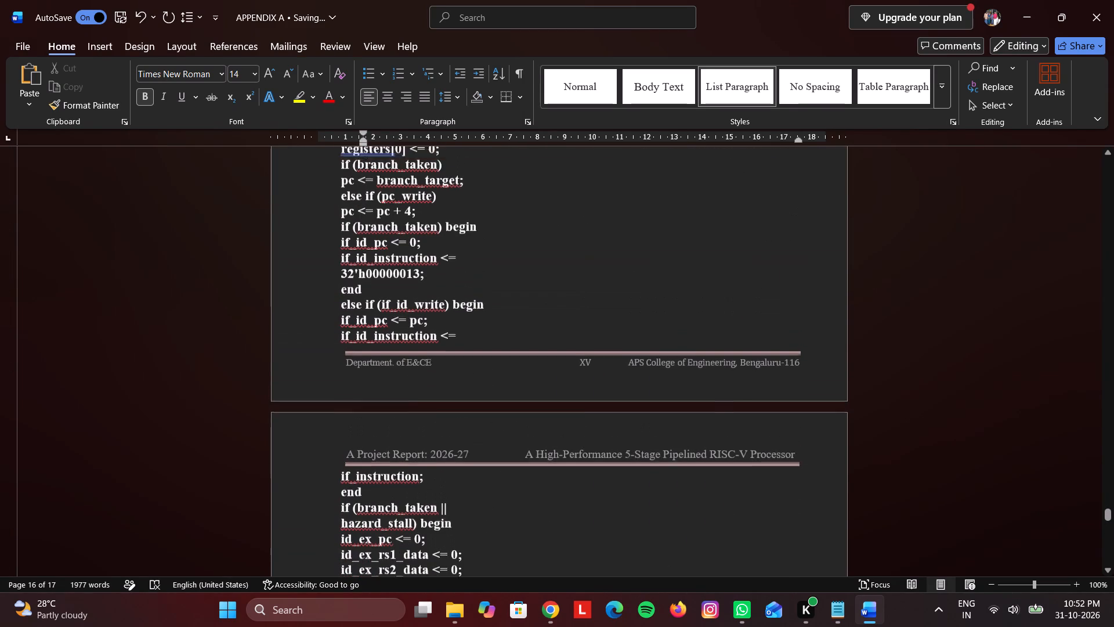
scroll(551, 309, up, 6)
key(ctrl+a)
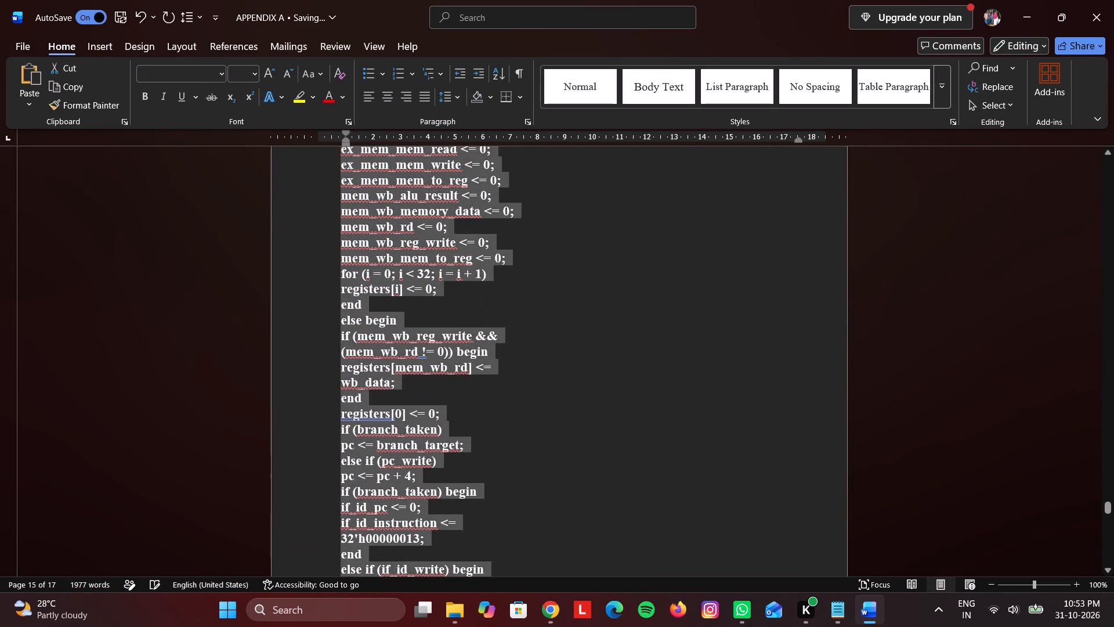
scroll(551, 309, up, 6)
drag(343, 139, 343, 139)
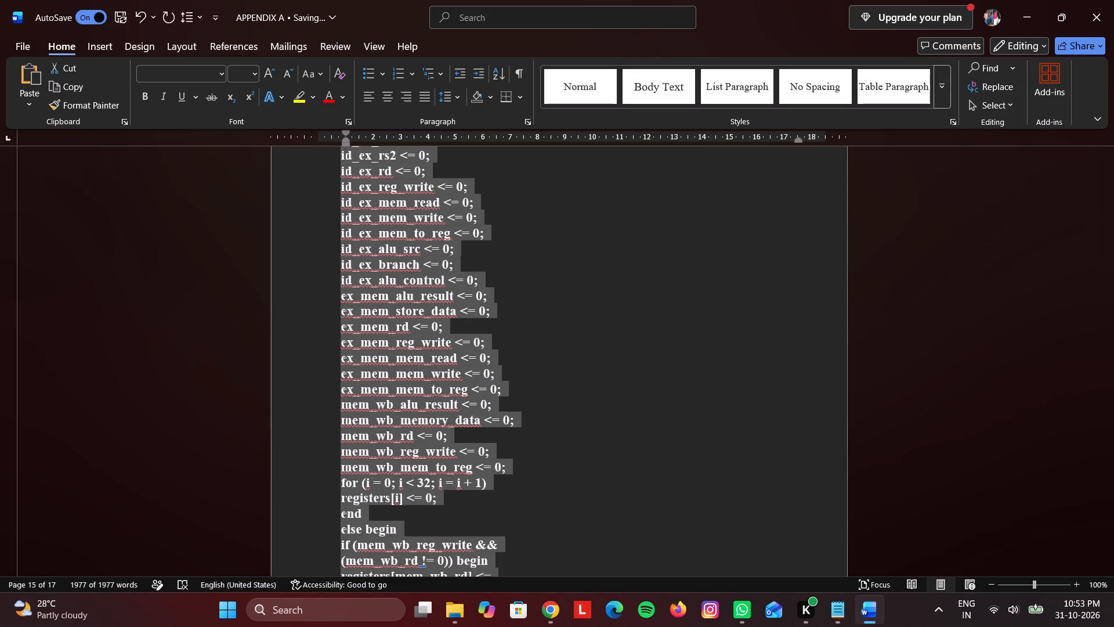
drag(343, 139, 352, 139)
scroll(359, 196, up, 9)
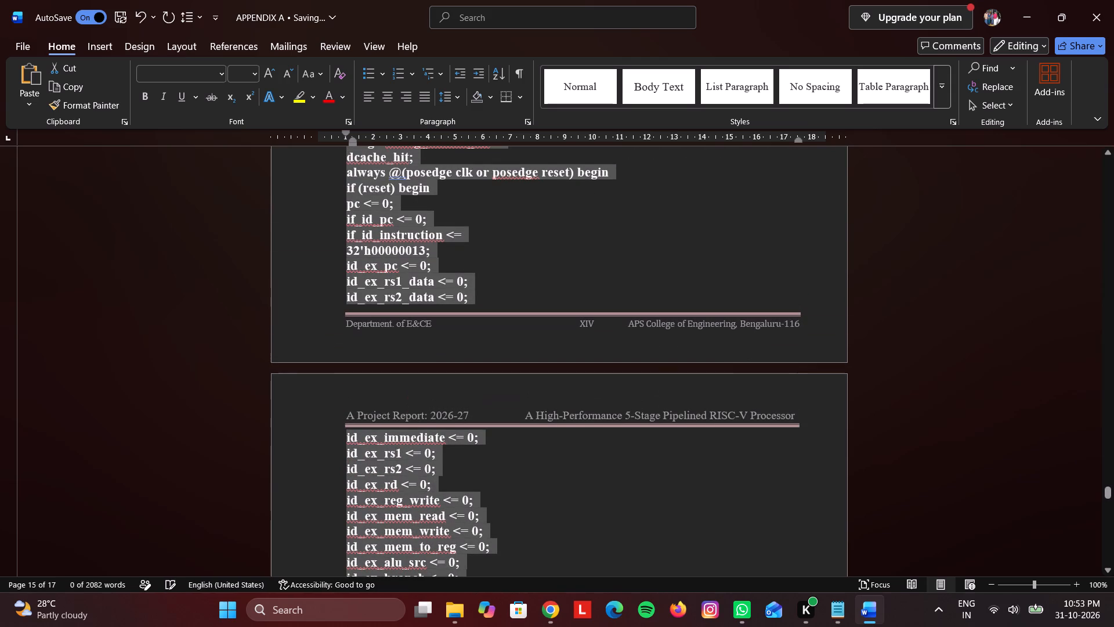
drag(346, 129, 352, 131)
Align the whole document's left and first-line indents with the page's left margin.
scroll(392, 204, up, 11)
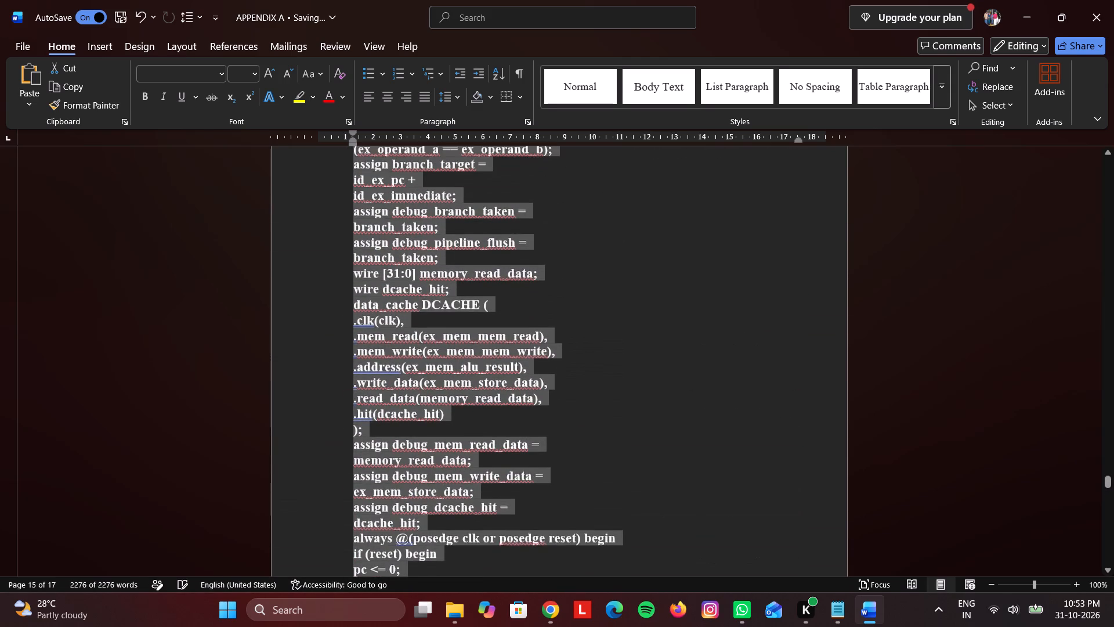
scroll(392, 204, up, 16)
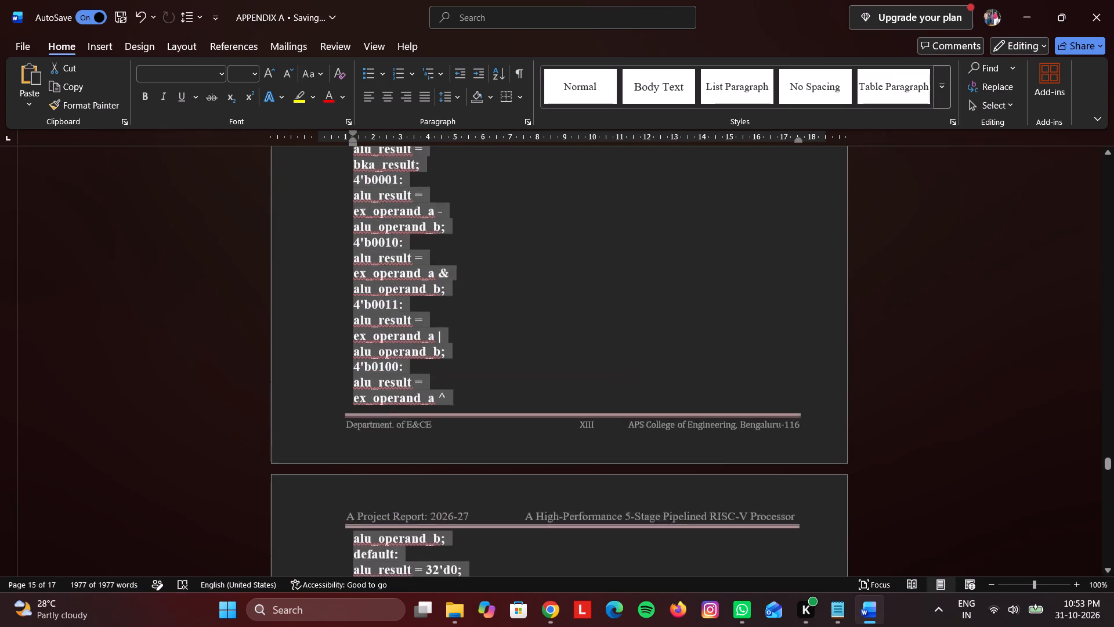
scroll(370, 189, up, 16)
scroll(370, 189, up, 9)
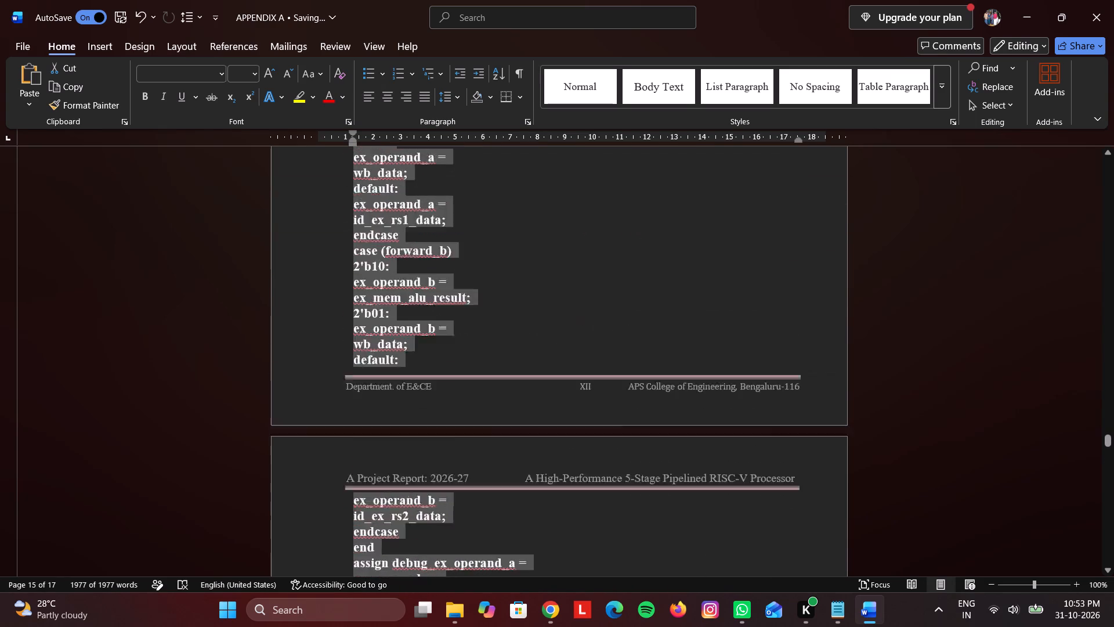
scroll(370, 189, up, 14)
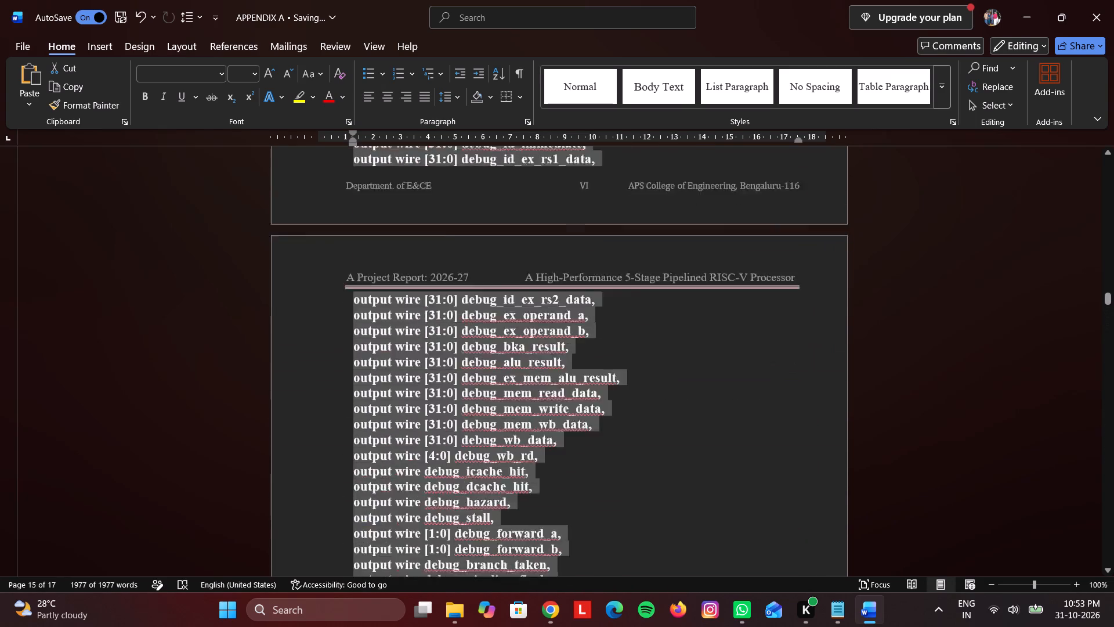
scroll(370, 189, up, 15)
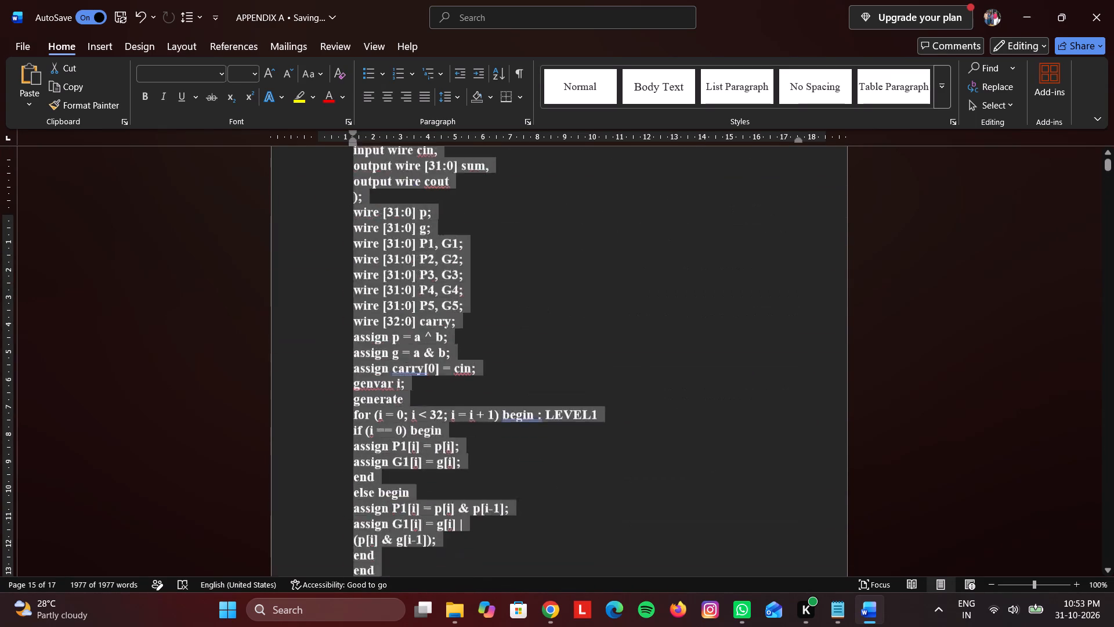
scroll(370, 189, up, 8)
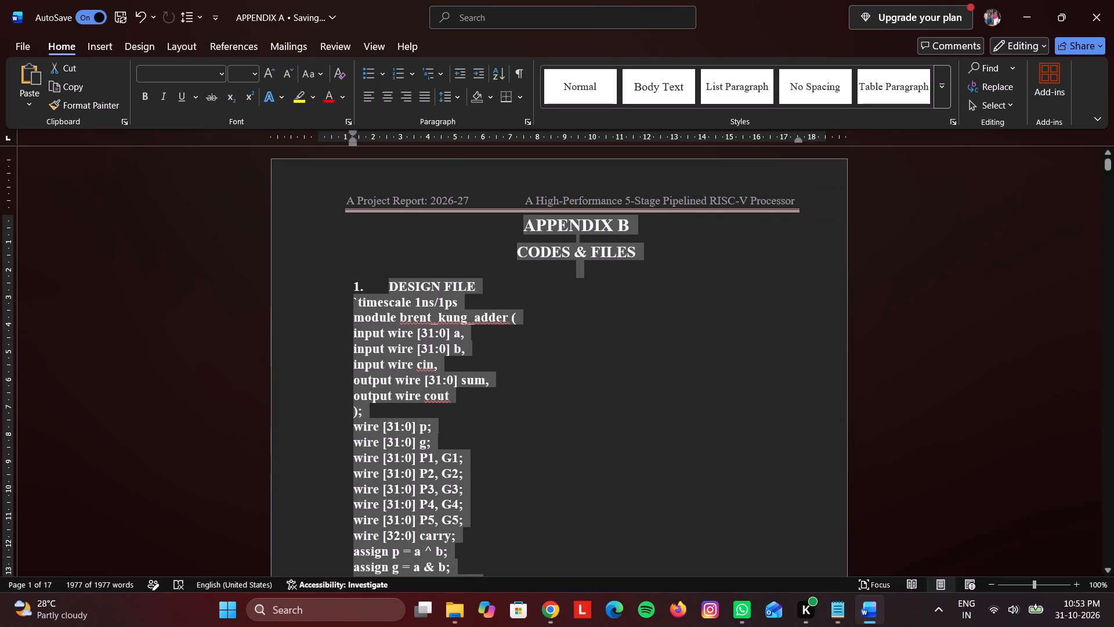
click(380, 269)
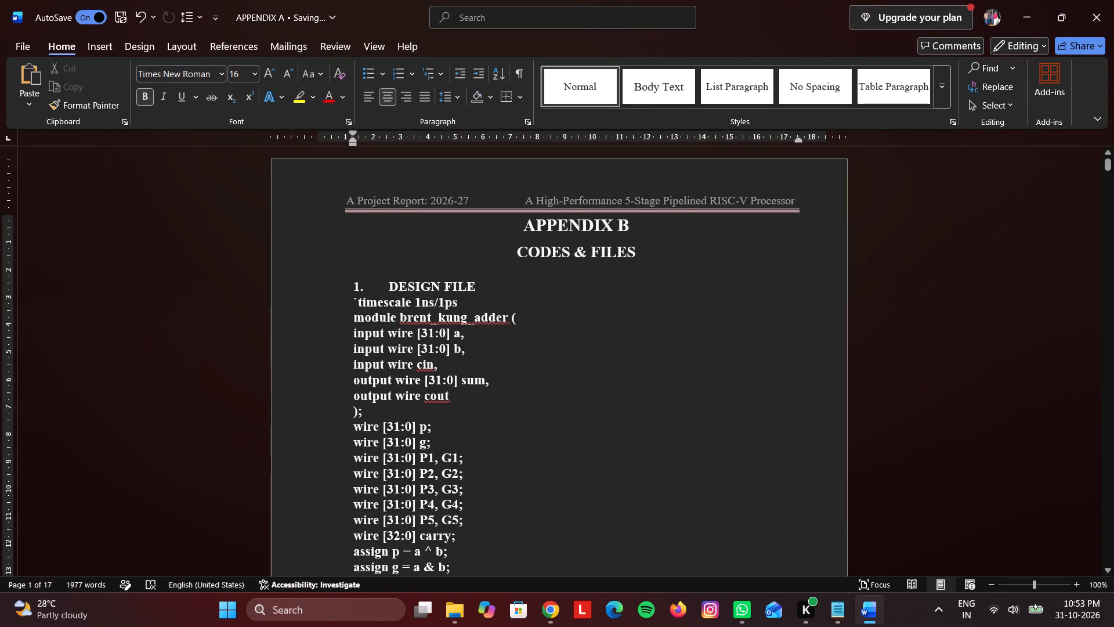
key(ctrl+a)
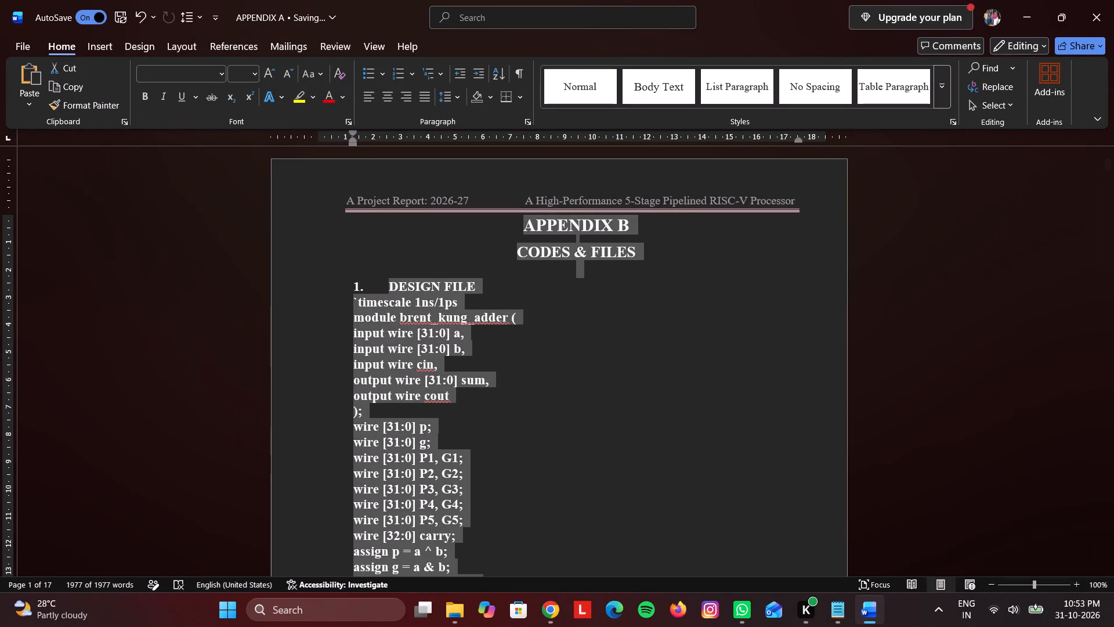
drag(356, 143, 343, 142)
drag(352, 142, 345, 142)
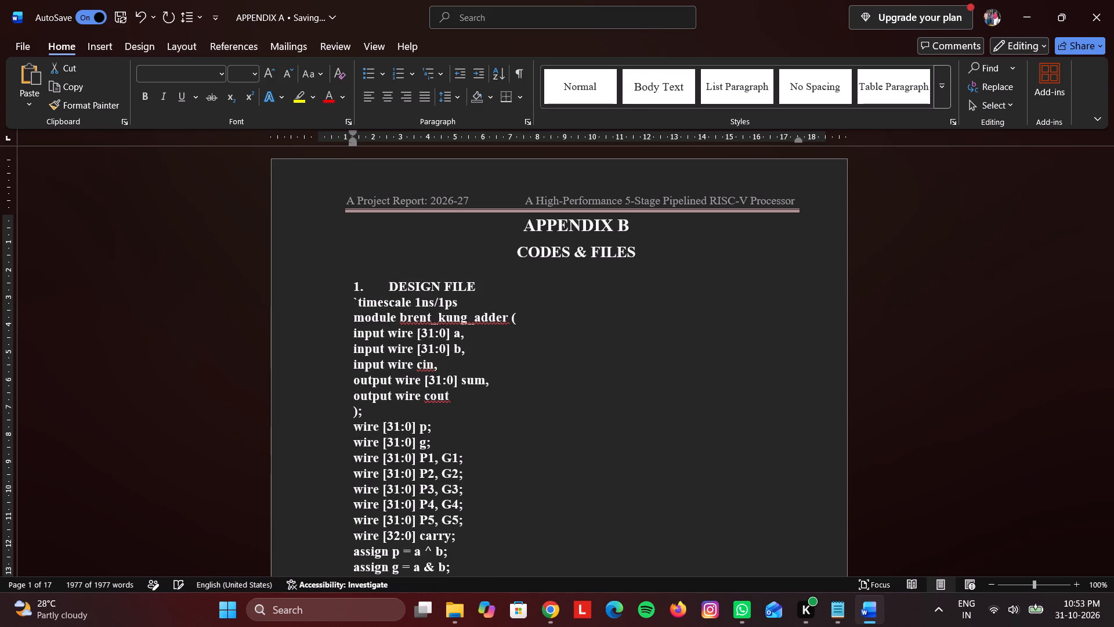
drag(353, 145, 345, 141)
drag(352, 131, 344, 129)
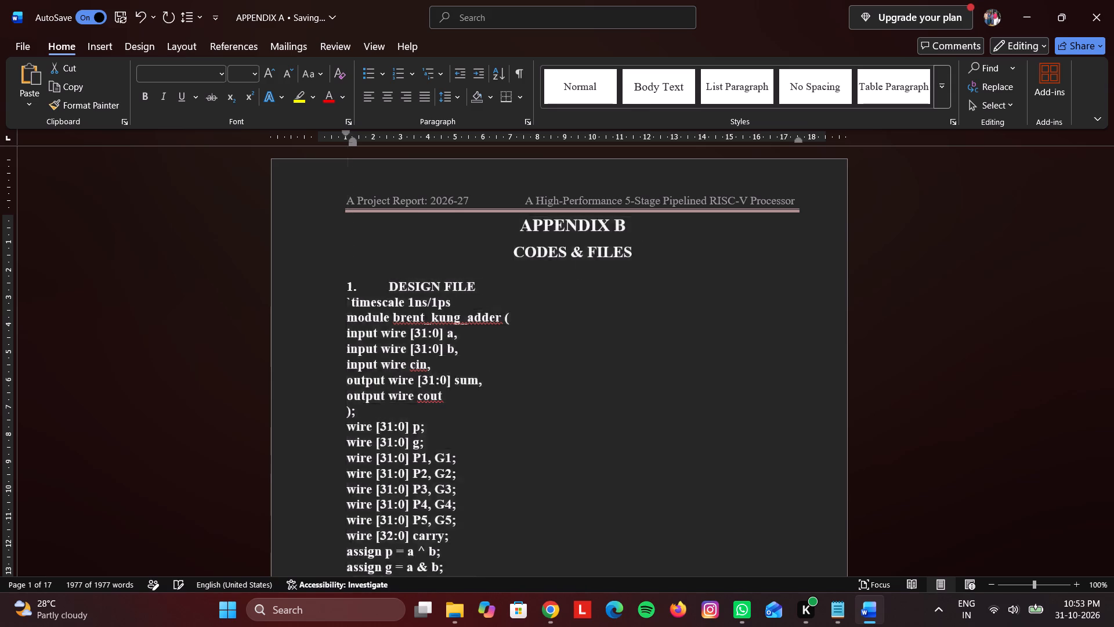
drag(352, 141, 346, 144)
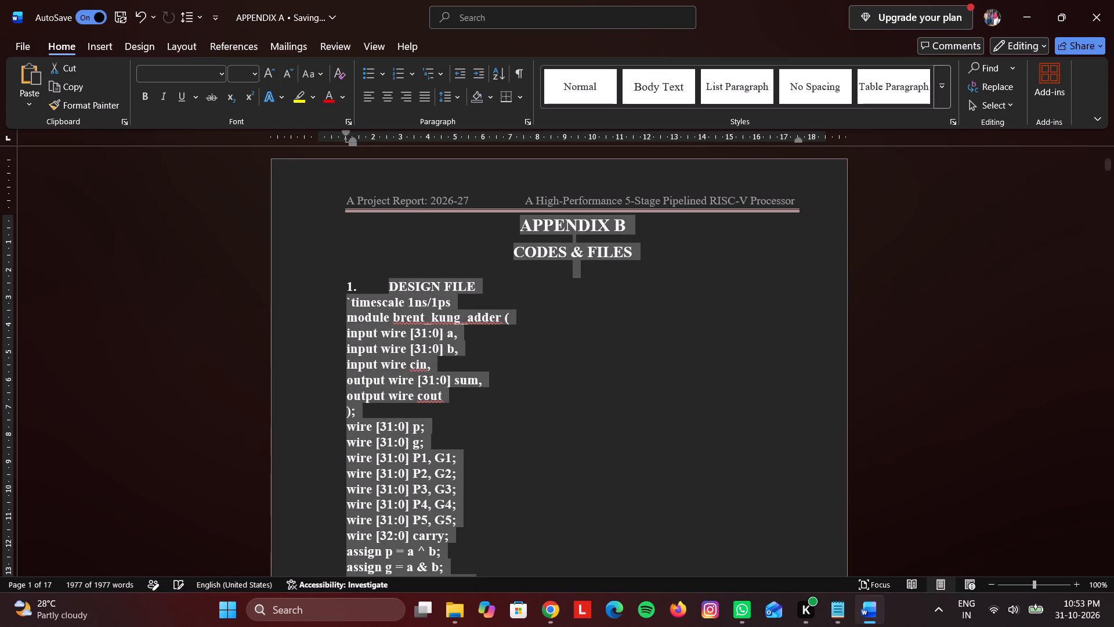
drag(355, 142, 347, 137)
drag(338, 131, 346, 134)
click(382, 268)
Delete the backtick before "timescale 1ns/1ps" in the first code line.
click(348, 302)
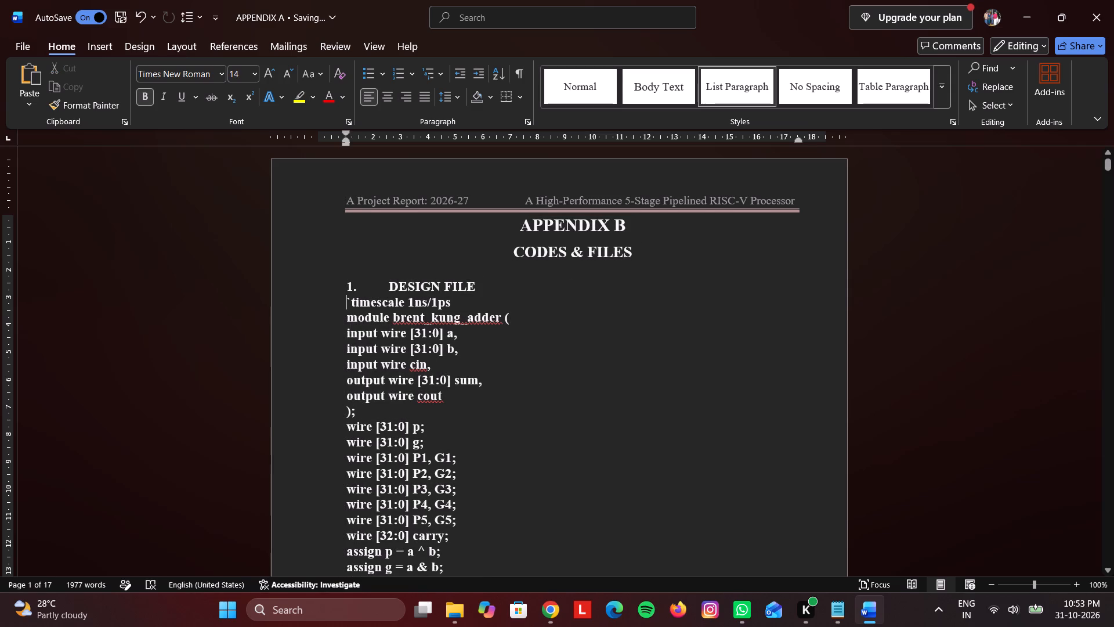
key(Right)
key(BackSpace)
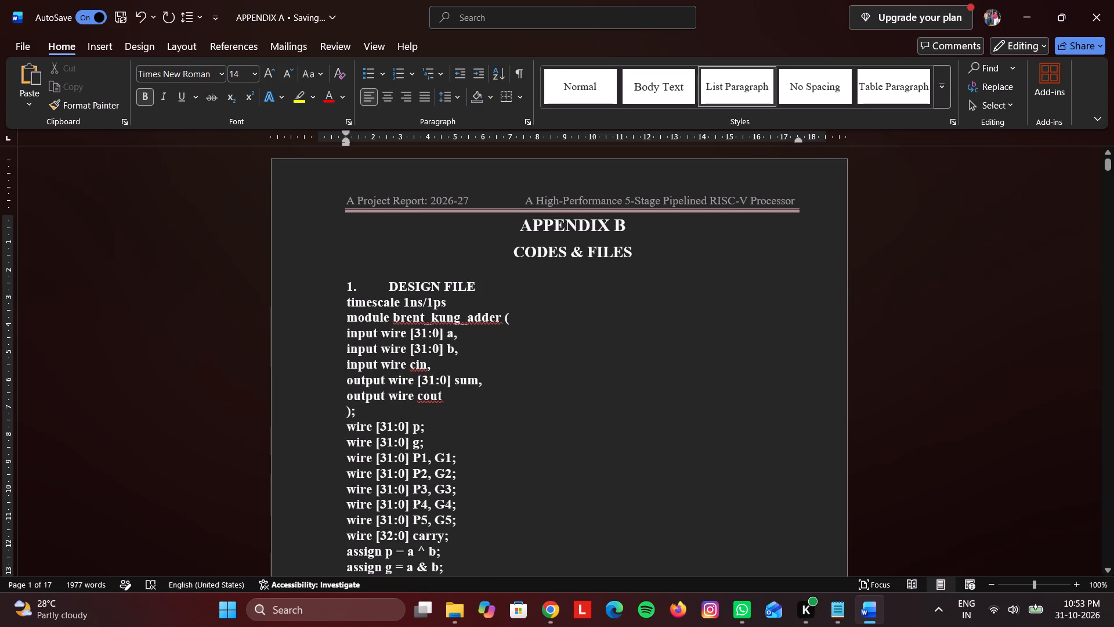
Remove the list number from the DESIGN FILE heading.
click(386, 286)
key(BackSpace)
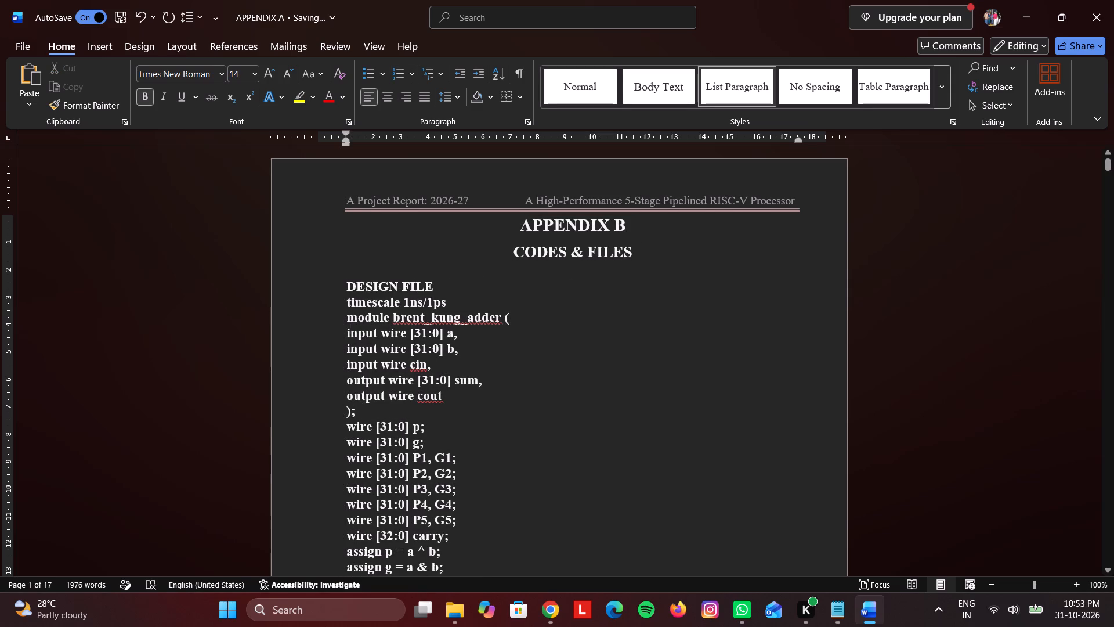
Number the DESIGN FILE heading as list item "1.".
text(1/)
key(BackSpace)
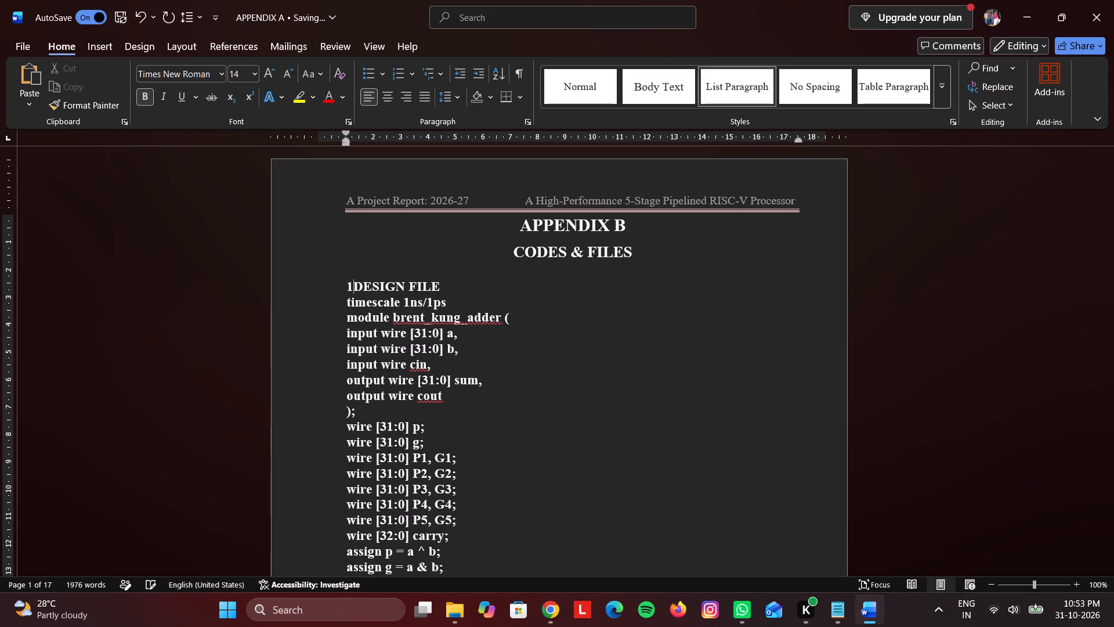
key(period)
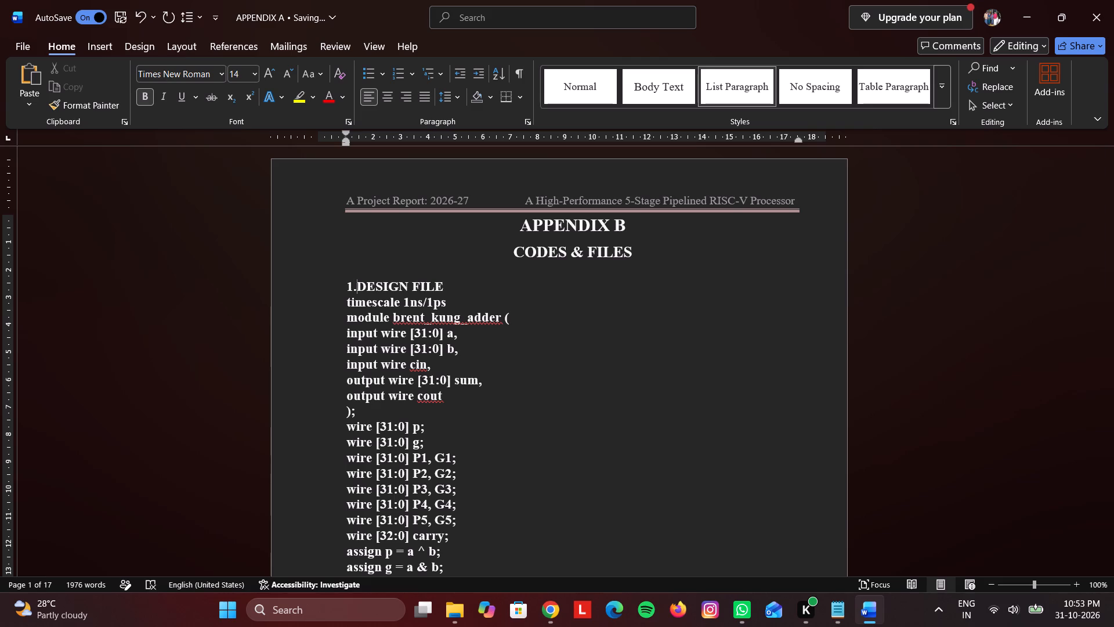
key(space)
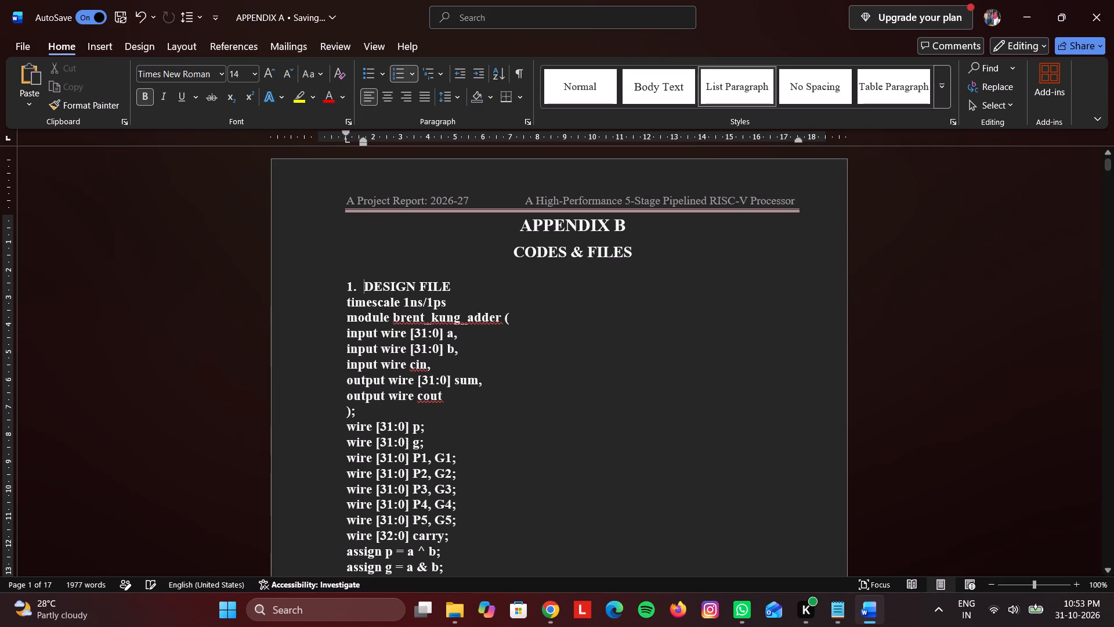
Remove bold from the whole document's text and set its font size to 10.
key(ctrl+a)
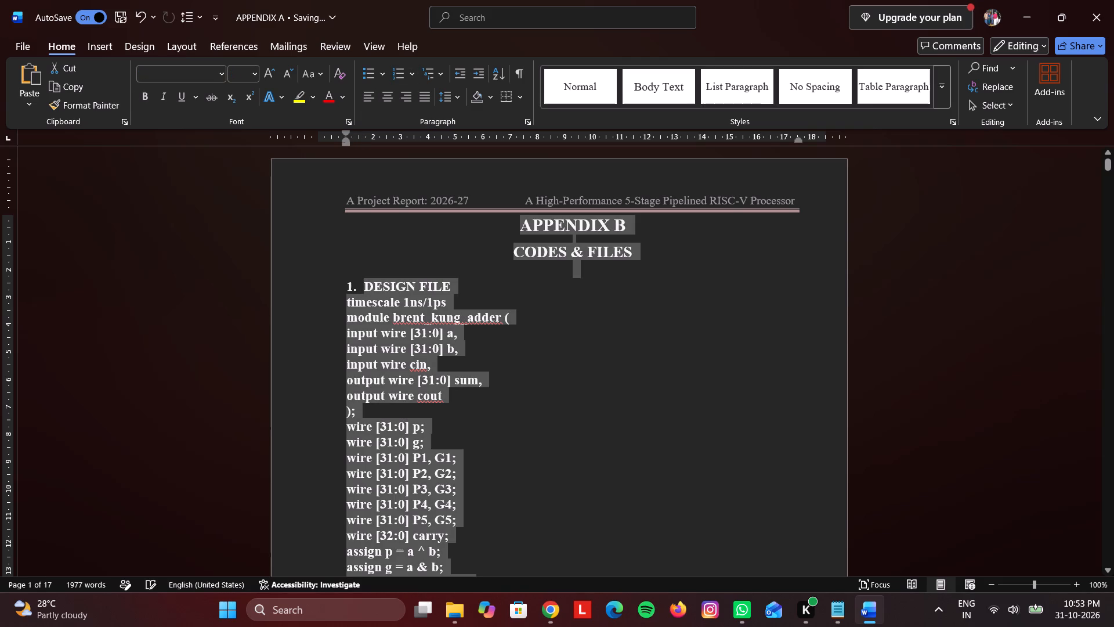
click(224, 76)
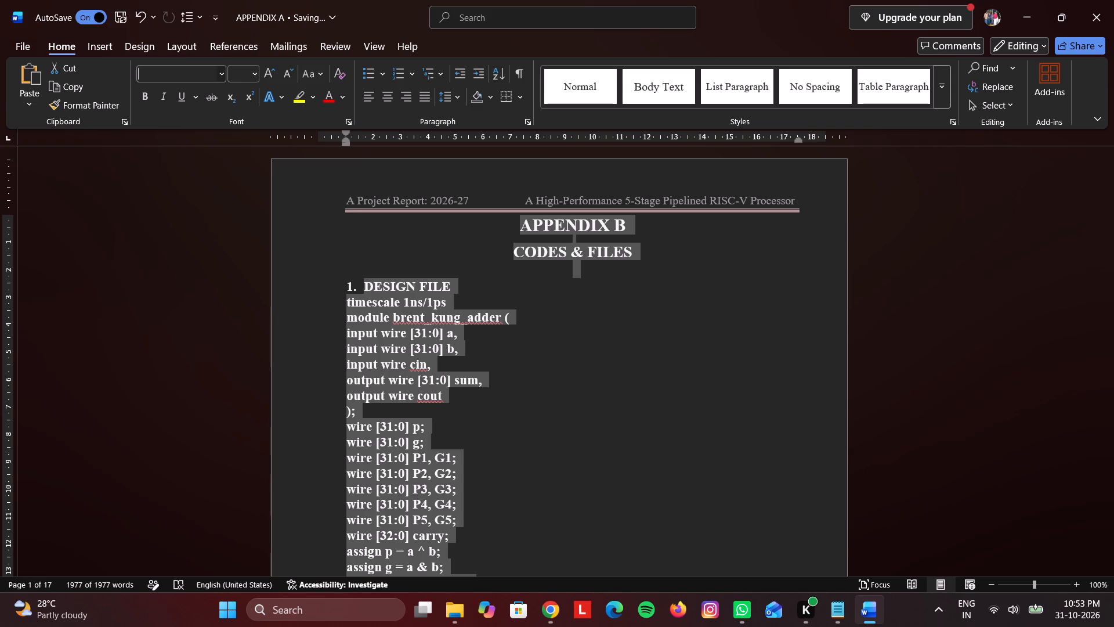
click(226, 210)
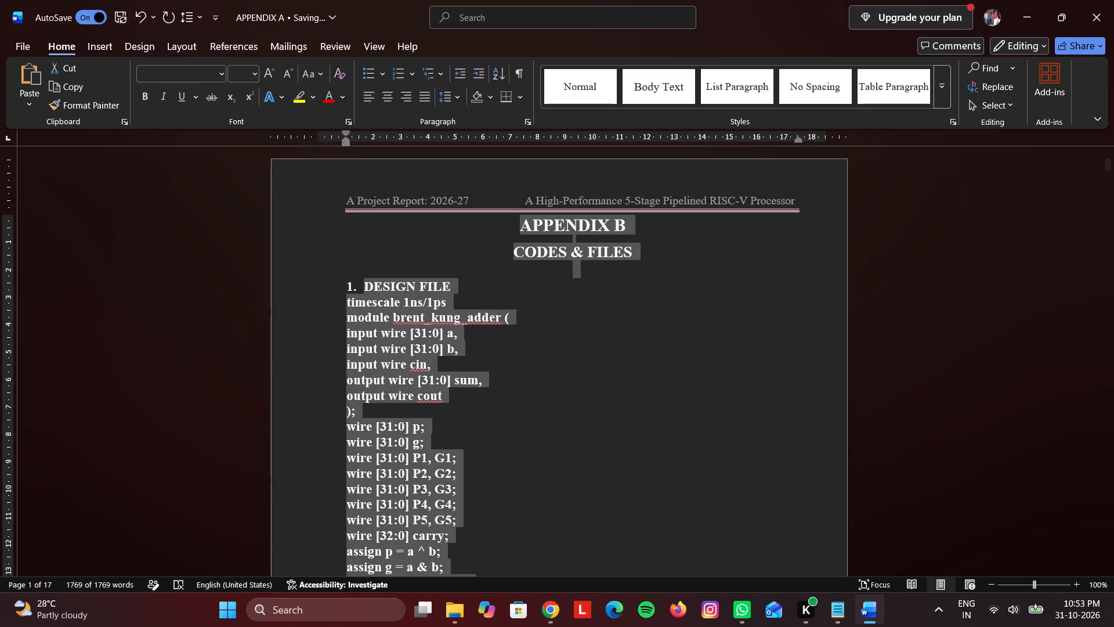
click(147, 96)
click(255, 73)
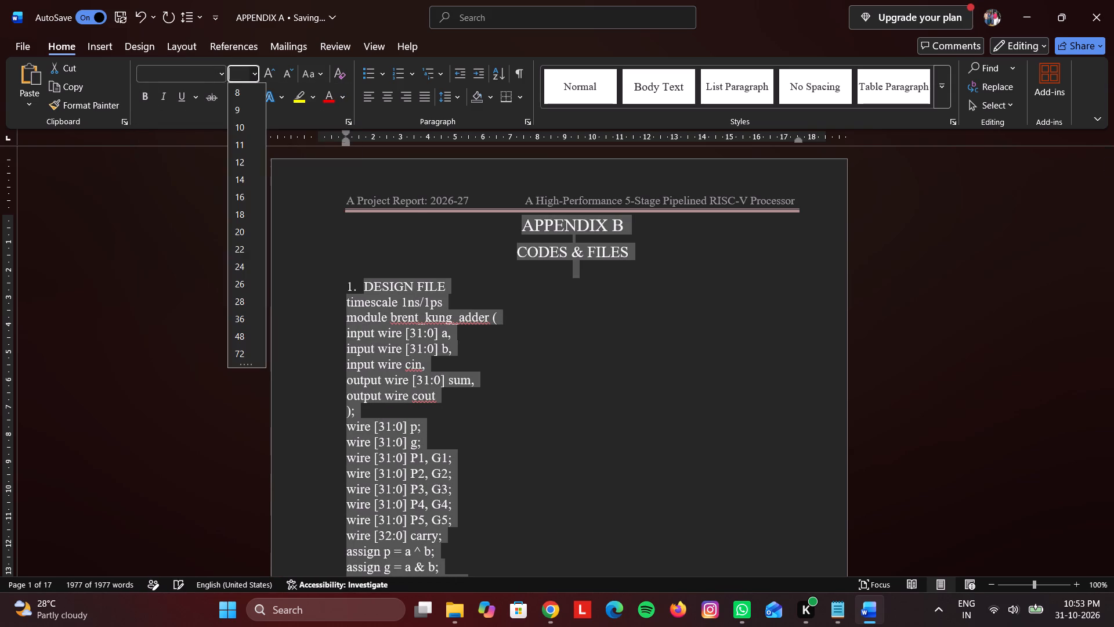
click(240, 129)
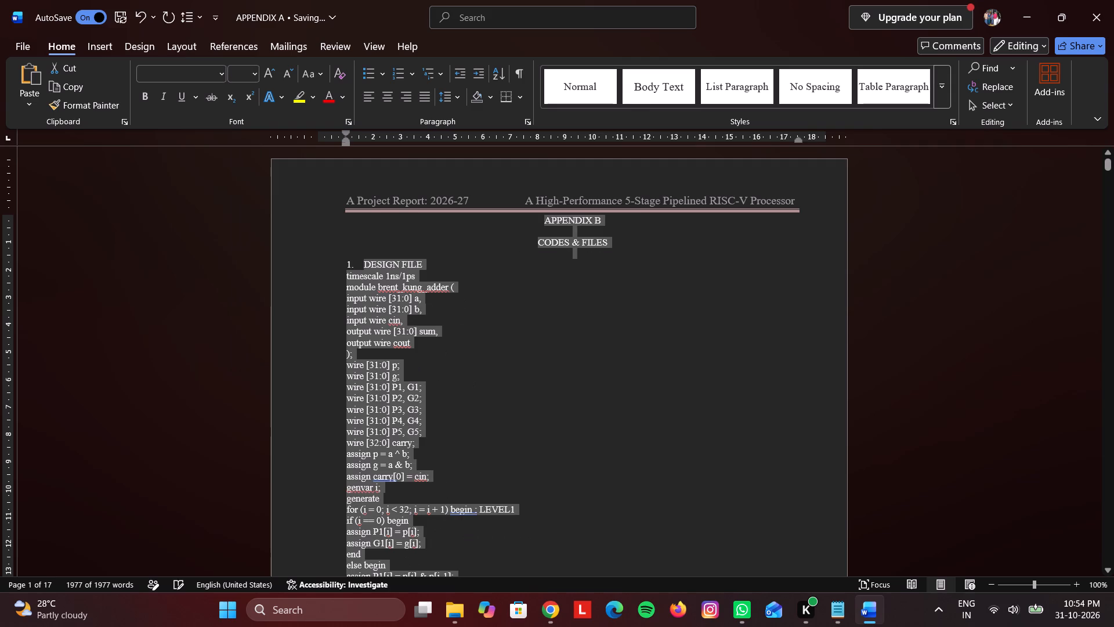
click(412, 256)
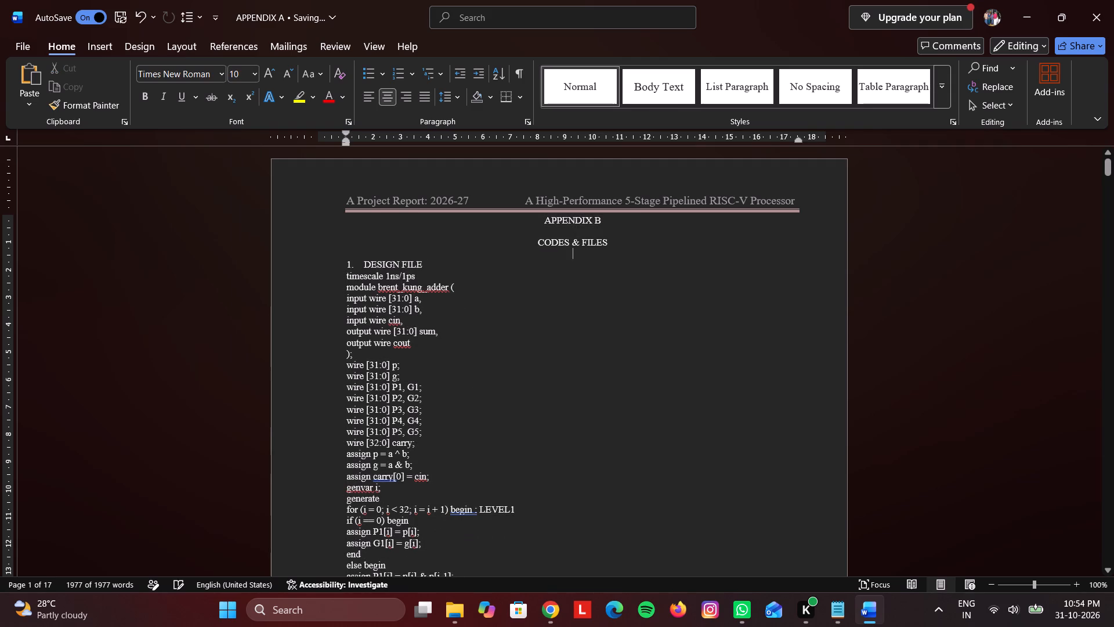
Make the DESIGN FILE heading bold at font size 12.
drag(425, 262, 368, 260)
click(381, 242)
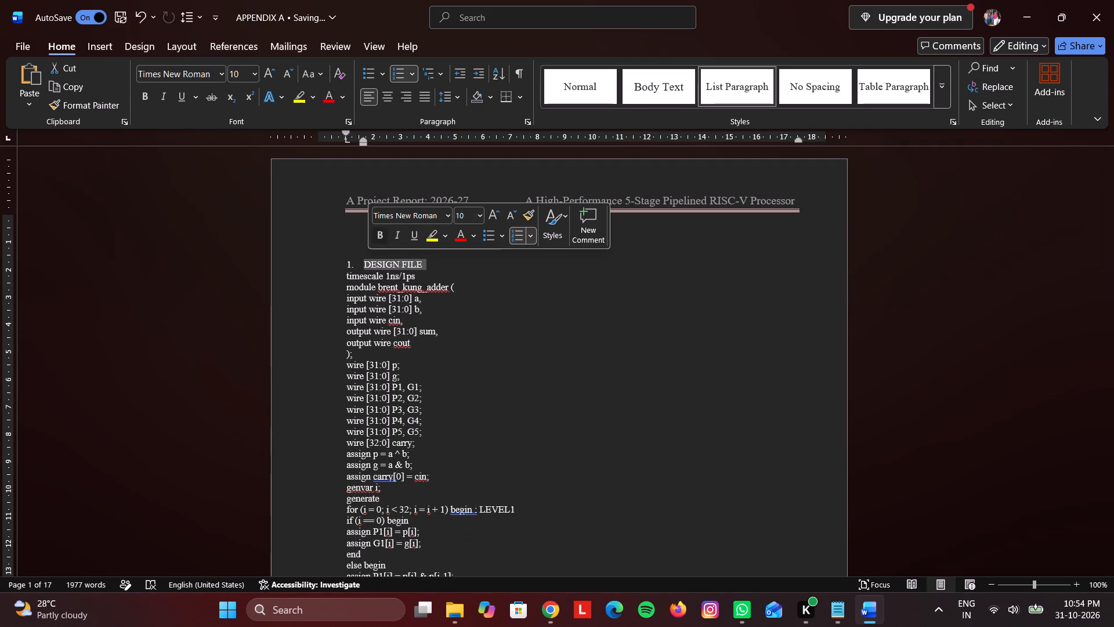
click(256, 73)
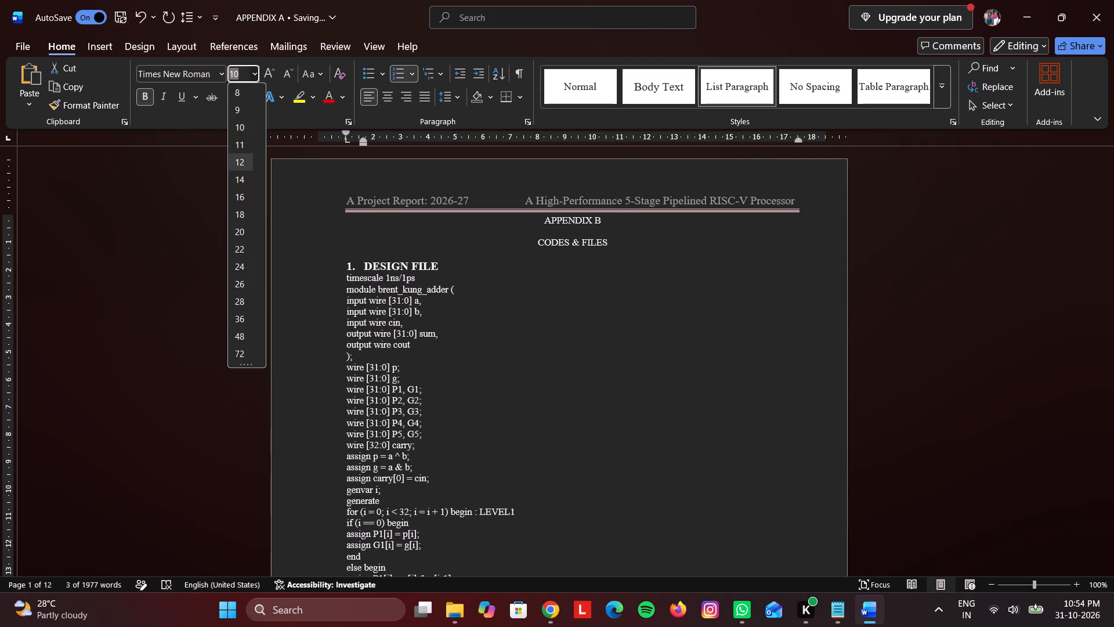
click(234, 161)
click(538, 308)
Make the CODES & FILES title bold at font size 16.
drag(612, 250, 606, 244)
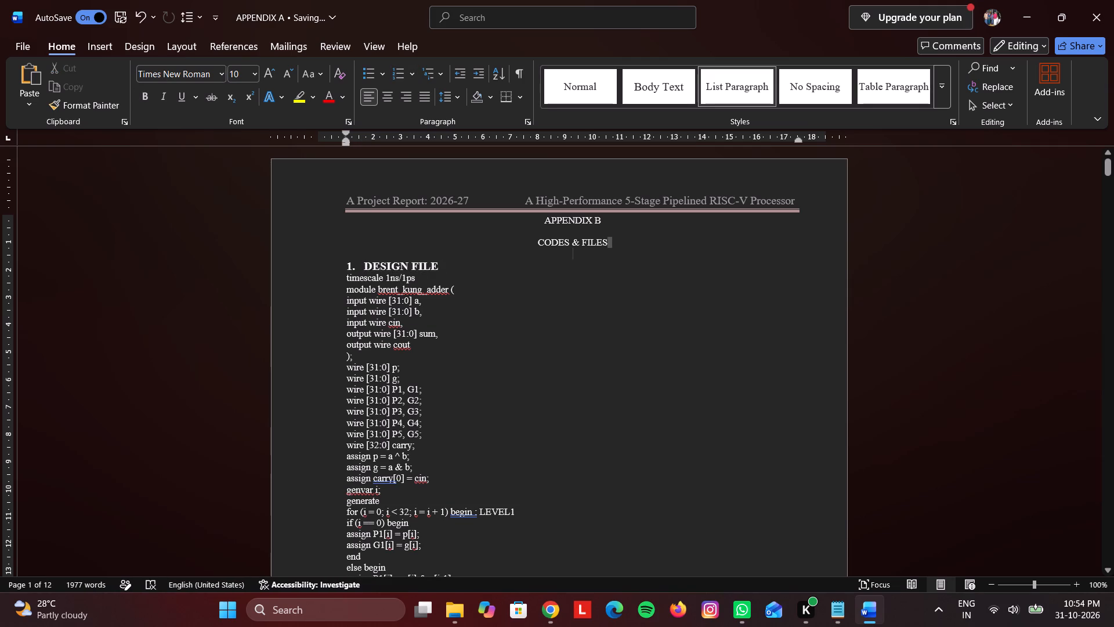
drag(606, 244, 542, 241)
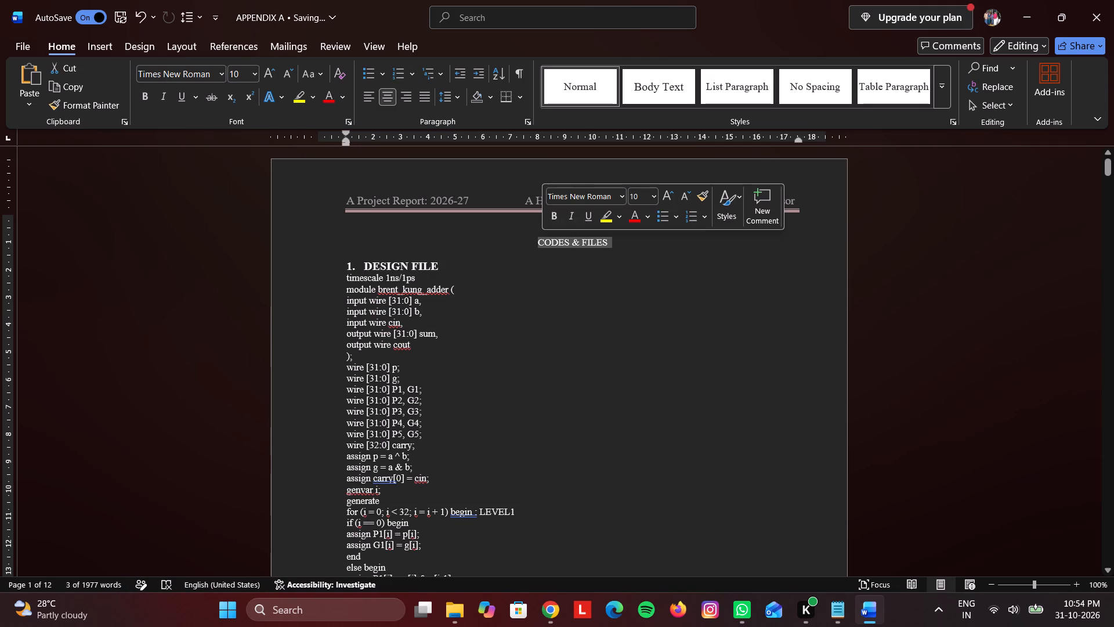
click(555, 216)
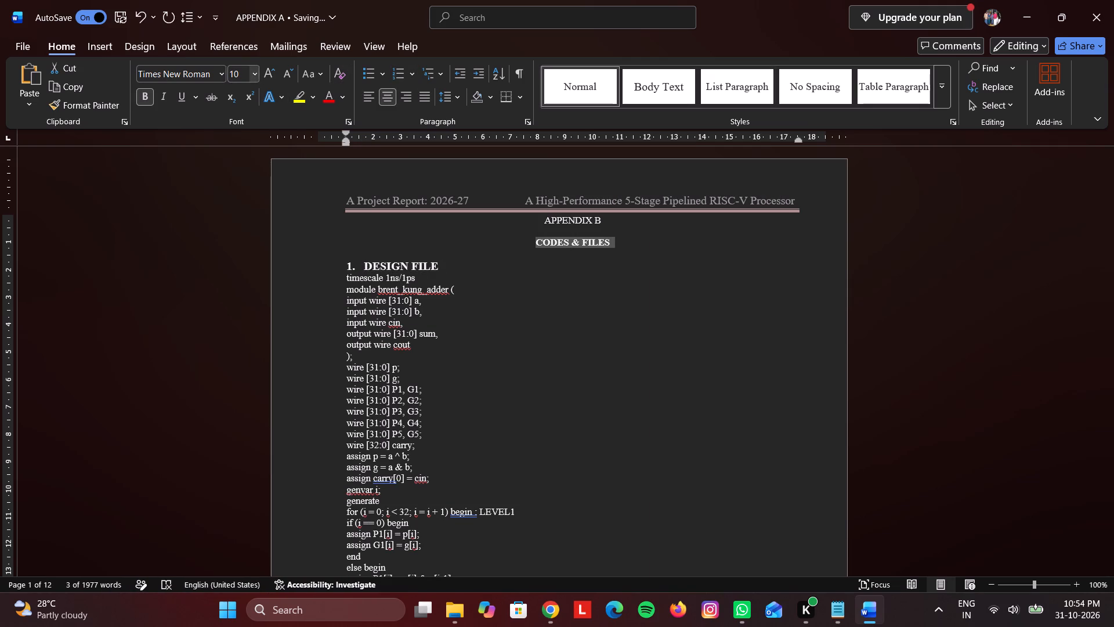
click(256, 73)
click(234, 195)
click(596, 311)
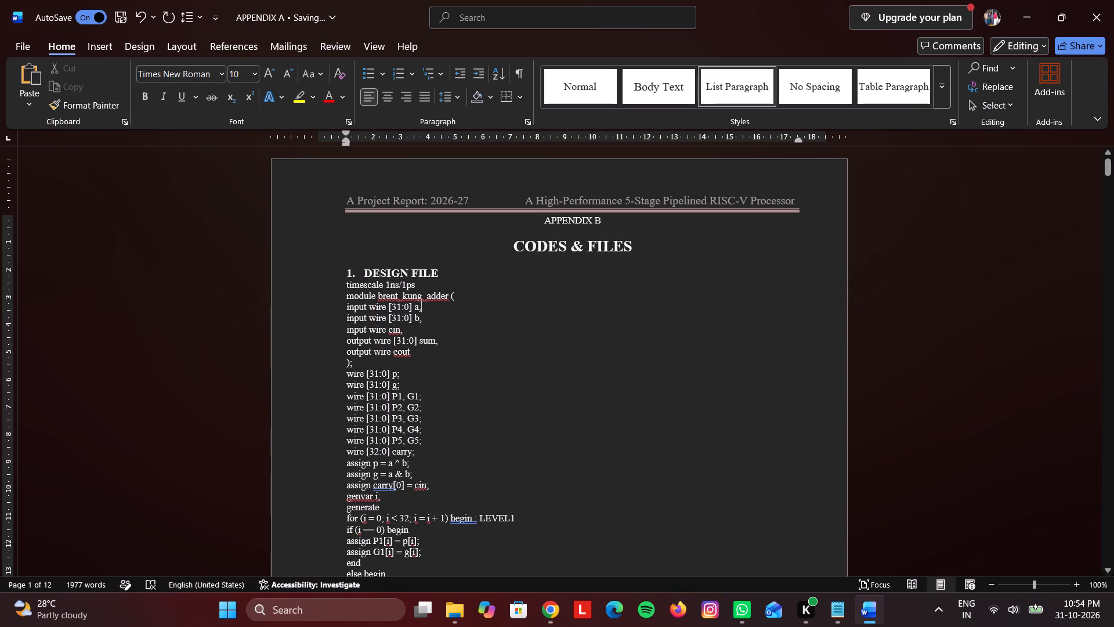
Set the APPENDIX B title to font size 18 and make it bold.
drag(606, 222, 542, 216)
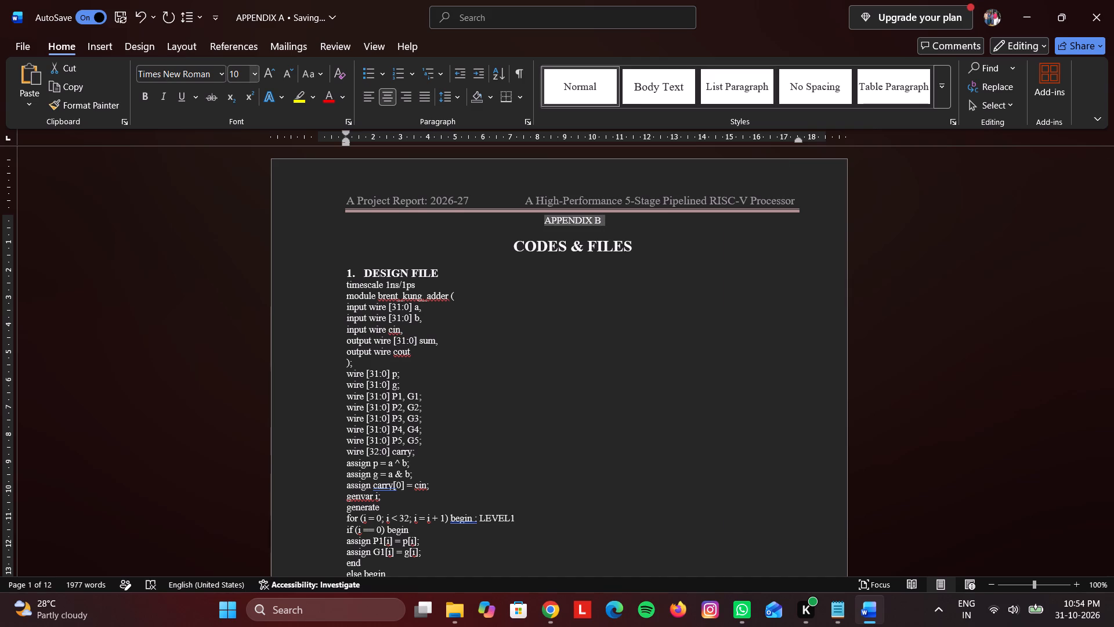
click(255, 74)
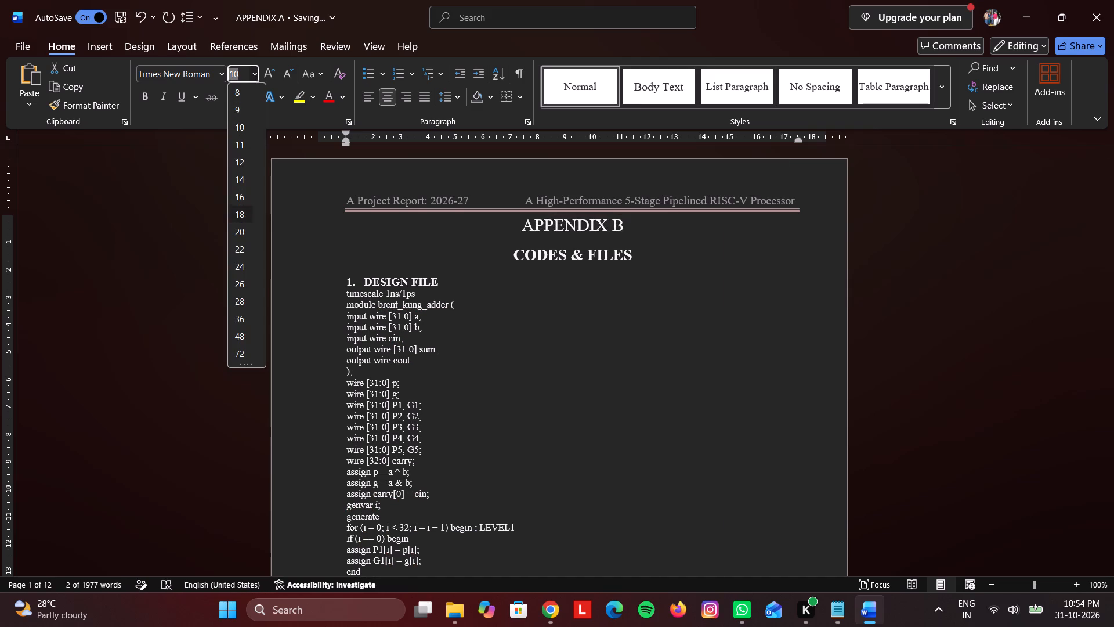
click(235, 211)
click(148, 99)
click(563, 360)
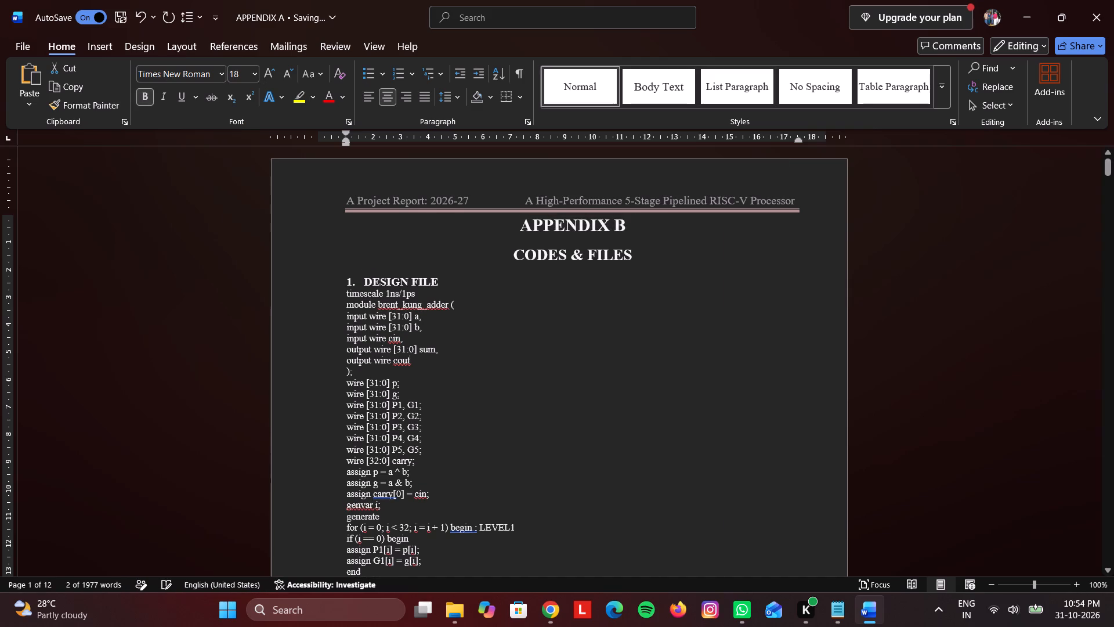
Join the closing ");" of the brent_kung_adder port list onto the end of the "output wire cout" line.
scroll(563, 360, down, 4)
scroll(563, 360, up, 5)
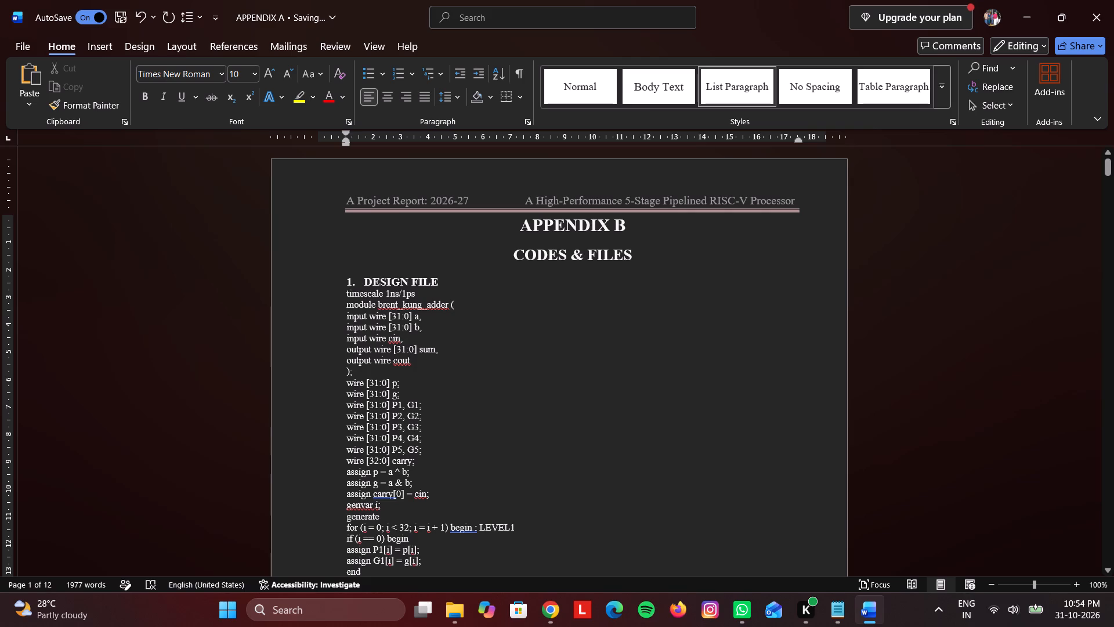
scroll(380, 384, down, 1)
click(348, 340)
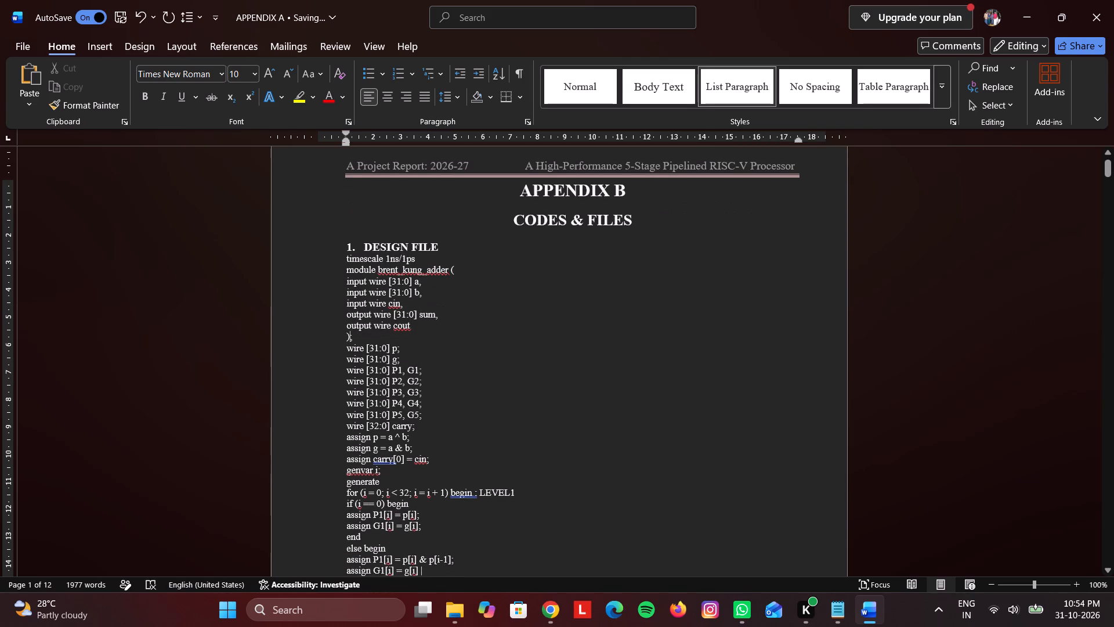
key(Left)
key(BackSpace)
key(BackSpace)
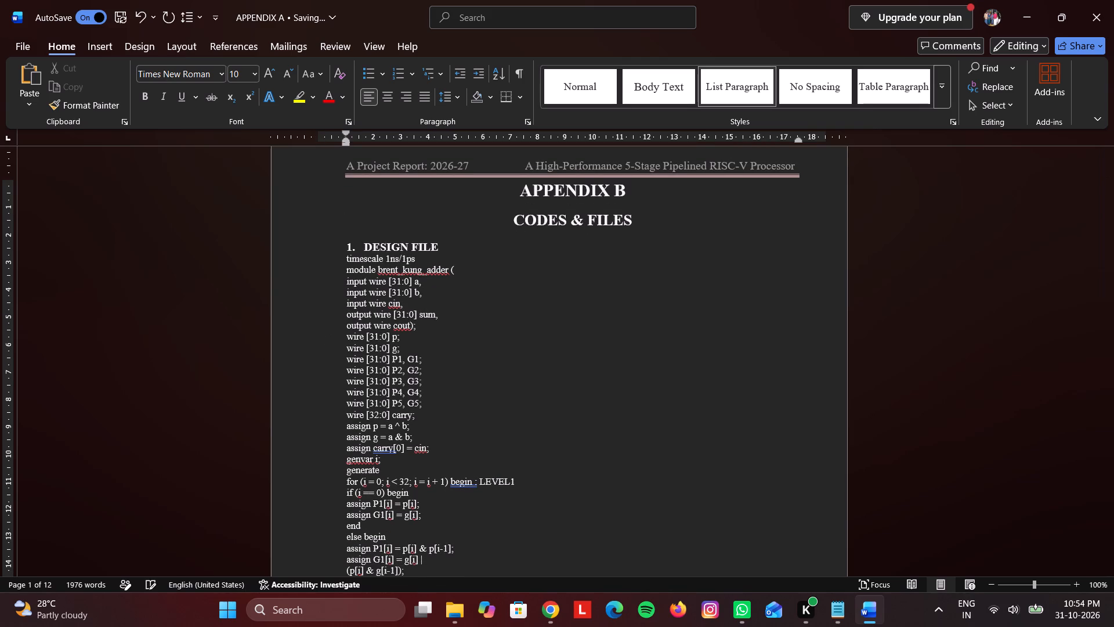
Insert a space between "carry" and "[0]" in the "assign carry[0] = cin;" line.
scroll(417, 378, down, 4)
click(393, 308)
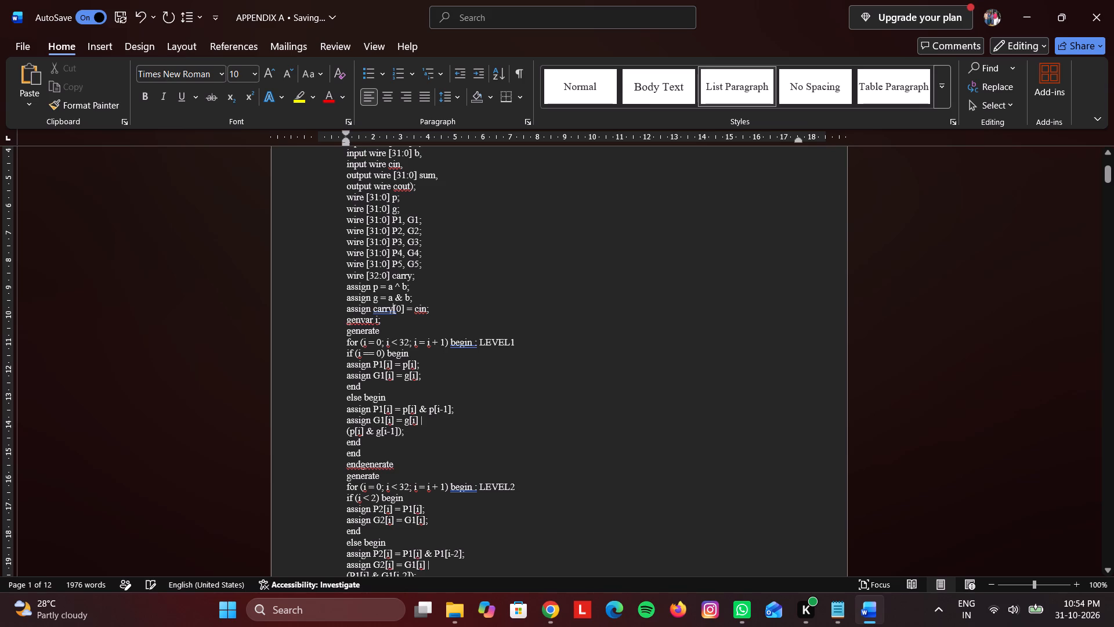
key(space)
click(473, 344)
Join the "(P3[i] & G3[i-8]);" line onto "assign G4[i] = G3[i] |" in the LEVEL4 block, separated by a space.
scroll(502, 380, down, 1)
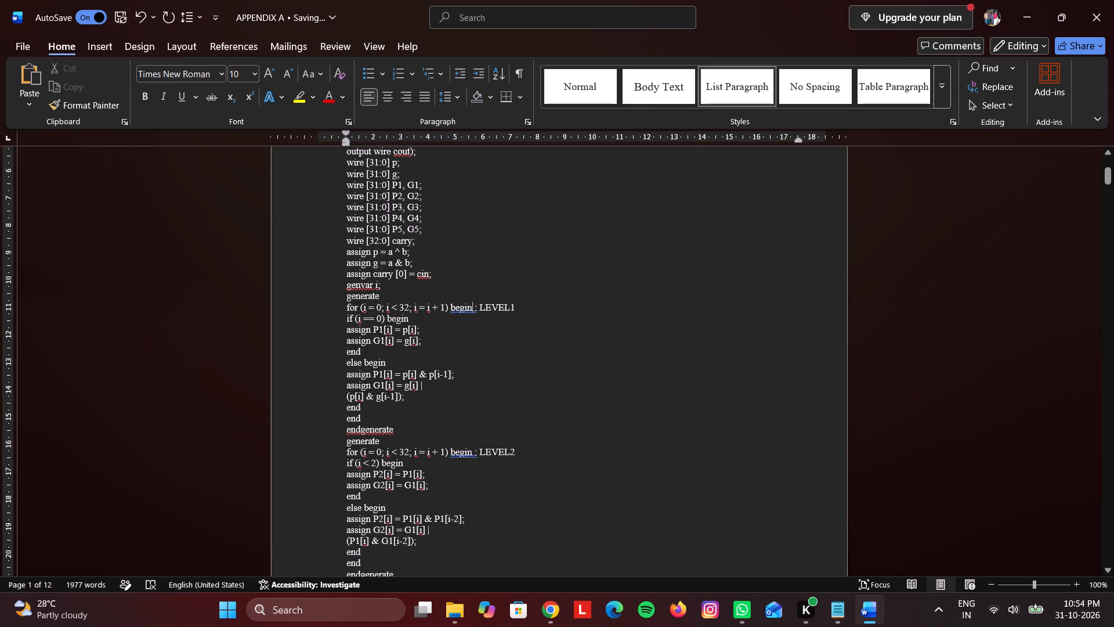
scroll(396, 370, down, 3)
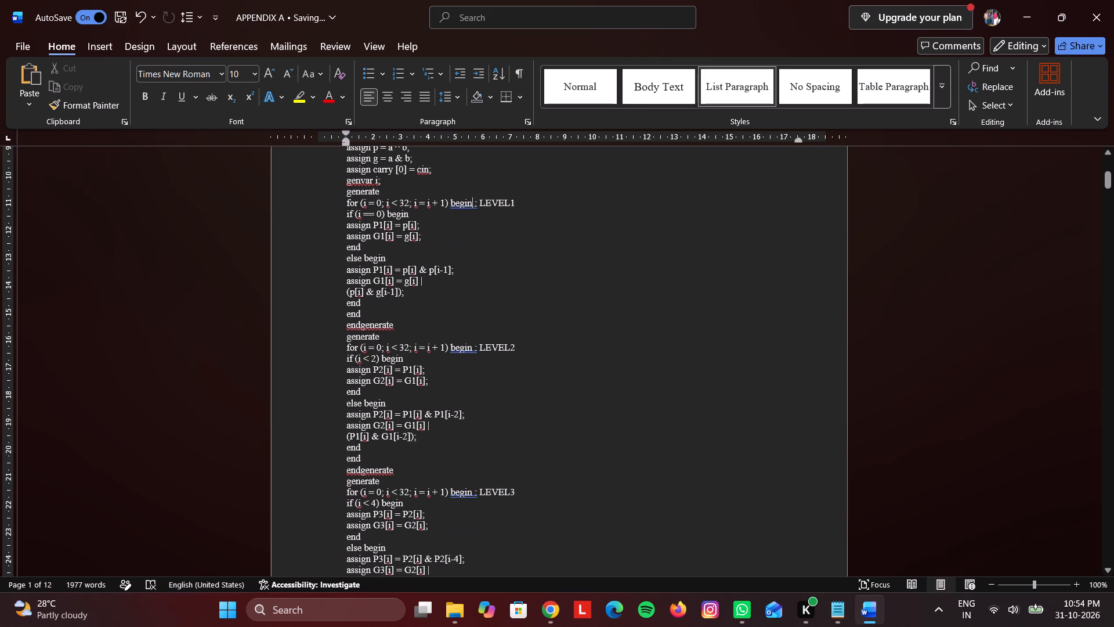
scroll(396, 370, down, 4)
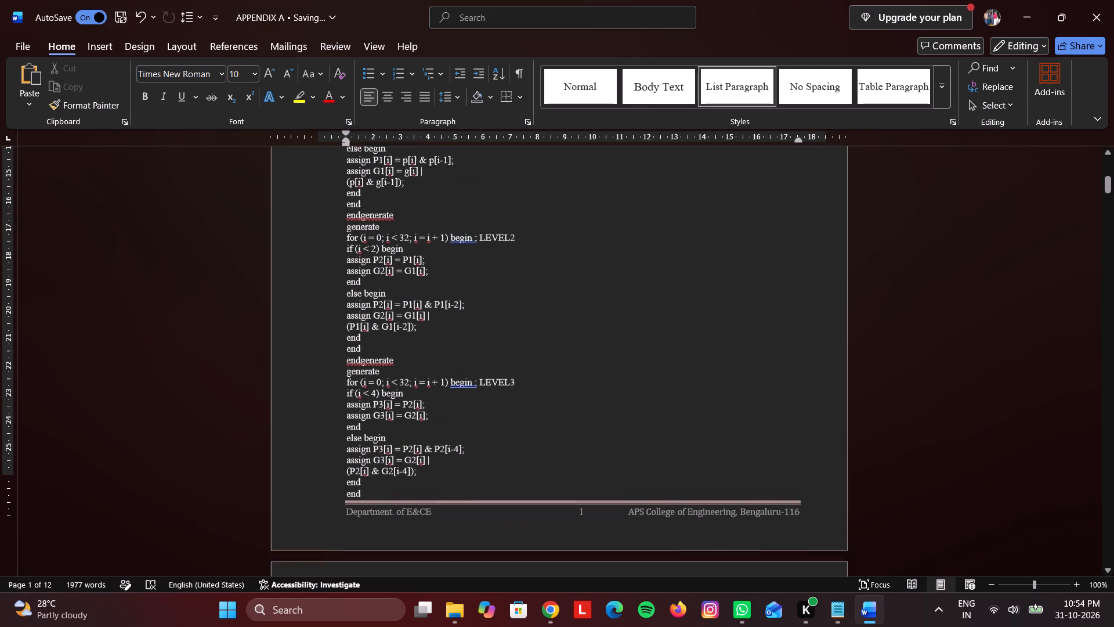
scroll(396, 370, down, 9)
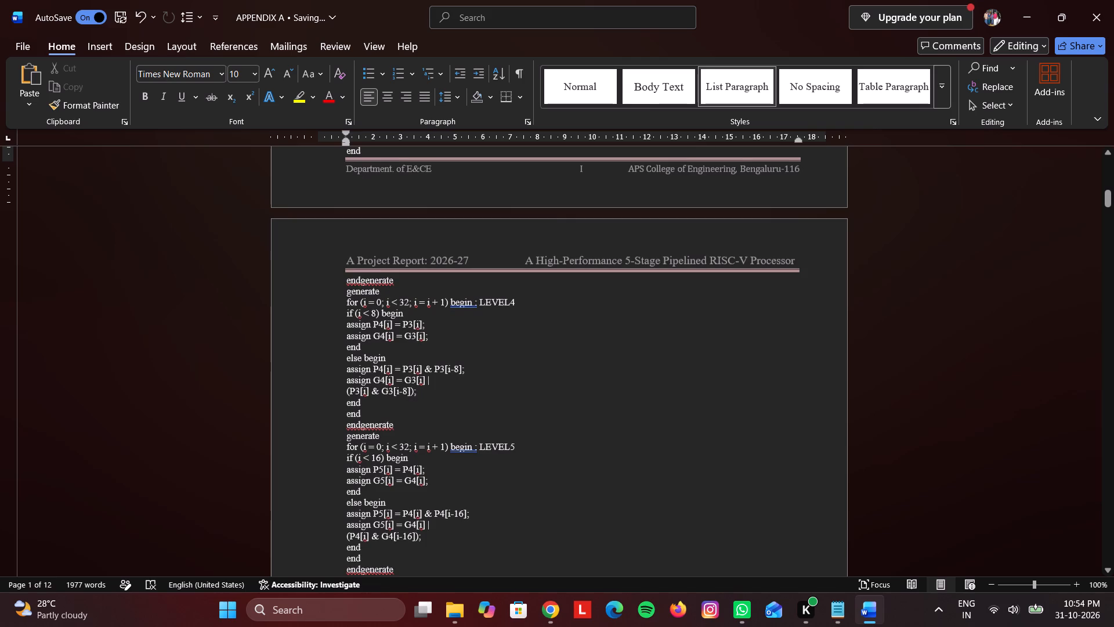
click(348, 389)
key(BackSpace)
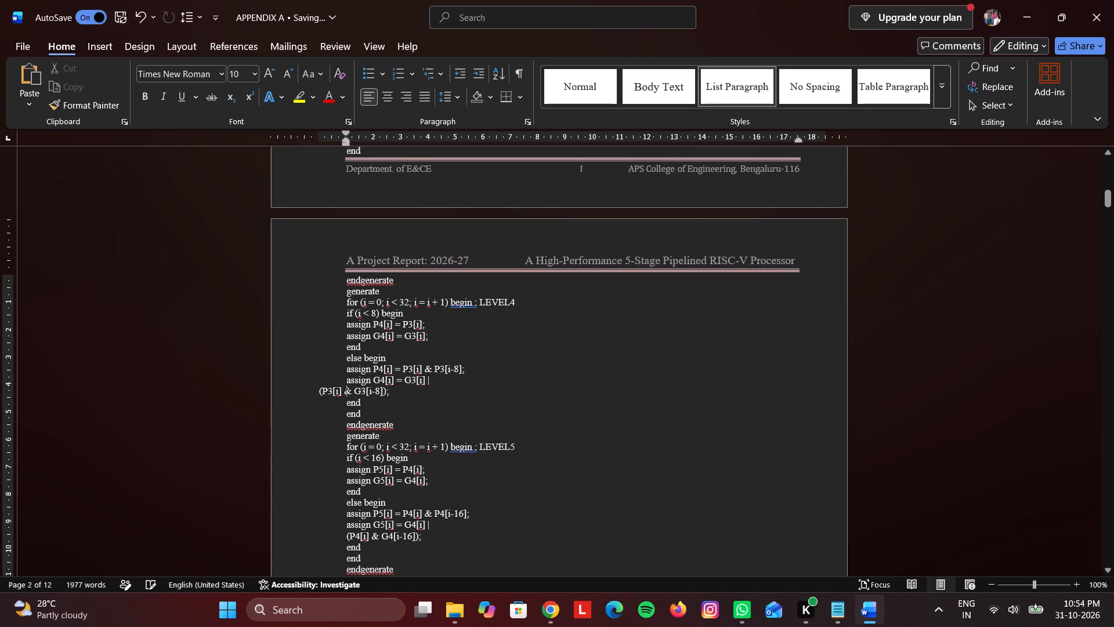
key(BackSpace)
key(space)
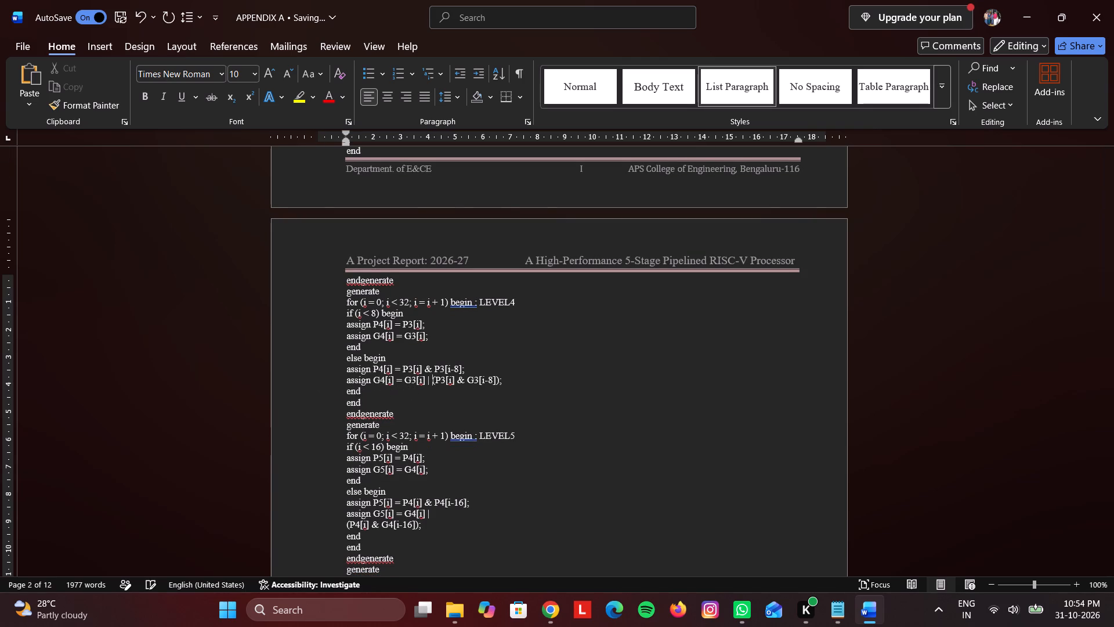
Join the "(p[i] & g[i-1]);" line onto "assign G1[i] = g[i] |" in the LEVEL1 block, separated by a space.
scroll(455, 395, up, 14)
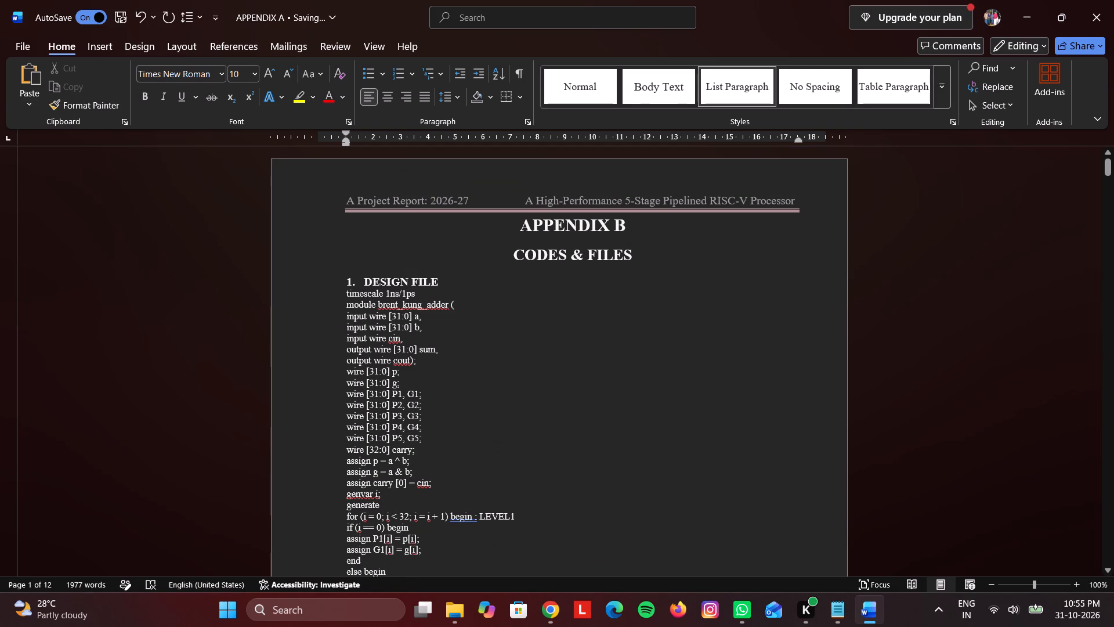
scroll(435, 445, down, 2)
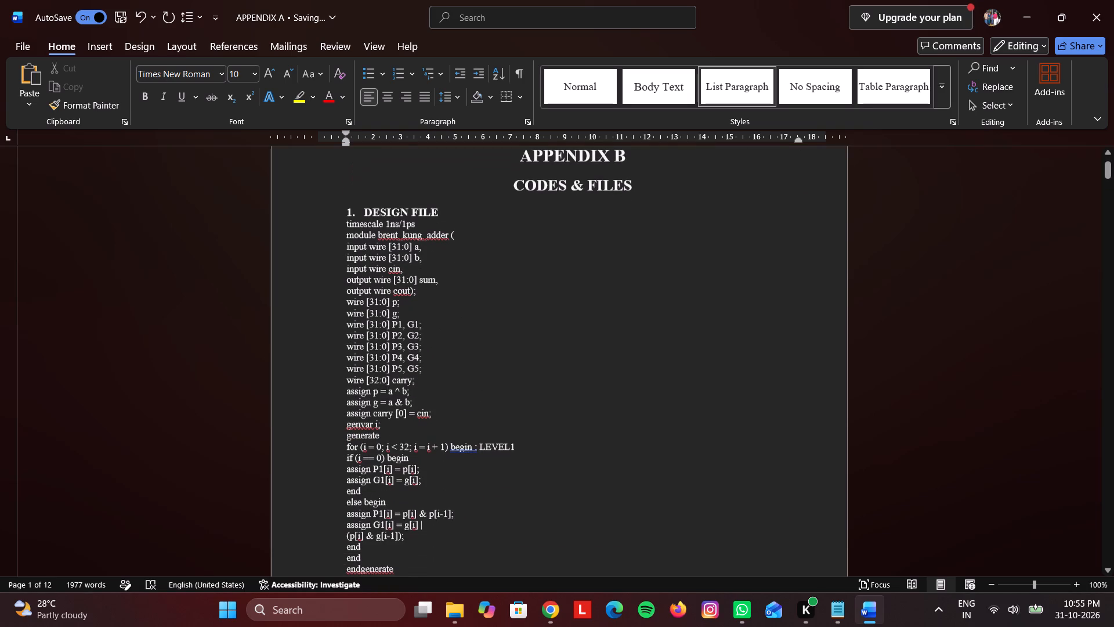
scroll(435, 445, down, 2)
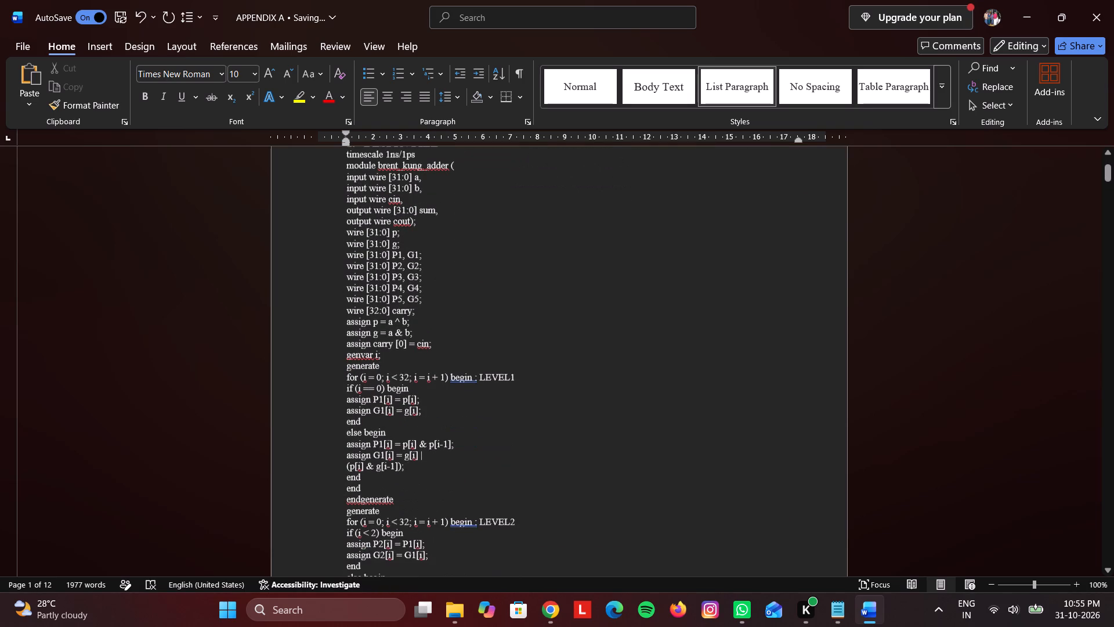
scroll(440, 416, down, 1)
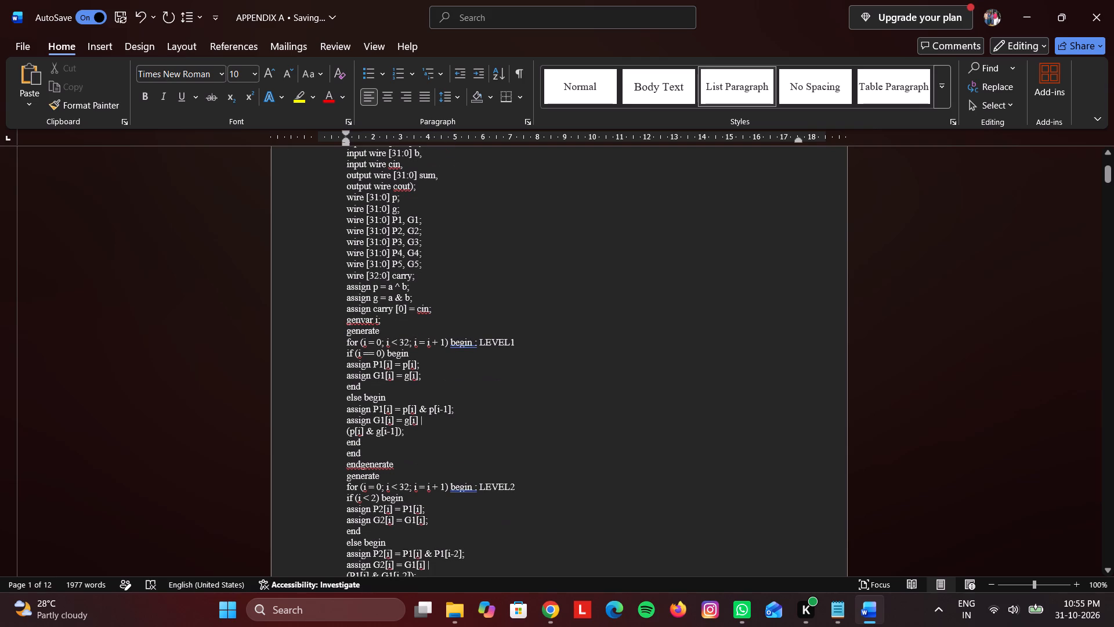
click(342, 430)
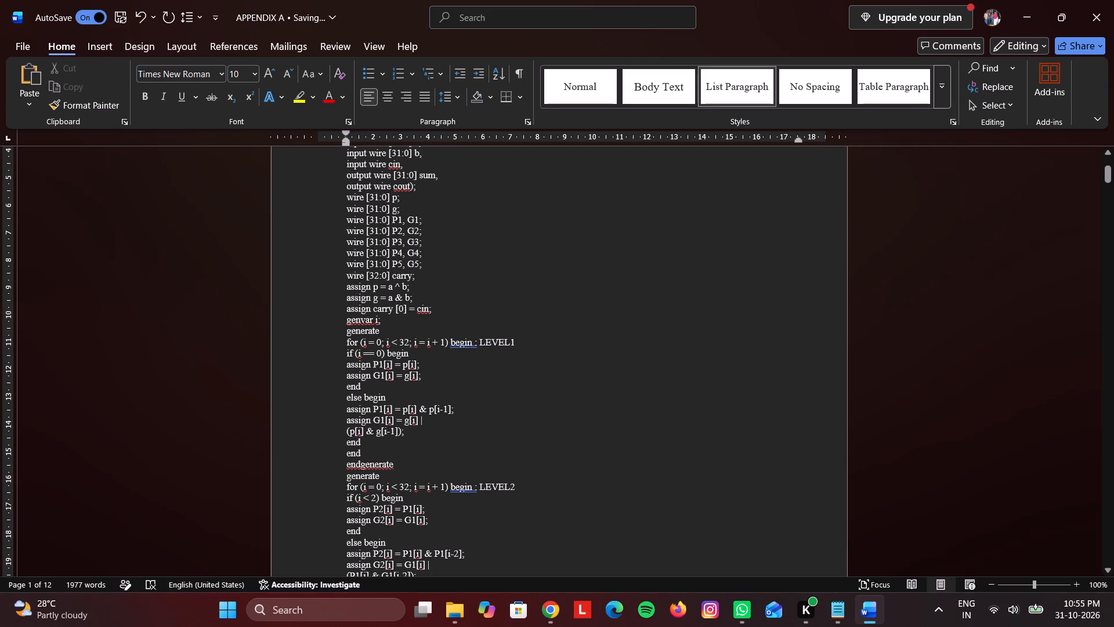
key(BackSpace)
key(BackSpace)
key(space)
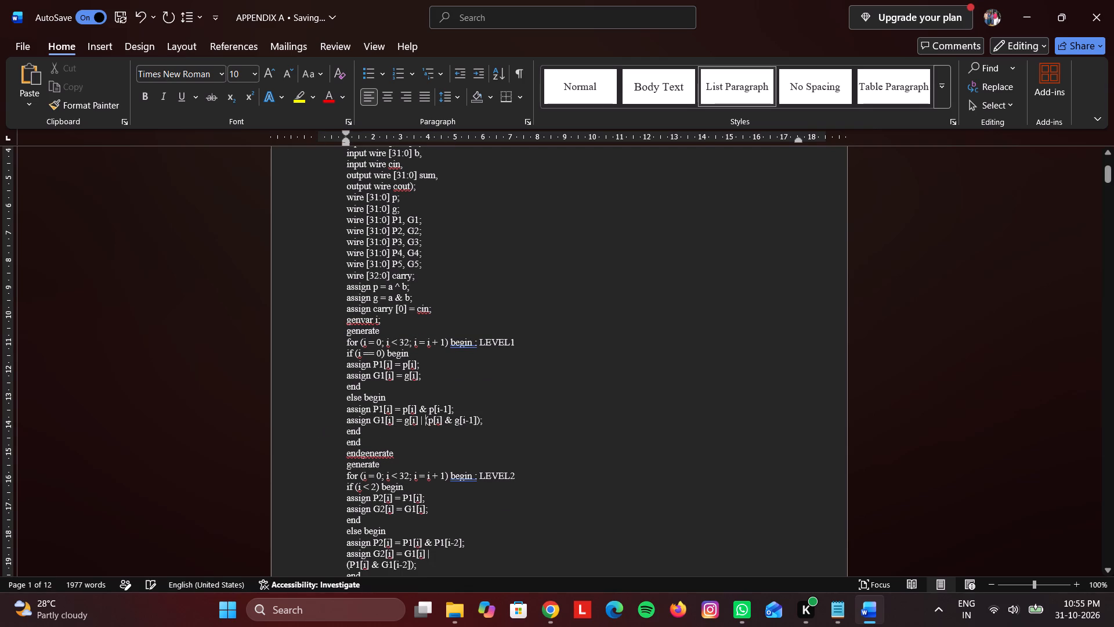
Join the "(P1[i] & G1[i-2]);" line onto "assign G2[i] = G1[i] |" in the LEVEL2 block, separated by a space.
scroll(449, 459, down, 2)
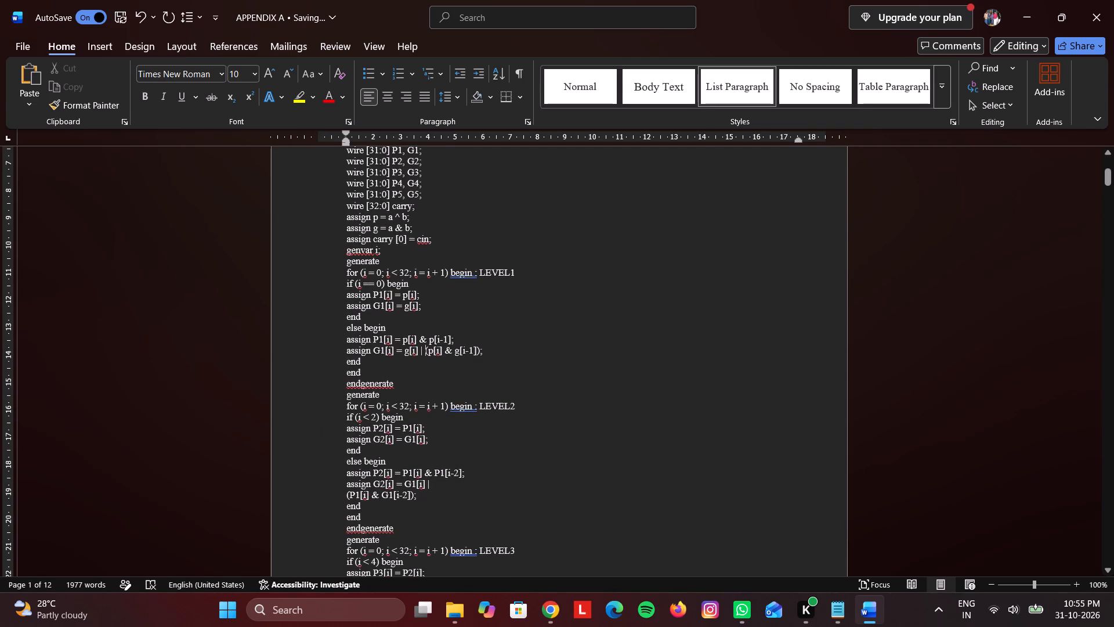
scroll(414, 434, down, 1)
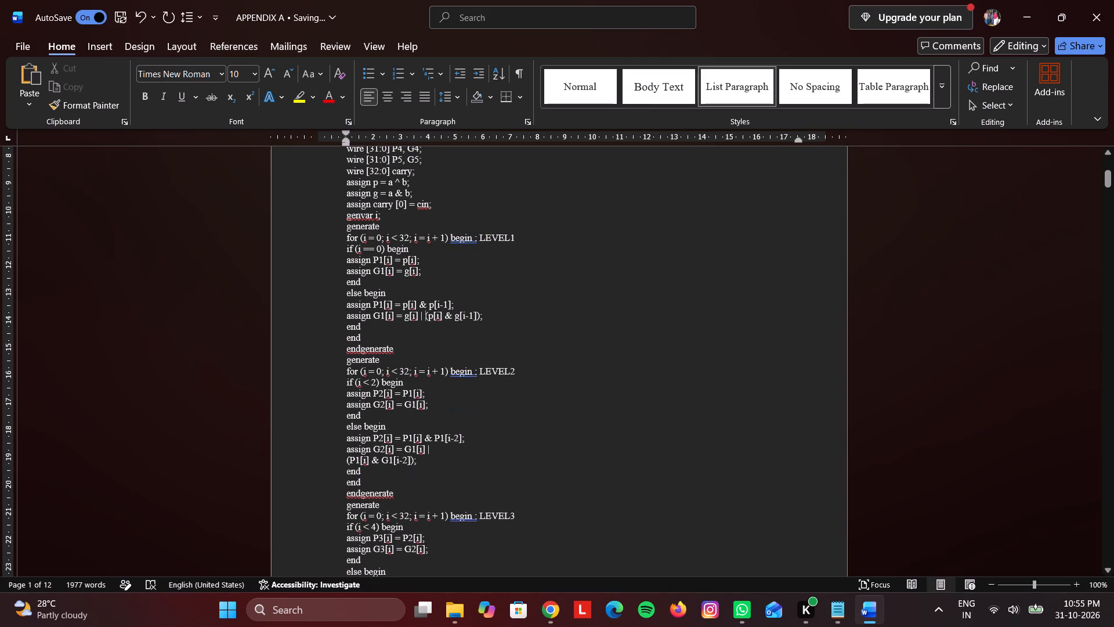
scroll(416, 435, down, 2)
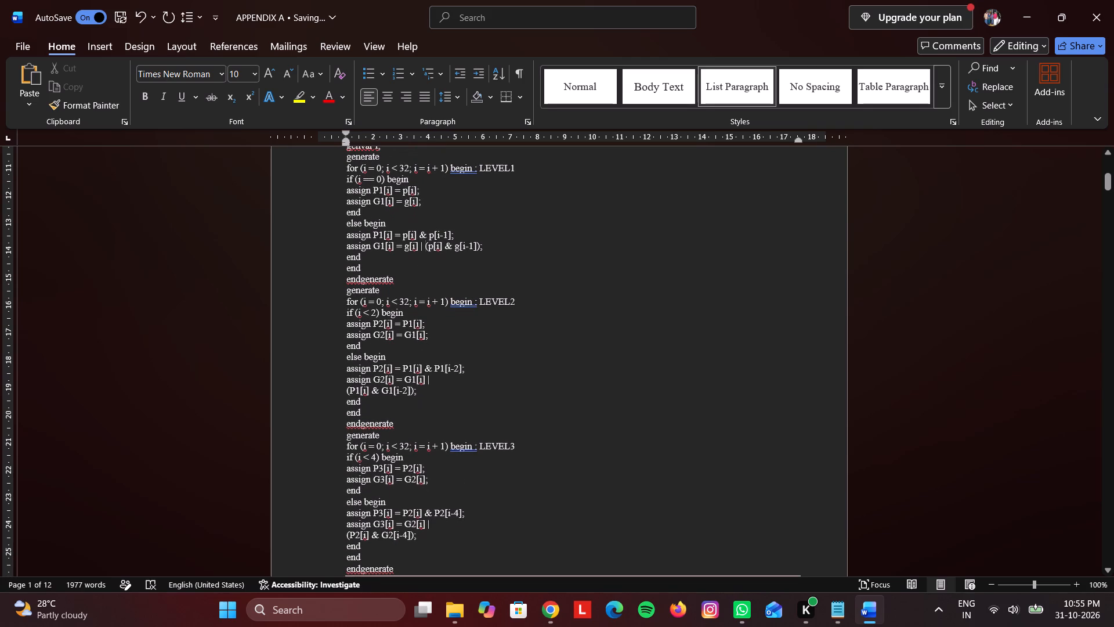
click(345, 390)
key(BackSpace)
key(BackSpace)
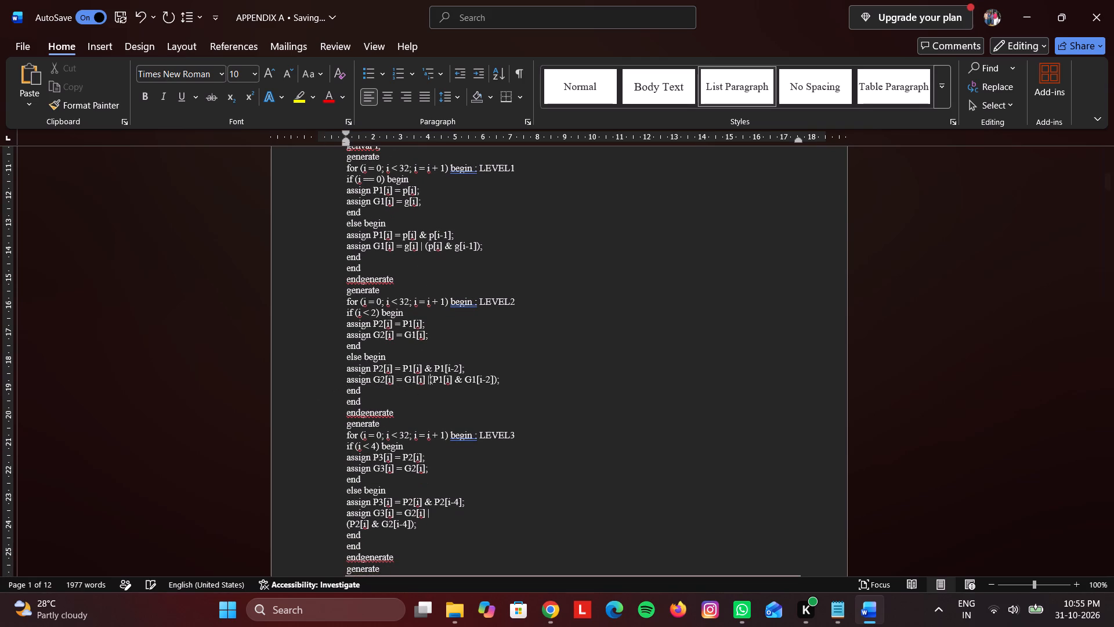
key(space)
Join the "(P2[i] & G2[i-4]);" line onto "assign G3[i] = G2[i] |" in the LEVEL3 block, separated by a space.
scroll(449, 459, down, 2)
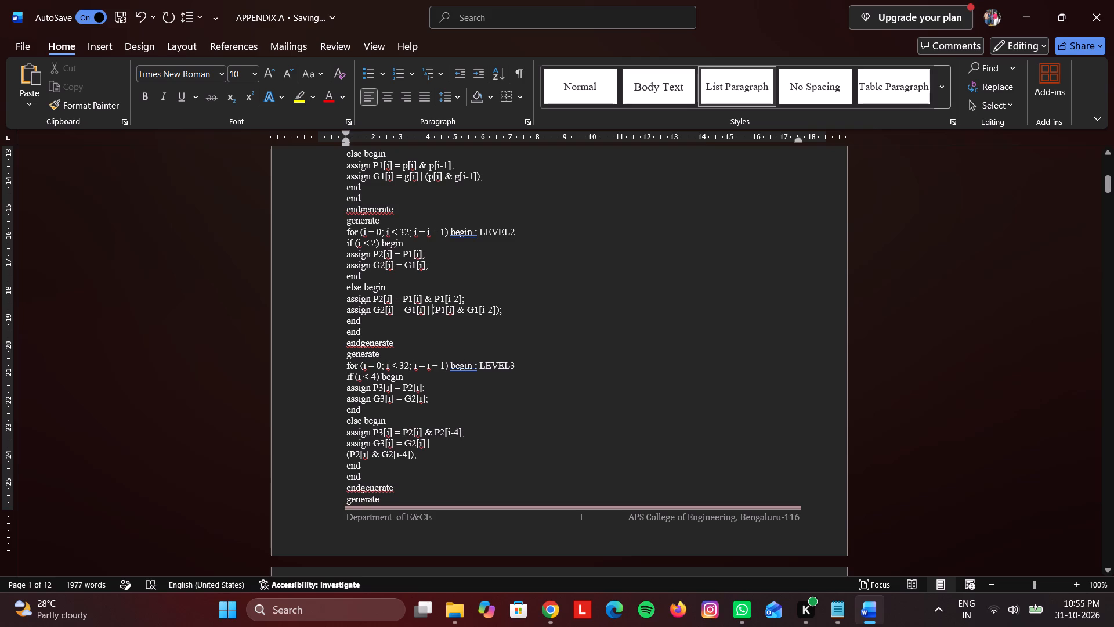
click(345, 456)
key(BackSpace)
key(BackSpace)
key(space)
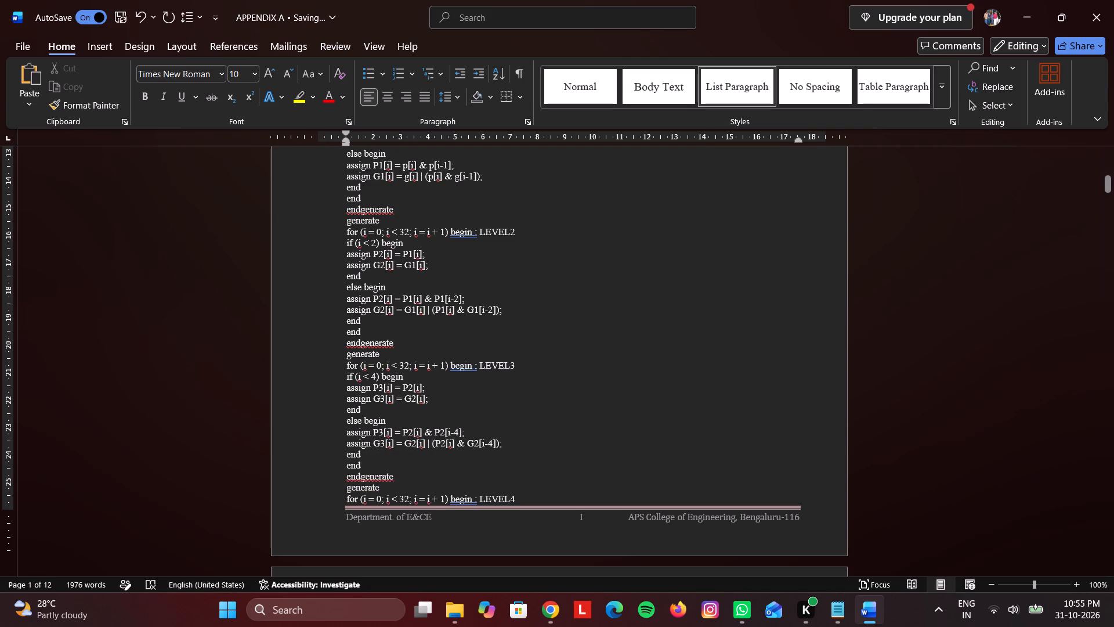
Join the "(P4[i] & G4[i-16]);" line onto "assign G5[i] = G4[i] |" in the LEVEL5 block, separated by a space.
scroll(589, 433, down, 3)
scroll(489, 440, down, 5)
scroll(458, 443, up, 1)
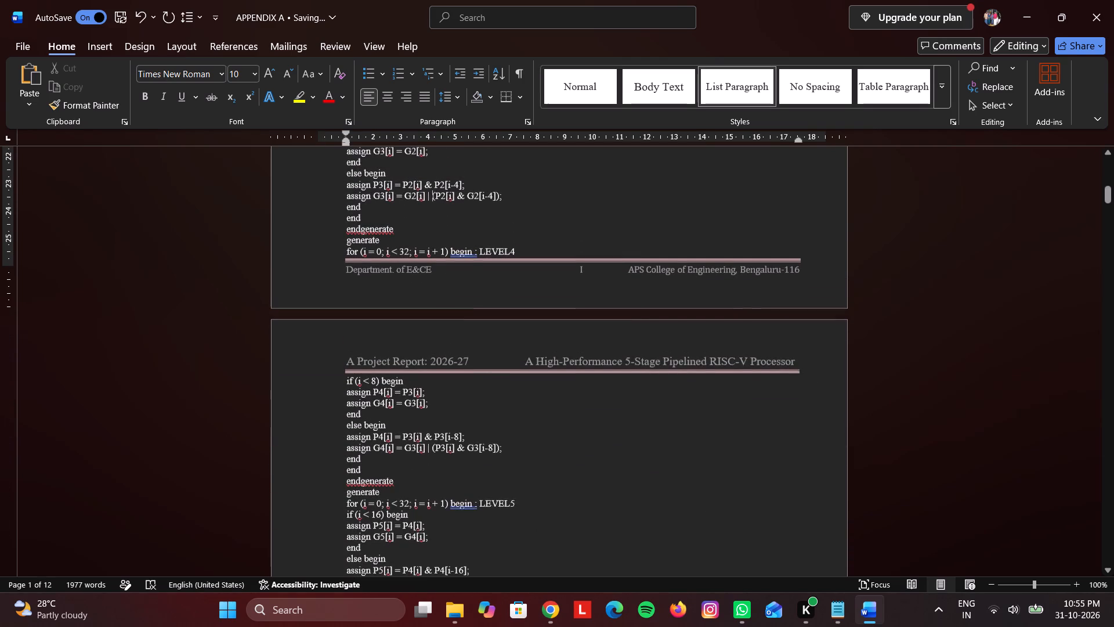
scroll(403, 442, down, 6)
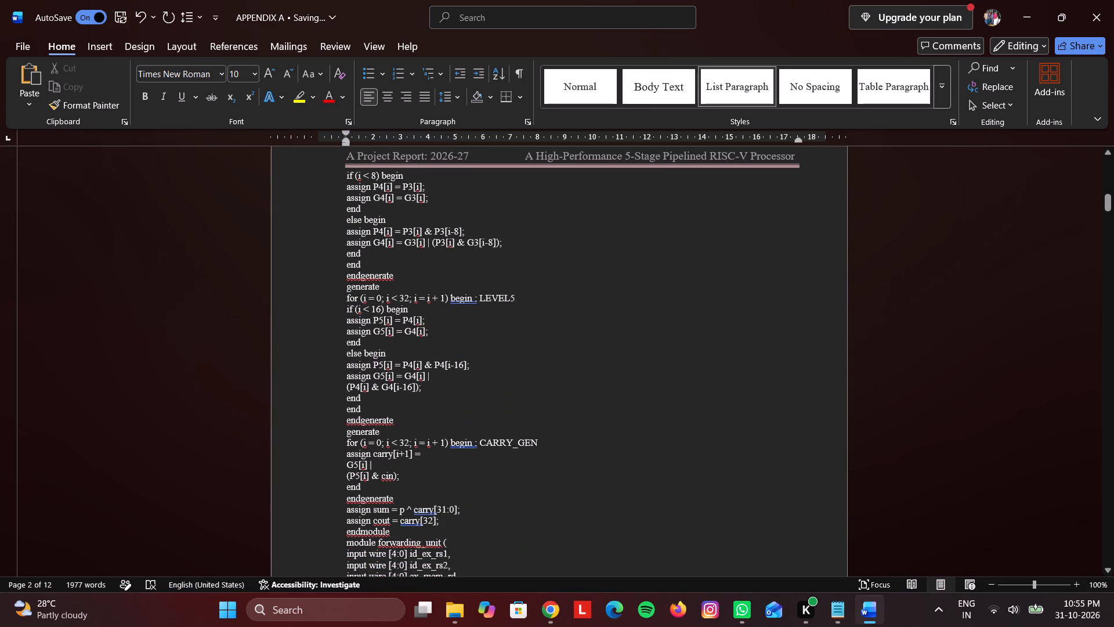
click(344, 387)
key(BackSpace)
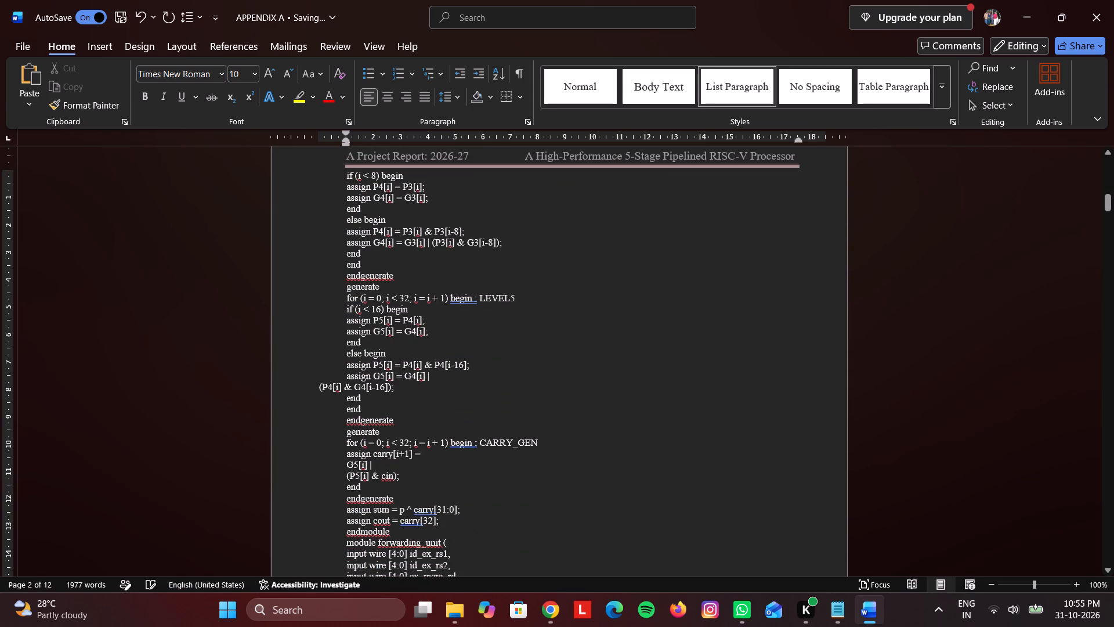
key(BackSpace)
key(space)
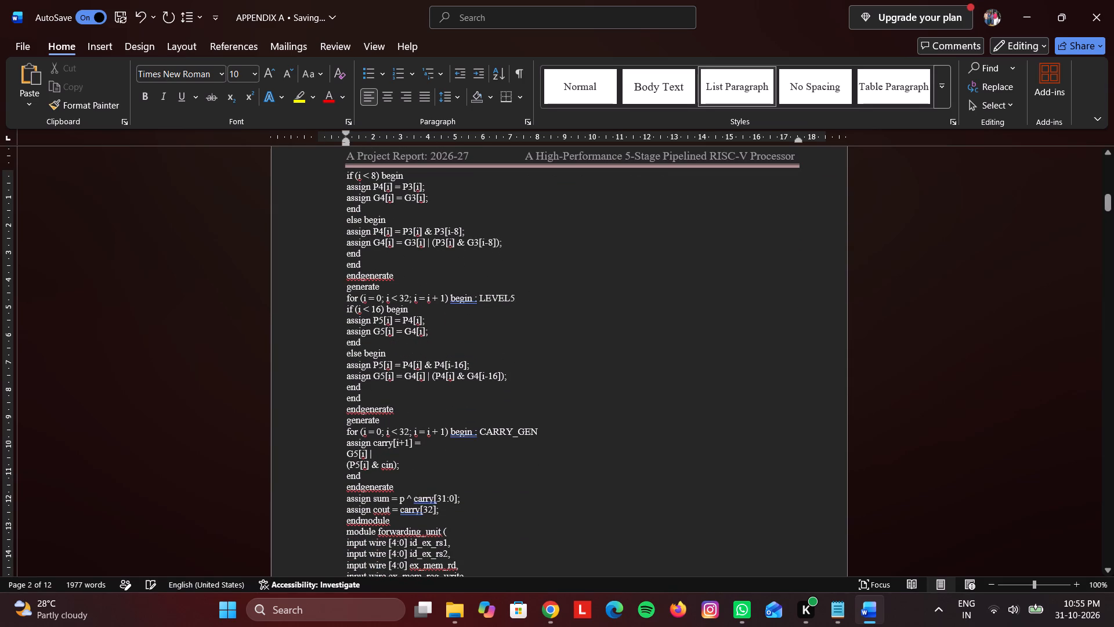
Combine the CARRY_GEN assignment into one line reading "assign carry[i+1] = G5[i] | (P5[i] & cin);".
scroll(411, 419, down, 2)
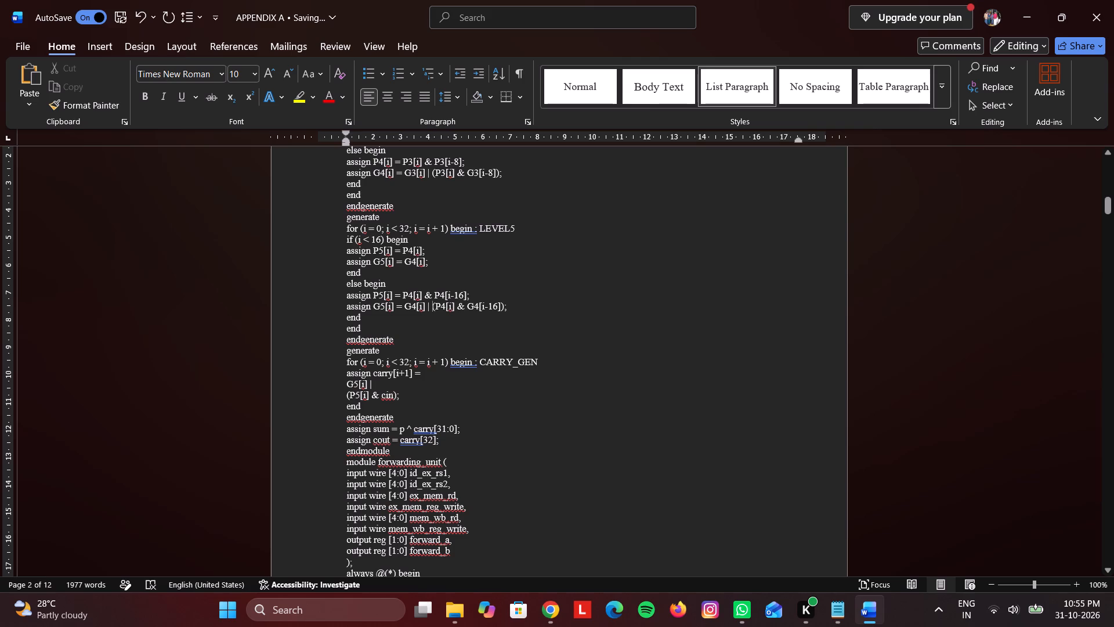
click(346, 382)
key(BackSpace)
key(BackSpace)
key(space)
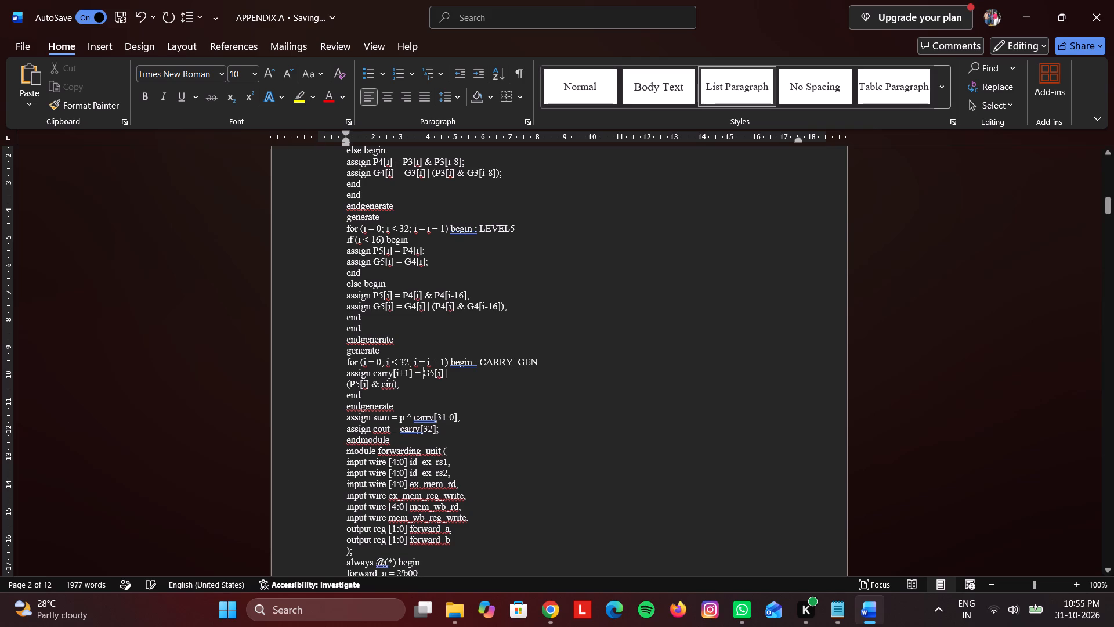
click(343, 384)
key(BackSpace)
key(BackSpace)
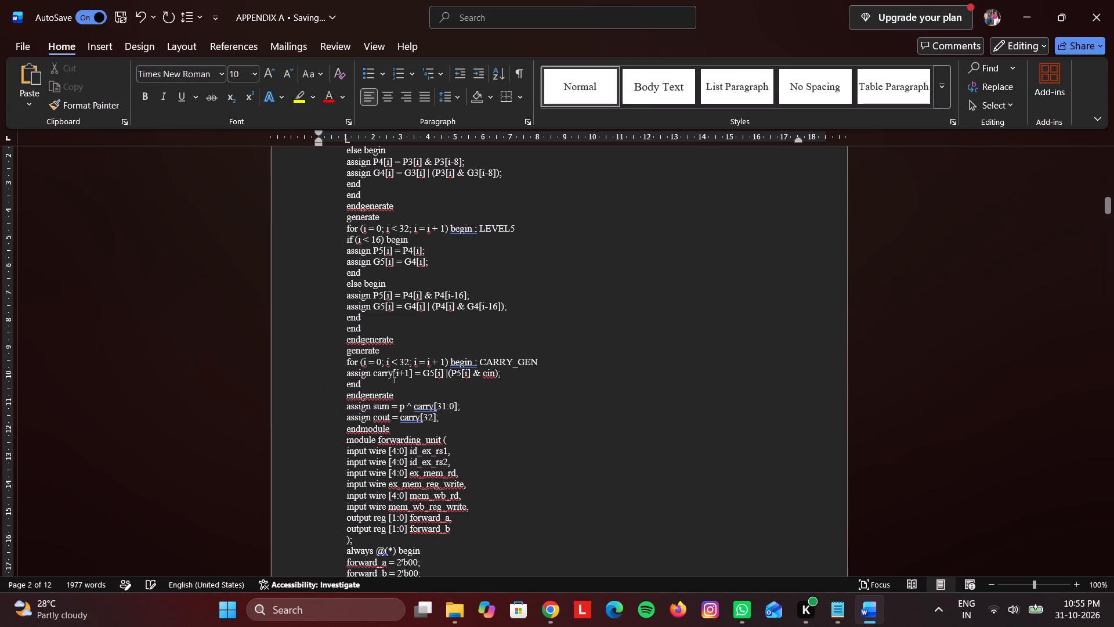
key(space)
Join the closing ");" of the forwarding_unit port list onto the end of the "output reg [1:0] forward_b" line.
scroll(572, 406, down, 1)
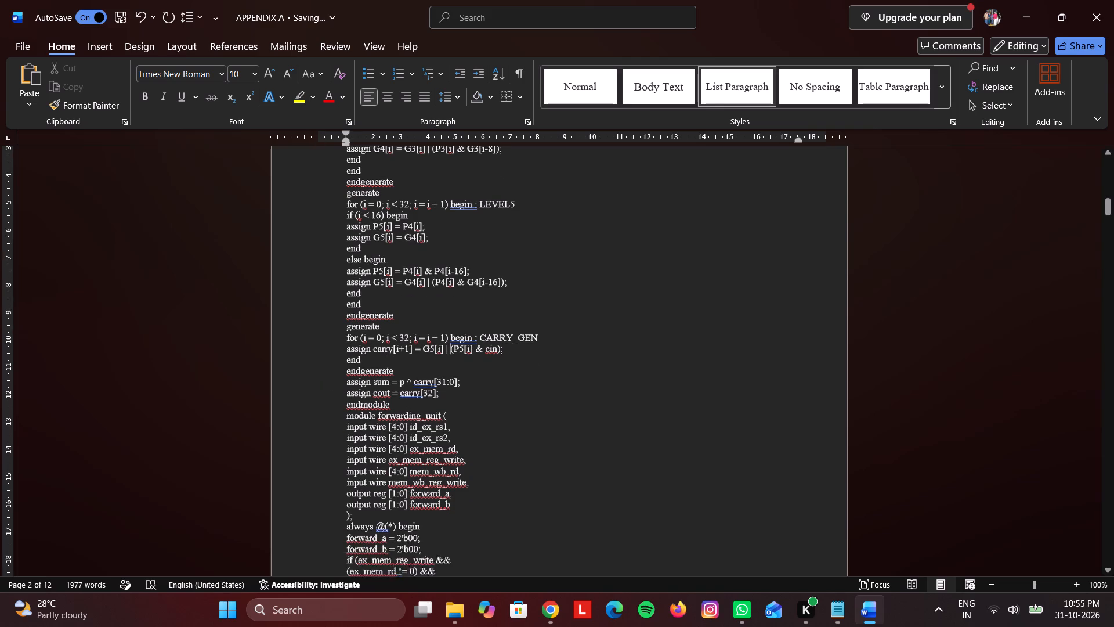
scroll(572, 406, down, 1)
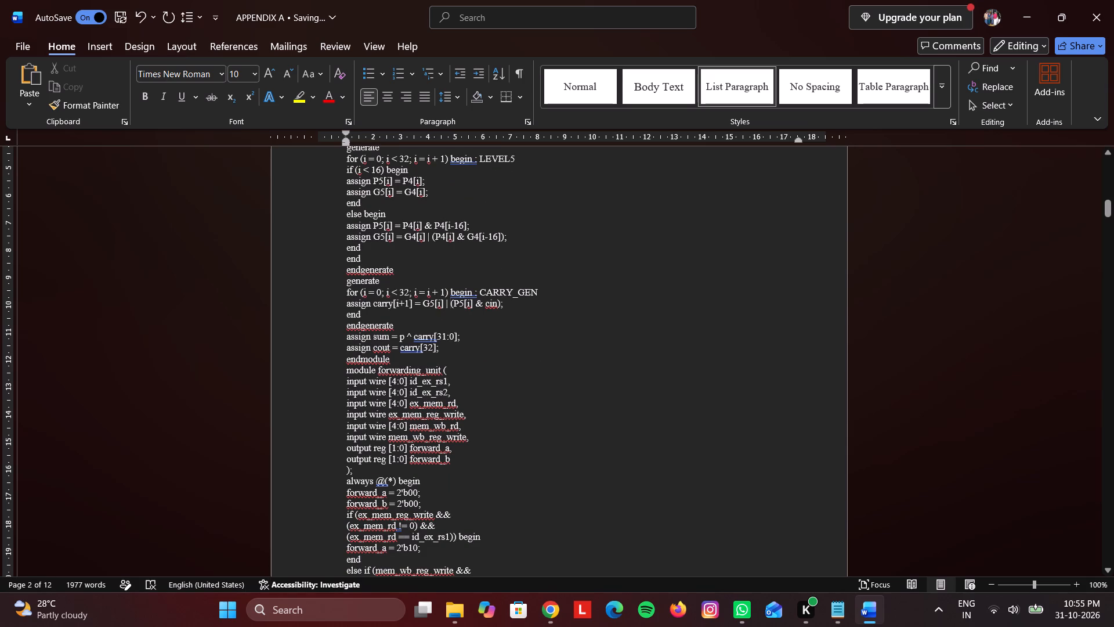
click(346, 471)
key(BackSpace)
key(BackSpace)
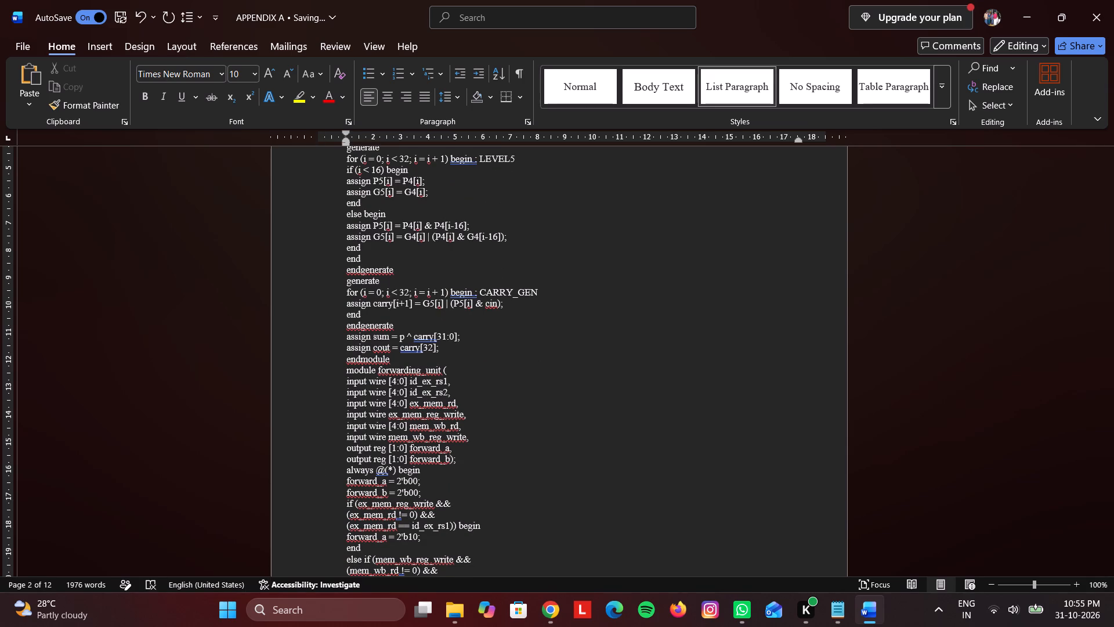
Combine the three-line "if (ex_mem_reg_write &&" condition for id_ex_rs1 in forwarding_unit into one line, with spaces between its parts.
scroll(444, 481, down, 2)
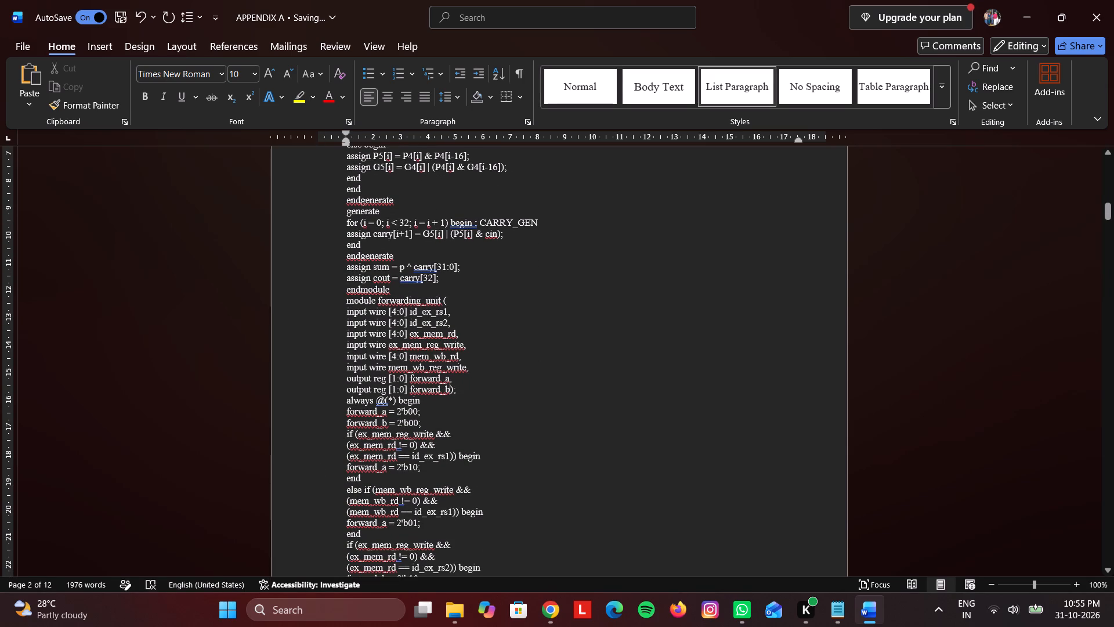
click(342, 446)
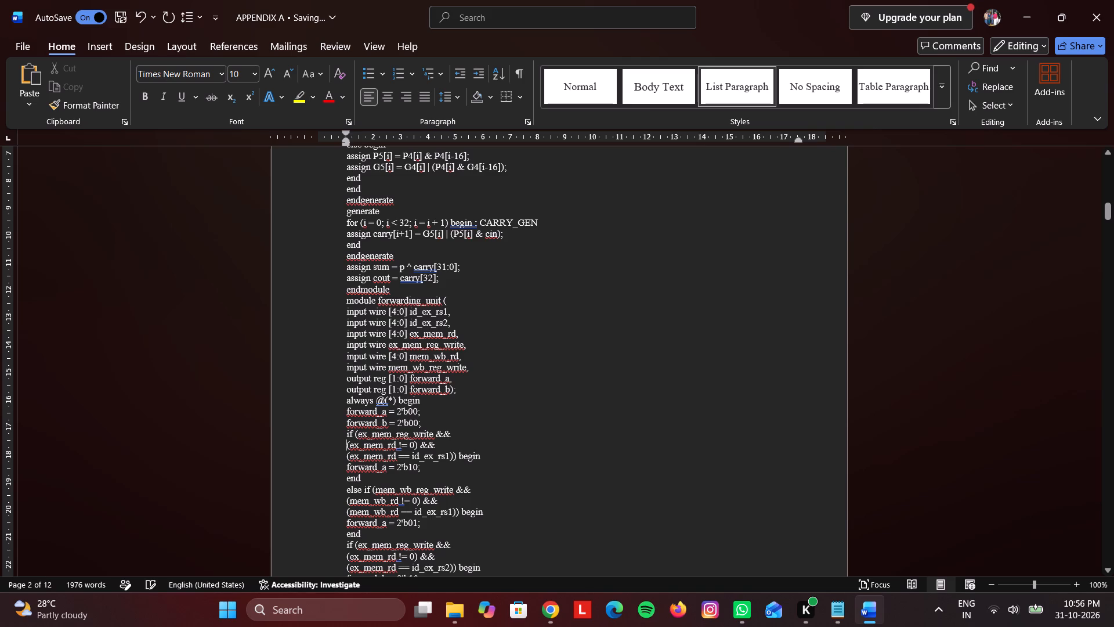
key(BackSpace)
key(BackSpace)
key(space)
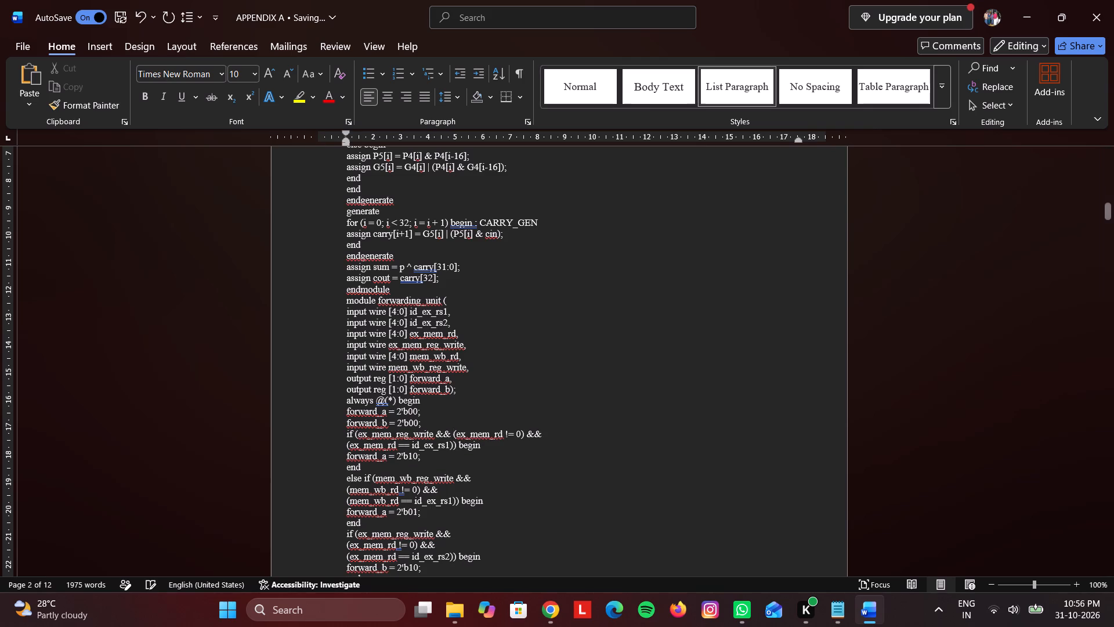
click(343, 447)
key(BackSpace)
key(BackSpace)
key(space)
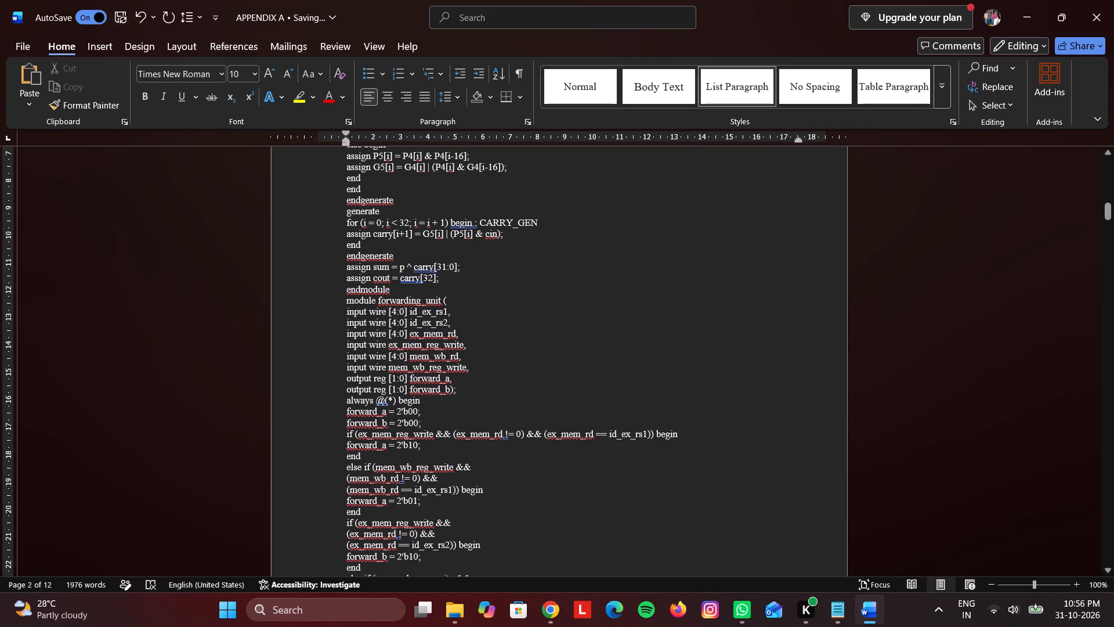
Combine the three-line "else if (mem_wb_reg_write &&" condition for id_ex_rs1 in forwarding_unit into one line, with spaces between its parts.
click(344, 448)
scroll(598, 477, down, 2)
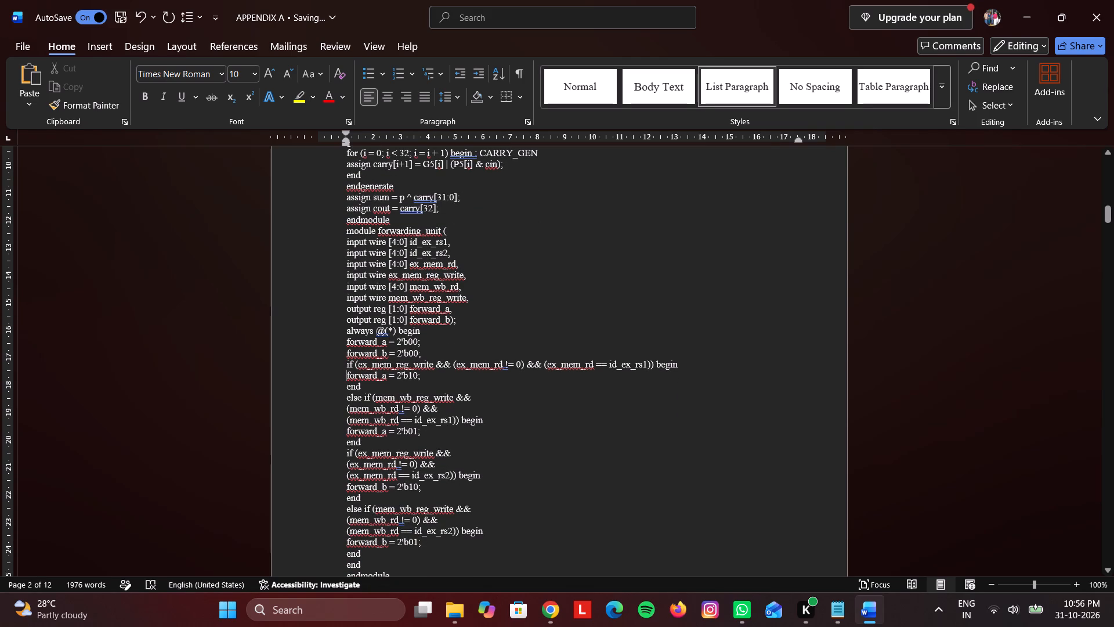
click(344, 410)
key(BackSpace)
key(BackSpace)
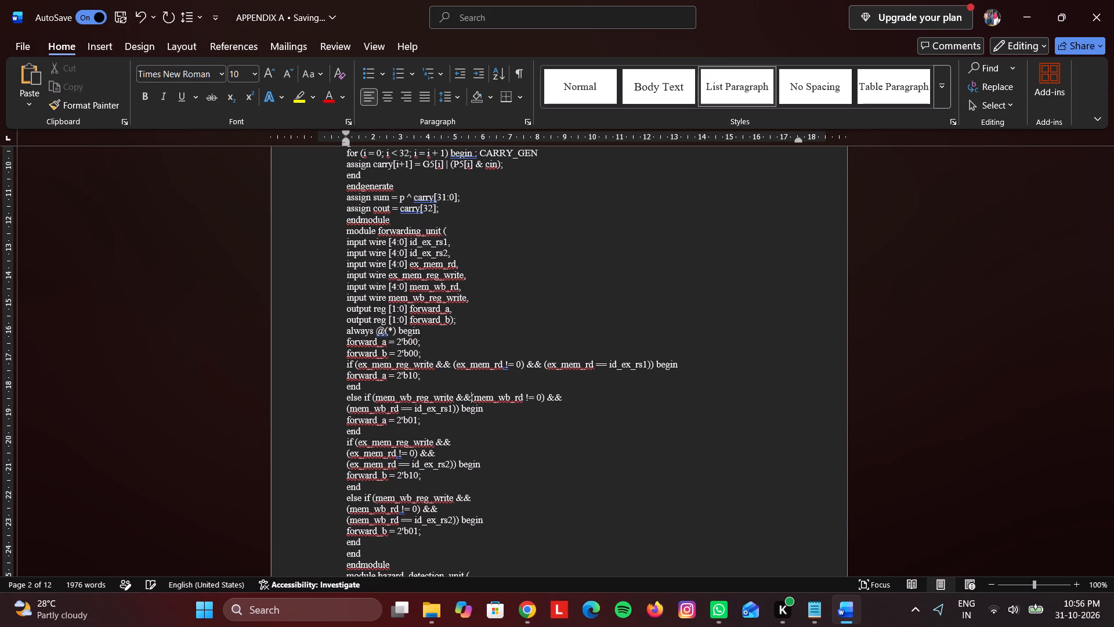
key(space)
click(343, 412)
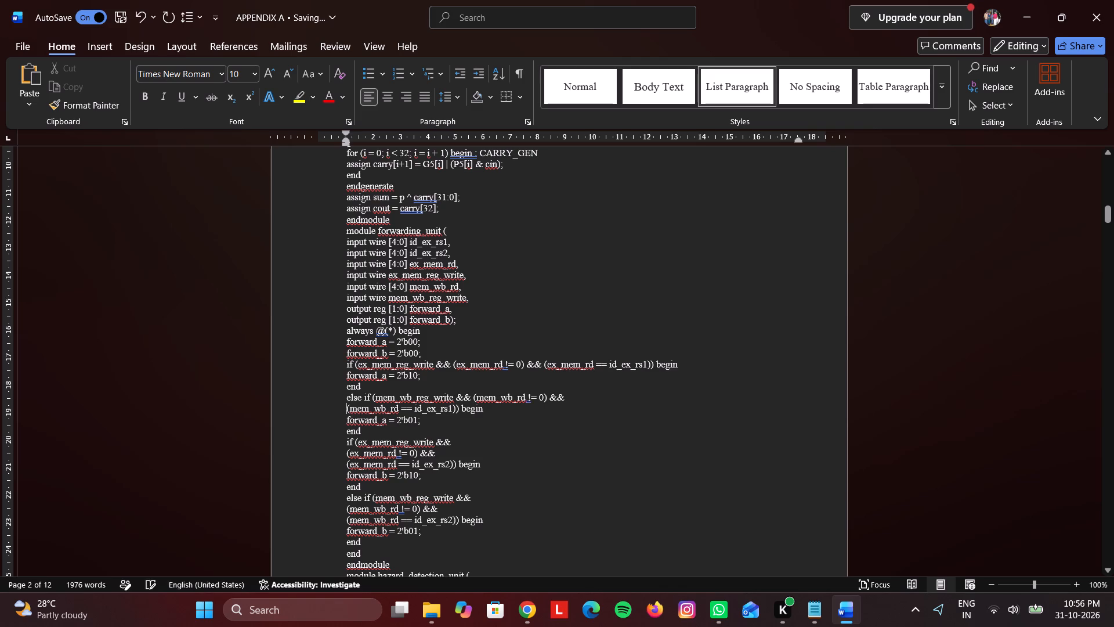
key(BackSpace)
key(BackSpace)
key(space)
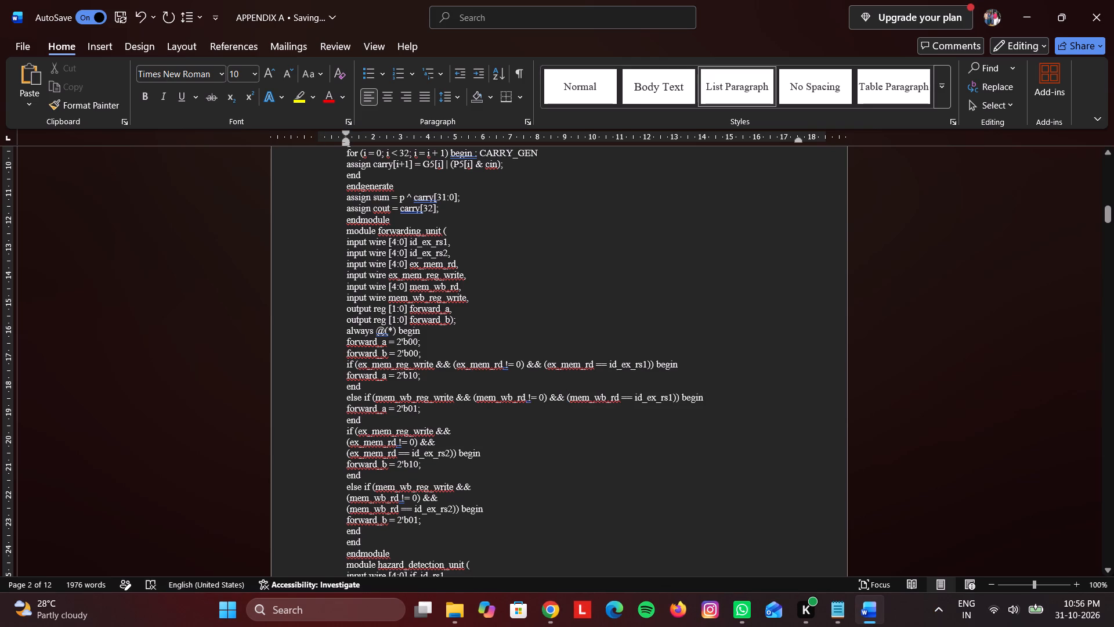
Combine the three-line "if (ex_mem_reg_write &&" condition for id_ex_rs2 in forwarding_unit into one line, with spaces between its parts.
scroll(402, 445, down, 1)
click(345, 408)
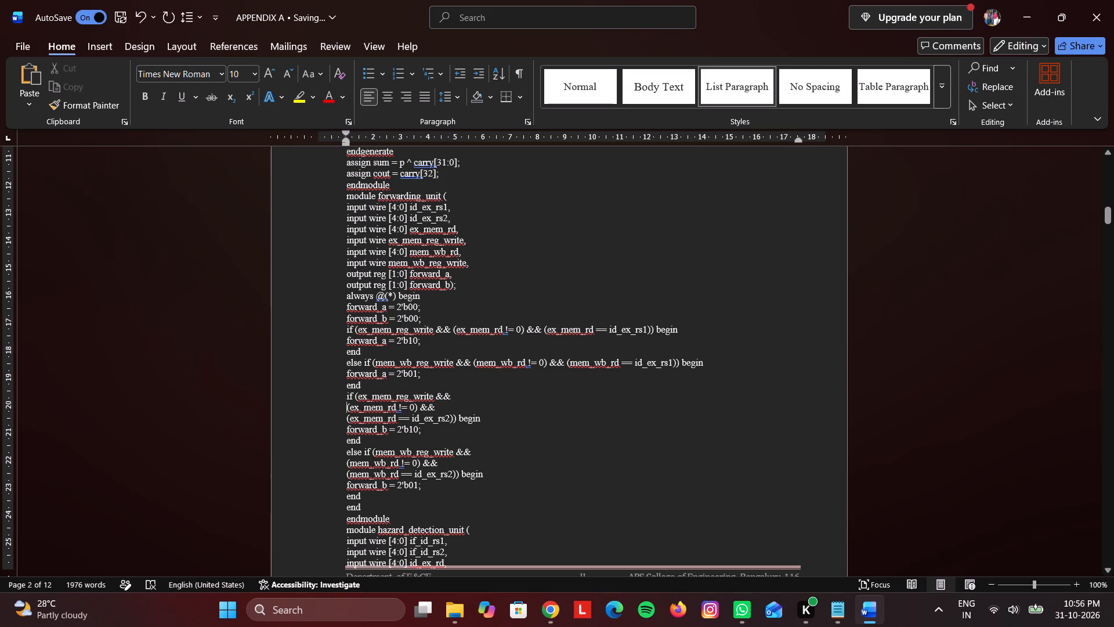
key(BackSpace)
key(BackSpace)
key(space)
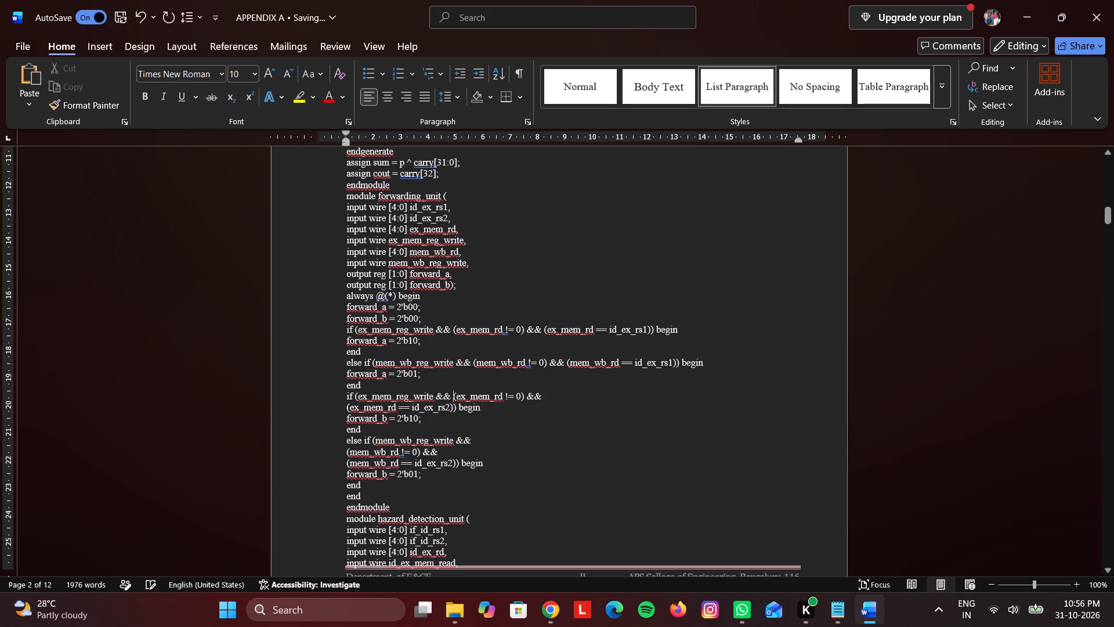
click(345, 410)
key(BackSpace)
key(BackSpace)
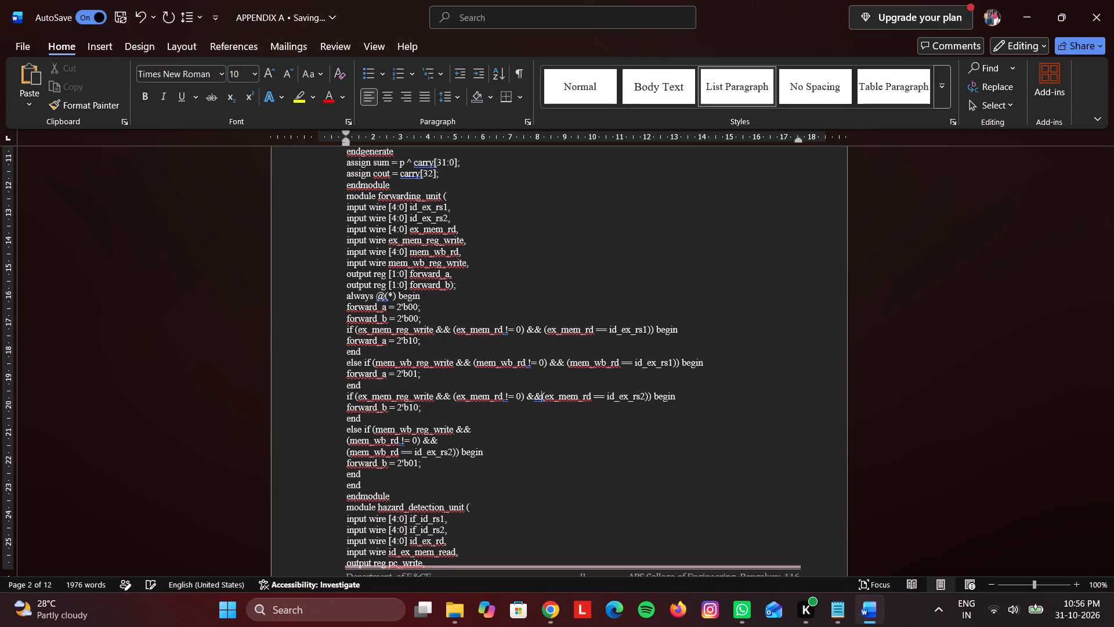
key(space)
Combine the three-line "else if (mem_wb_reg_write &&" condition for id_ex_rs2 in forwarding_unit into one line, with spaces between its parts.
scroll(417, 434, down, 2)
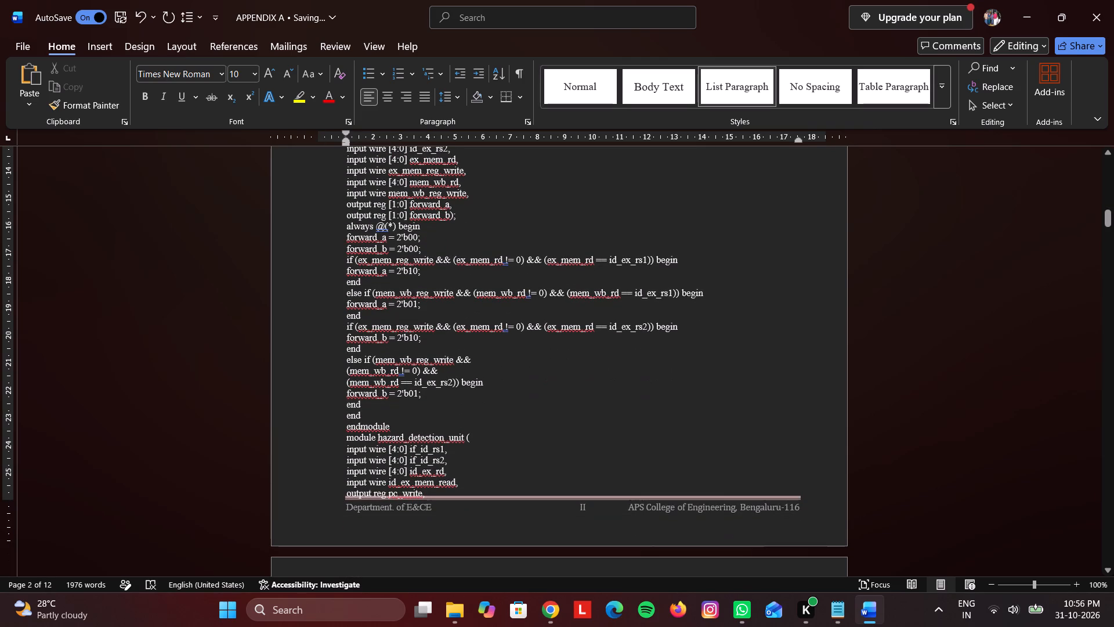
click(341, 370)
key(BackSpace)
key(BackSpace)
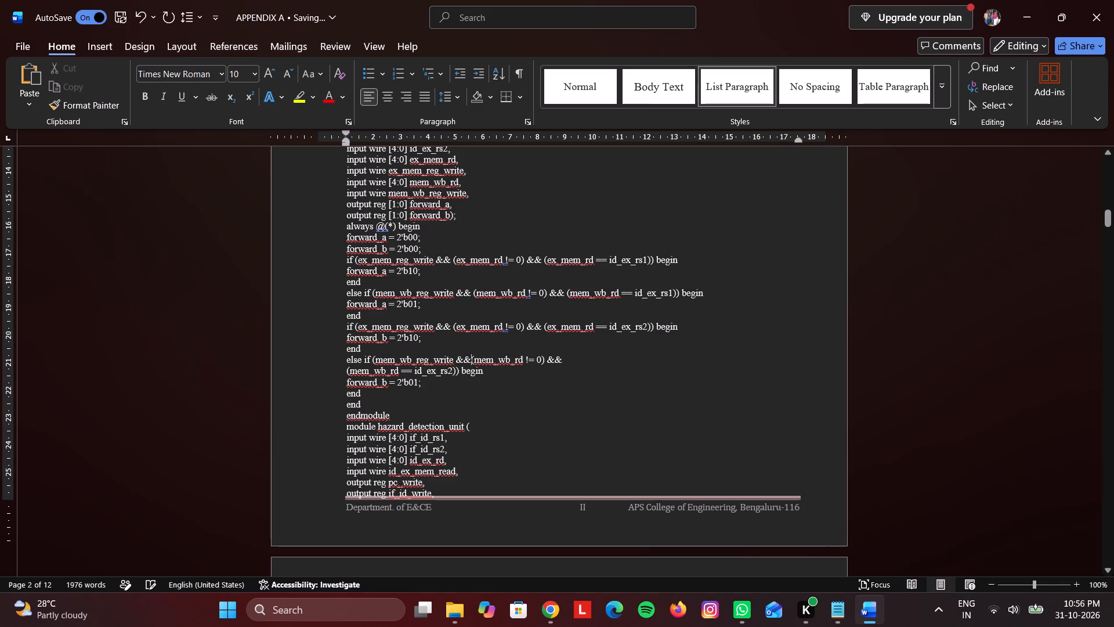
key(space)
click(343, 373)
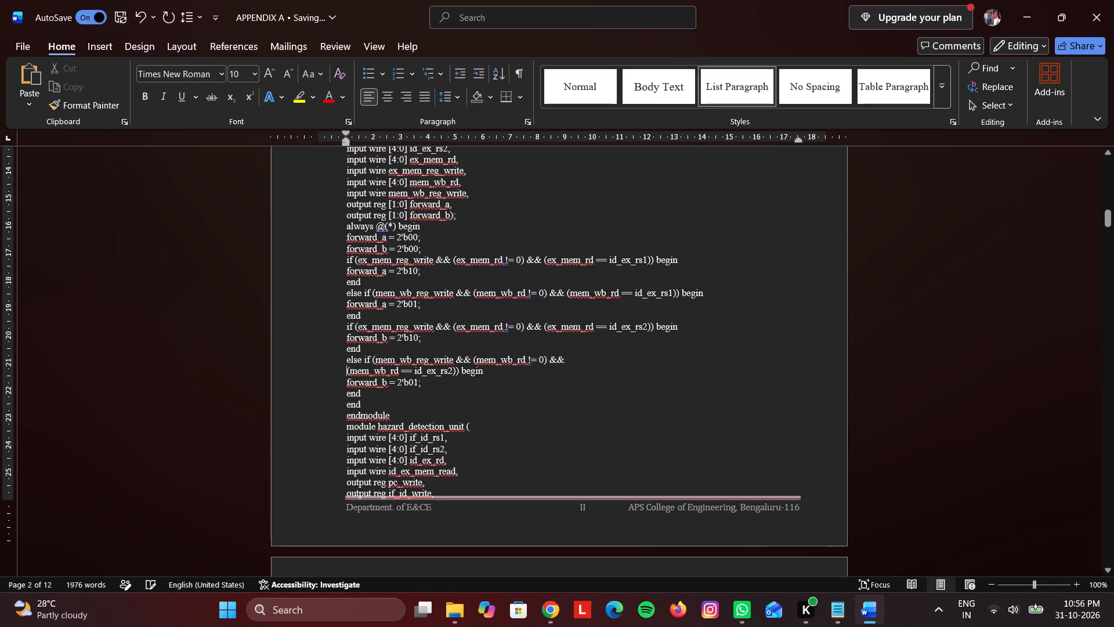
key(BackSpace)
key(BackSpace)
key(space)
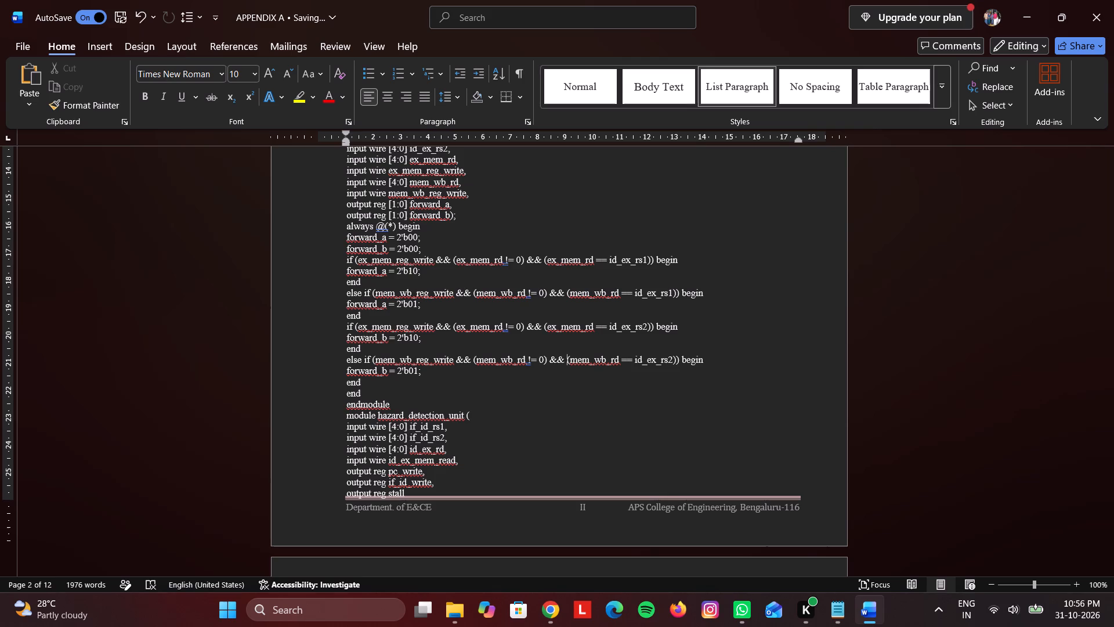
Join the closing ");" of the hazard_detection_unit port list onto the end of the "output reg stall" line.
scroll(343, 400, down, 1)
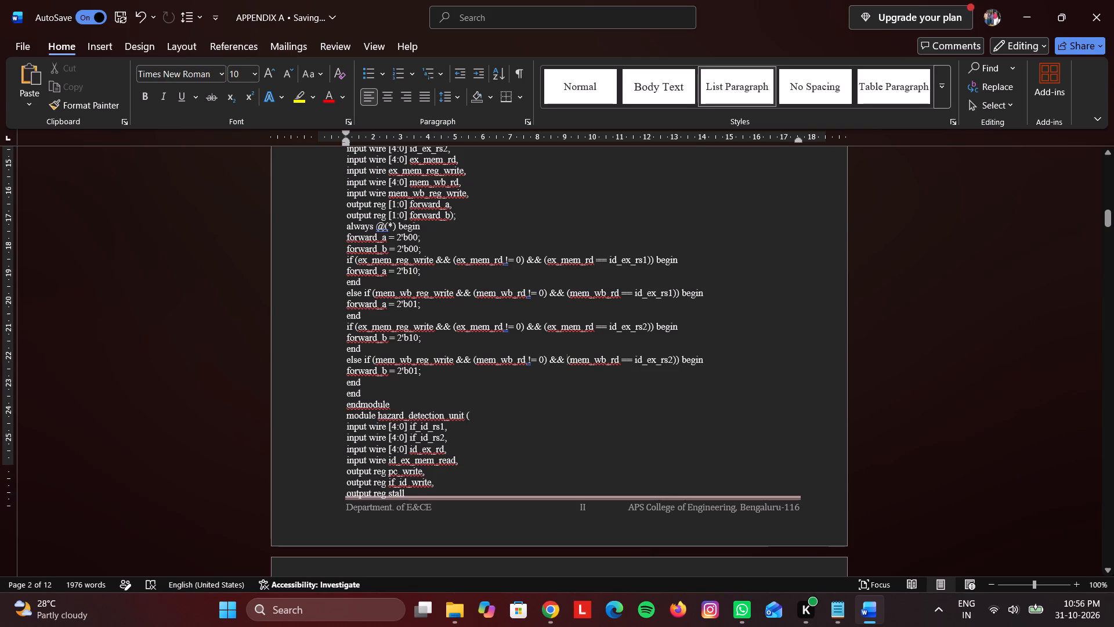
scroll(343, 401, down, 1)
scroll(407, 397, down, 4)
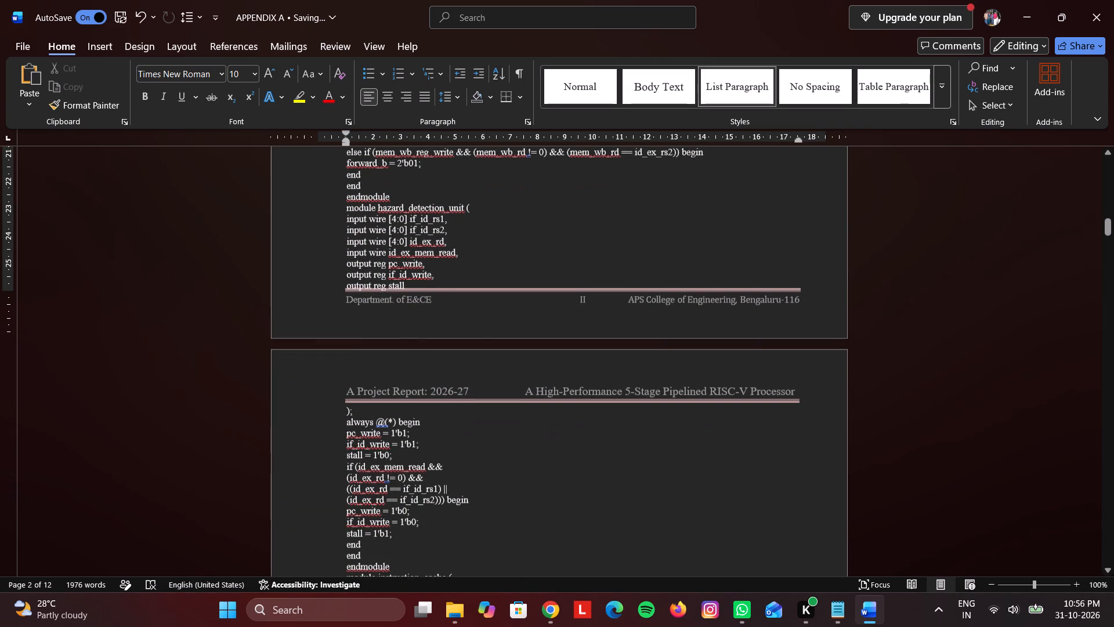
click(343, 409)
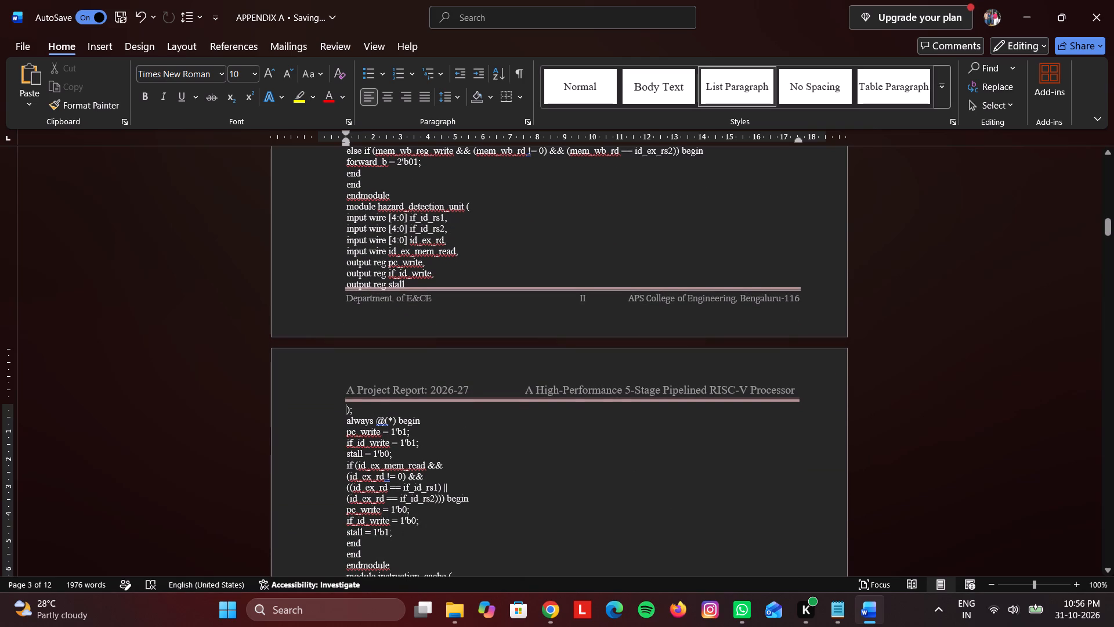
key(BackSpace)
key(BackSpace)
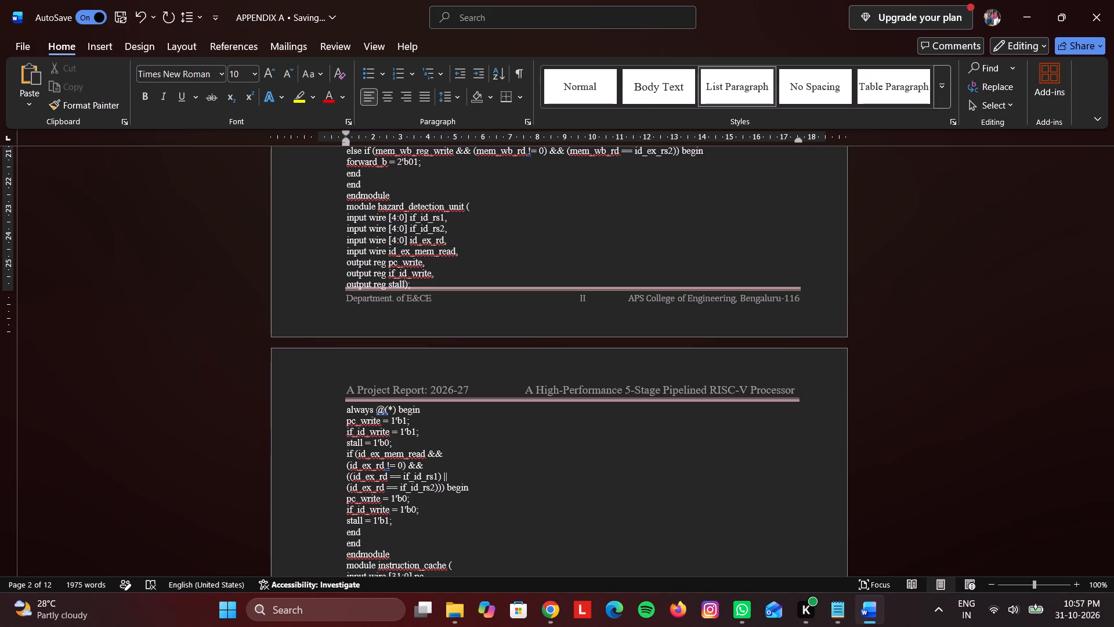
Increase the bottom page margin slightly so the code text stays clear of the footer line.
drag(6, 291, 9, 284)
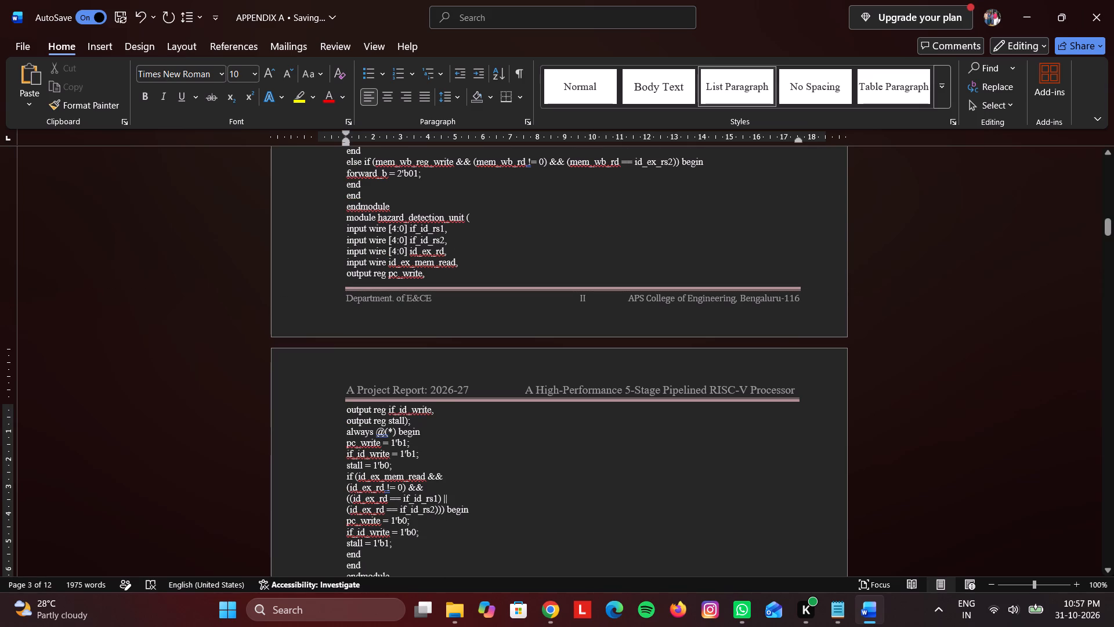
Combine the four-line "if (id_ex_mem_read &&" condition in hazard_detection_unit into one line ending in "begin", with spaces between its parts.
scroll(348, 462, down, 1)
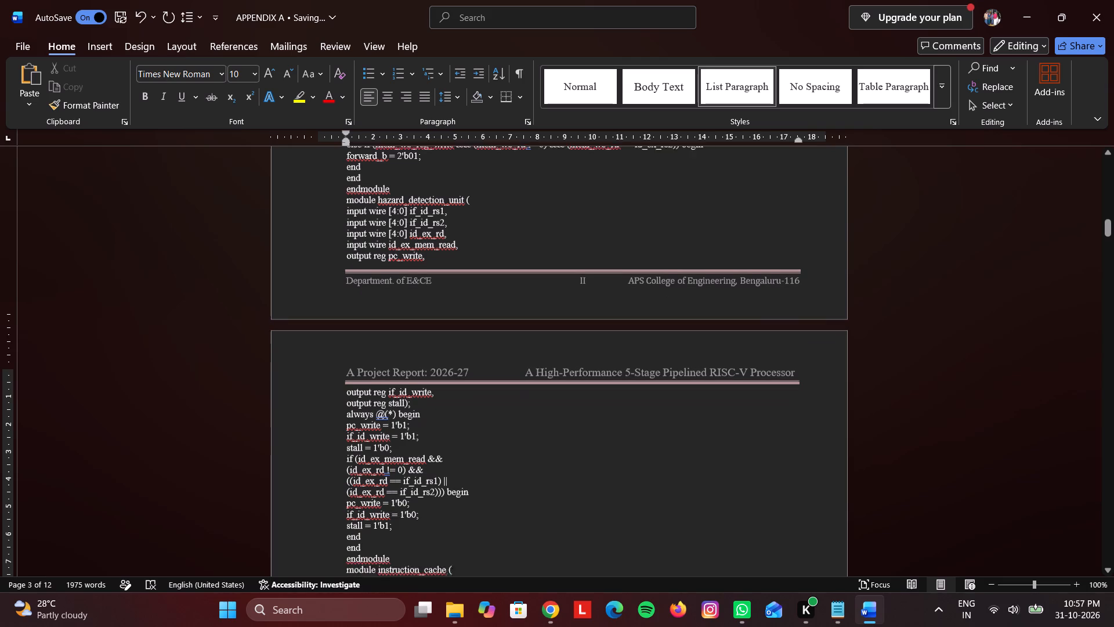
click(343, 452)
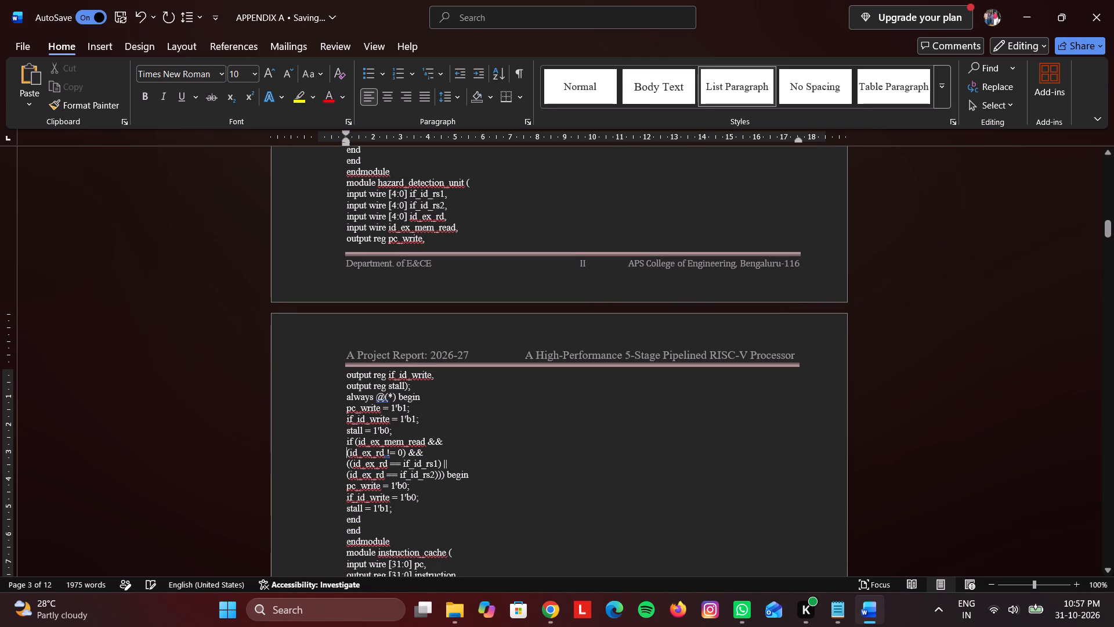
key(BackSpace)
key(BackSpace)
key(space)
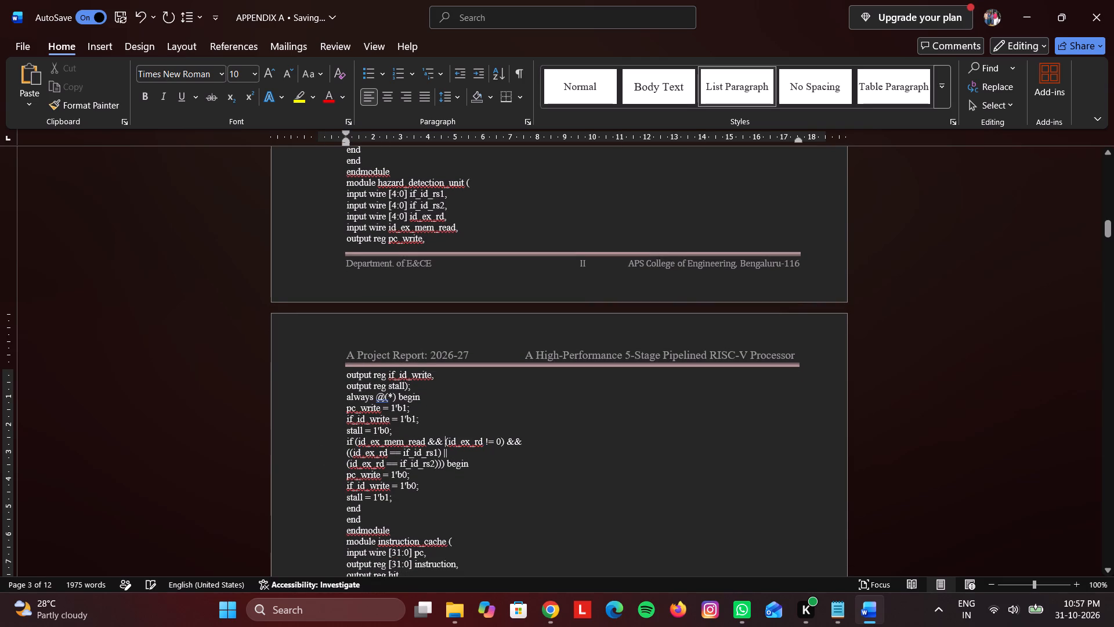
click(347, 455)
key(BackSpace)
key(BackSpace)
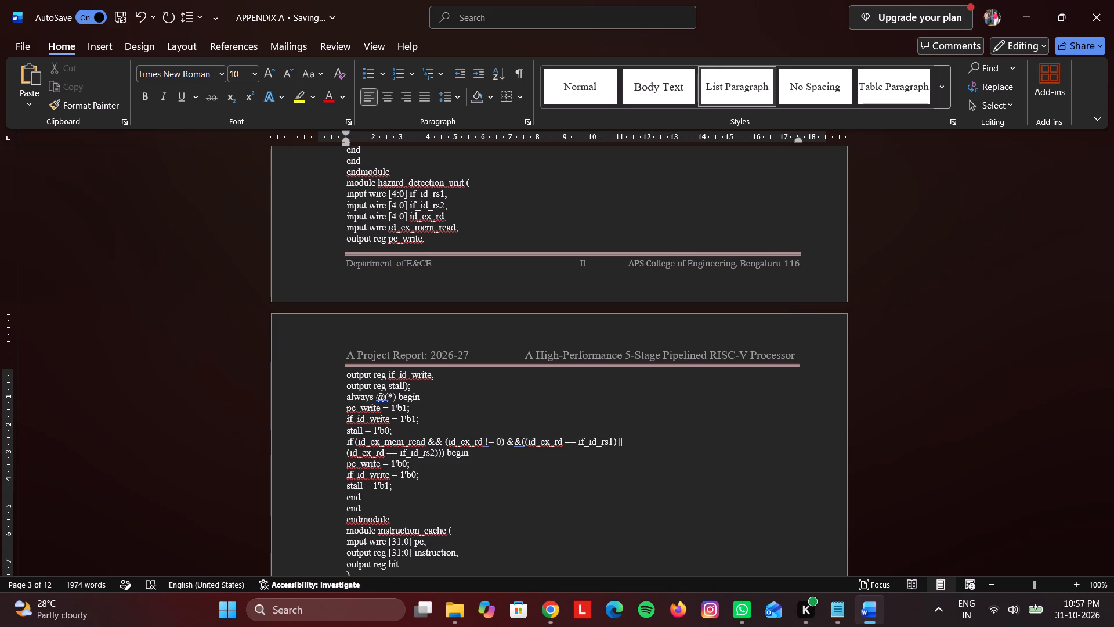
key(space)
click(344, 452)
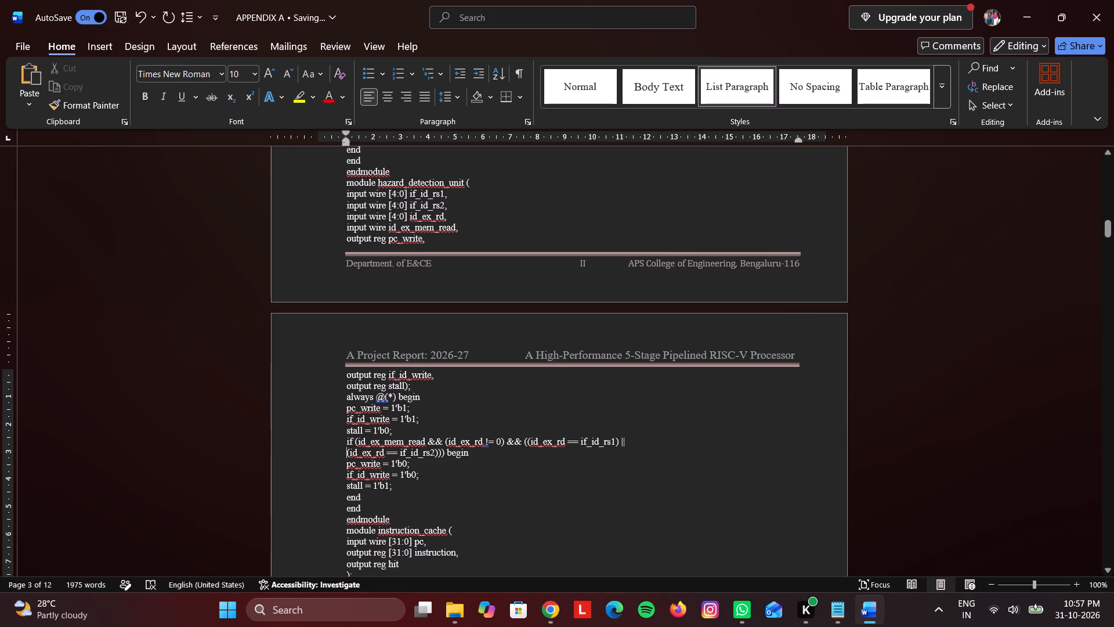
key(BackSpace)
key(BackSpace)
key(space)
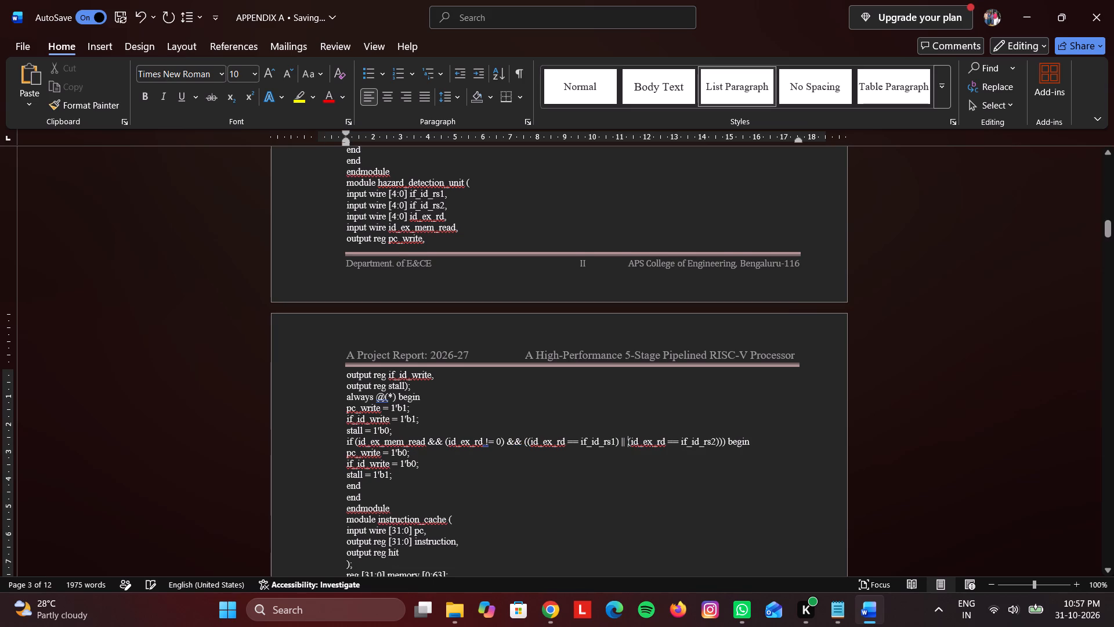
Join the closing ");" of the instruction_cache port list onto the end of the "output reg hit" line.
scroll(454, 488, down, 2)
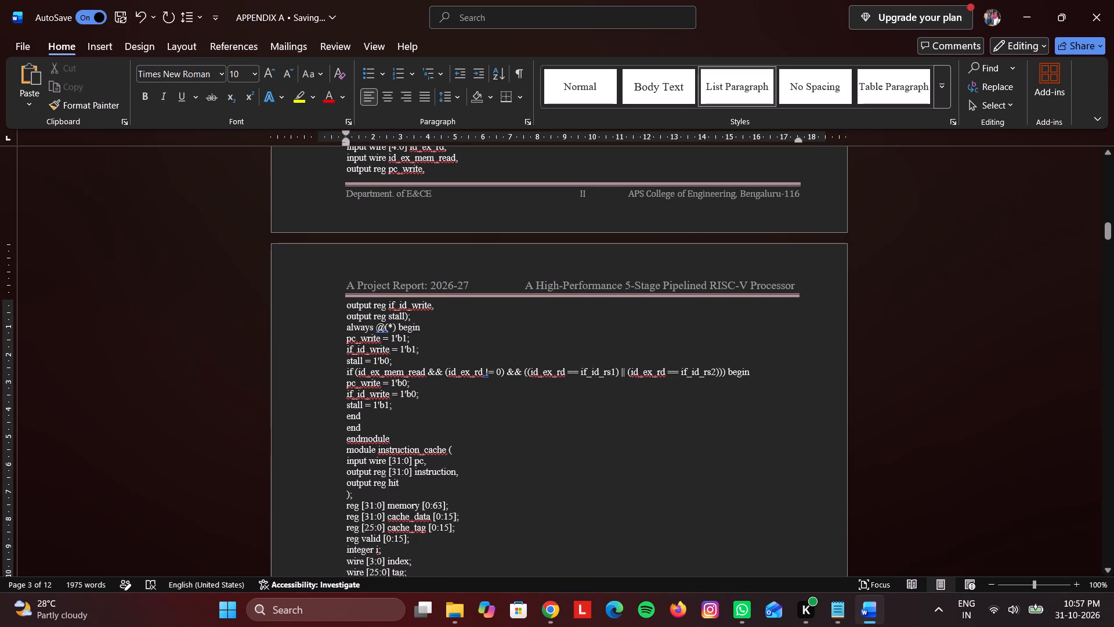
scroll(538, 480, down, 2)
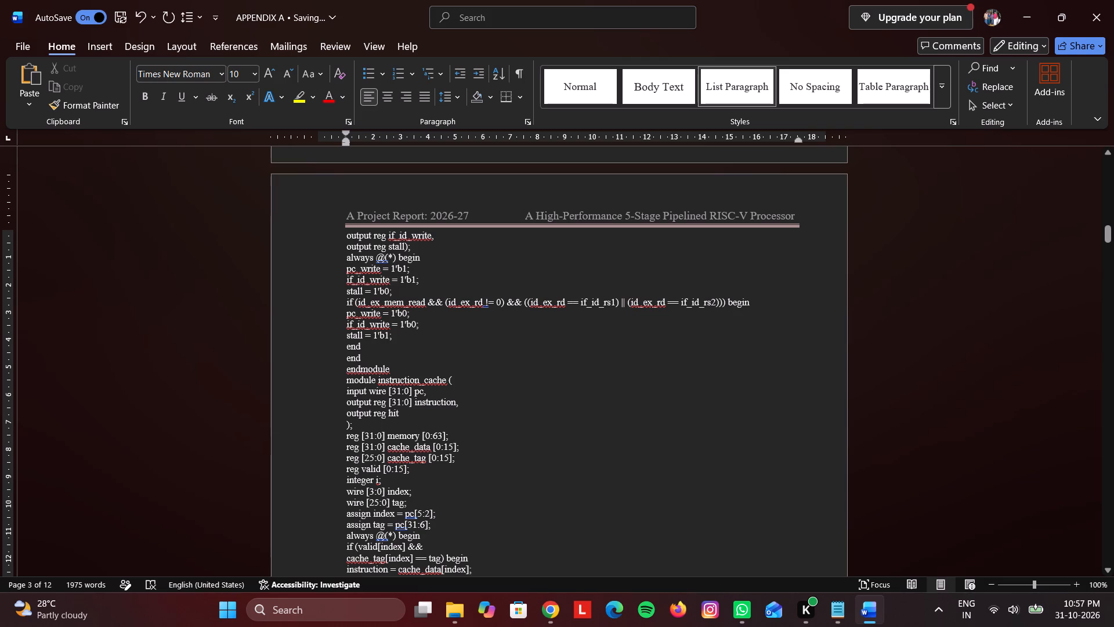
scroll(539, 480, down, 2)
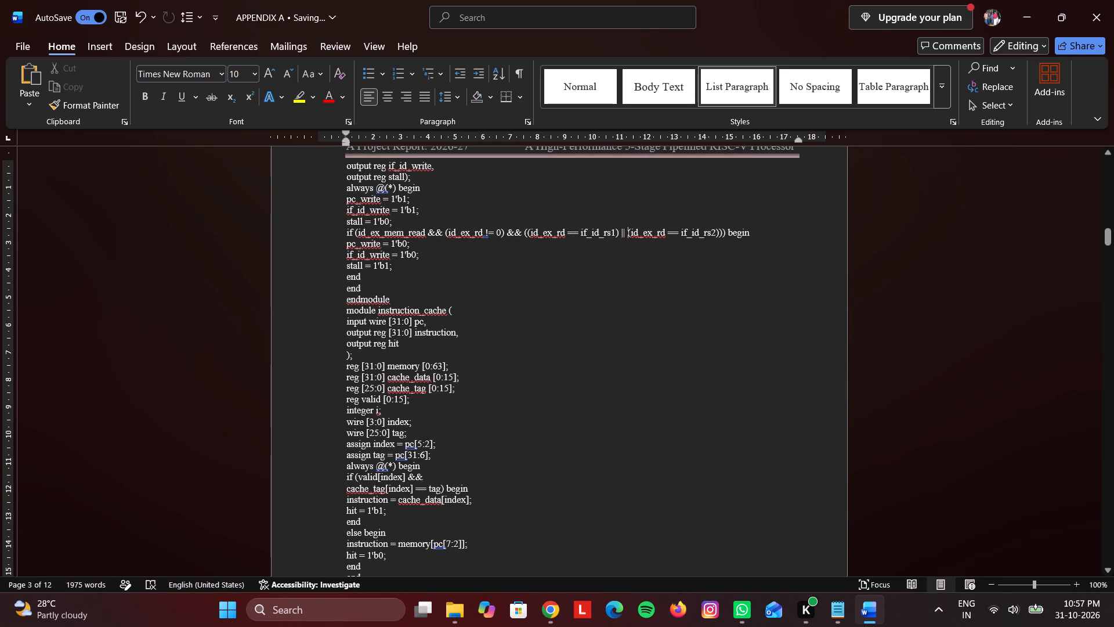
click(342, 357)
key(BackSpace)
key(BackSpace)
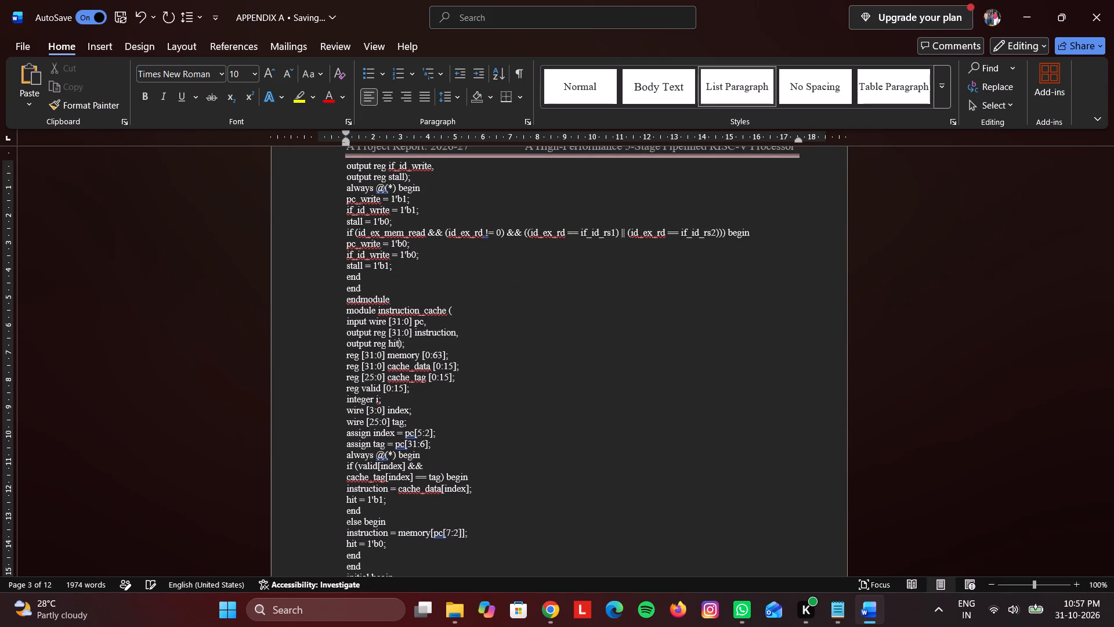
Combine the instruction_cache condition into one line reading "if (valid[index] && cache_tag[index] == tag) begin".
scroll(353, 422, down, 2)
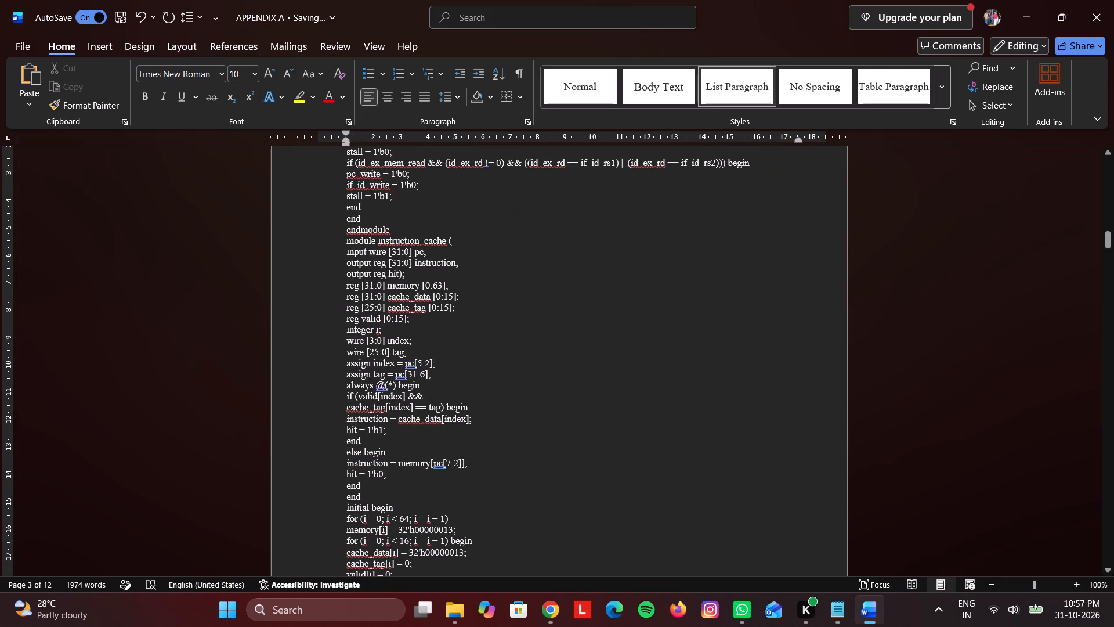
scroll(356, 405, down, 1)
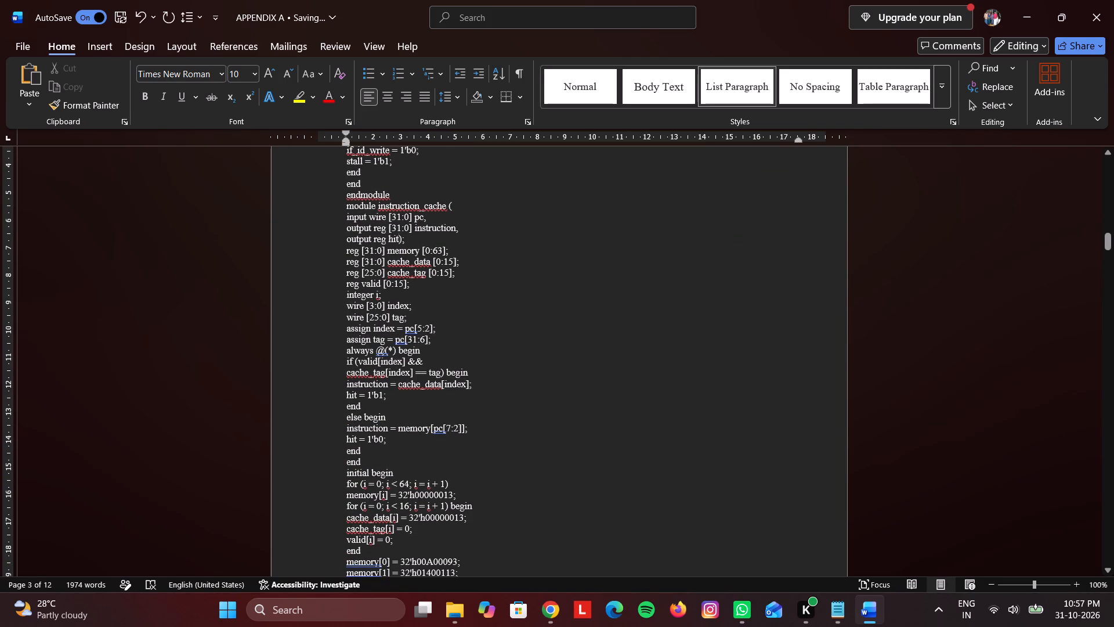
click(345, 377)
key(BackSpace)
key(BackSpace)
key(space)
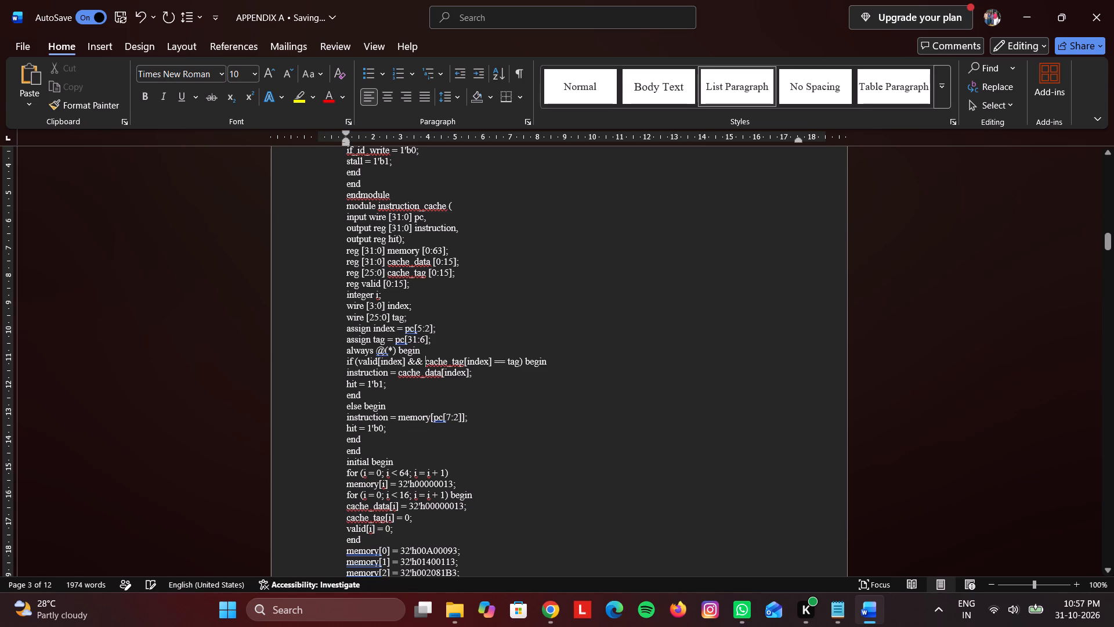
Join the closing ");" of the data_cache port list onto the end of the "output reg hit" line.
scroll(464, 424, down, 1)
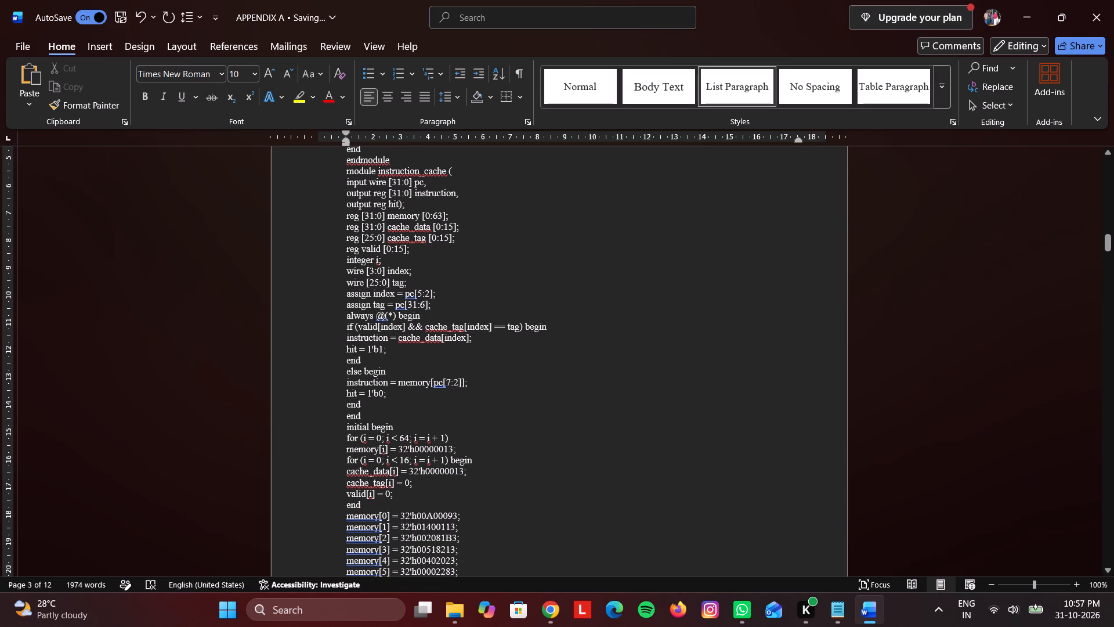
scroll(360, 418, down, 1)
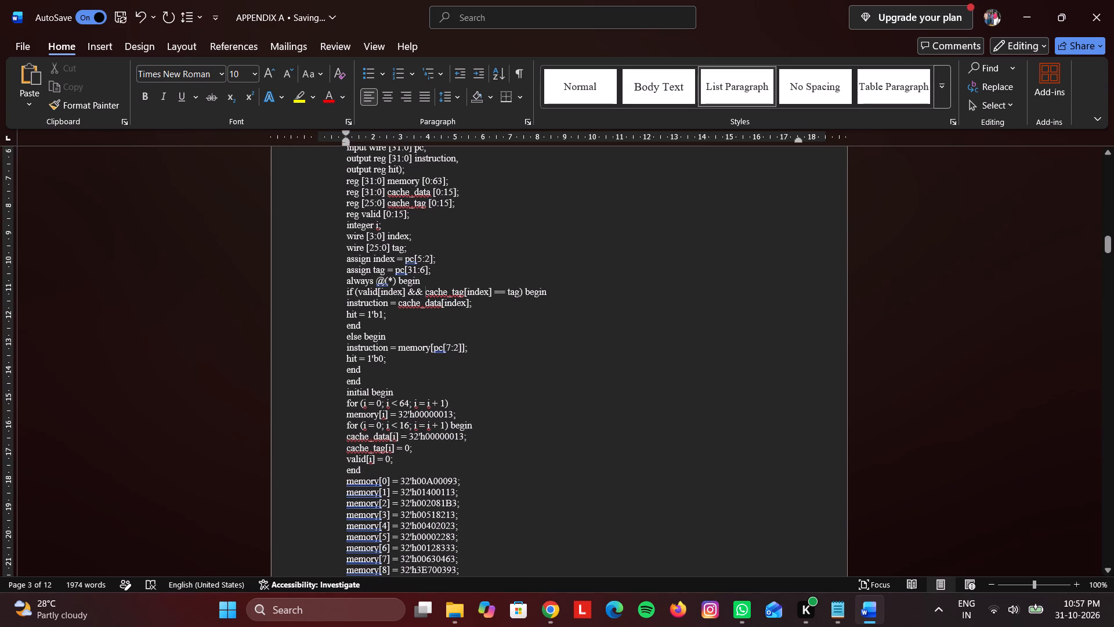
scroll(360, 418, down, 2)
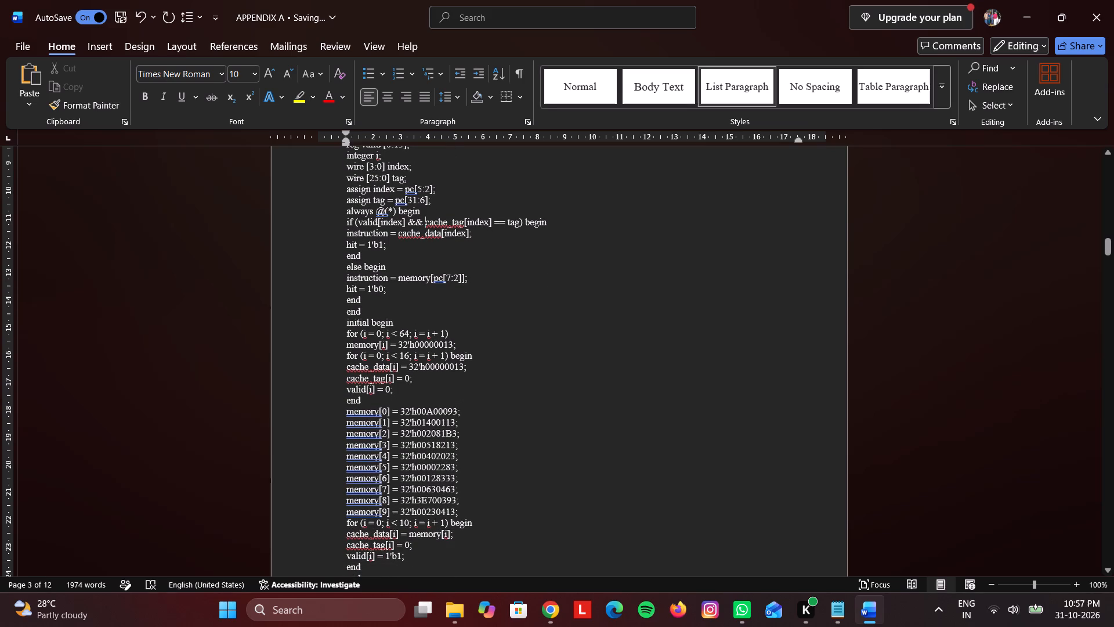
scroll(371, 409, down, 5)
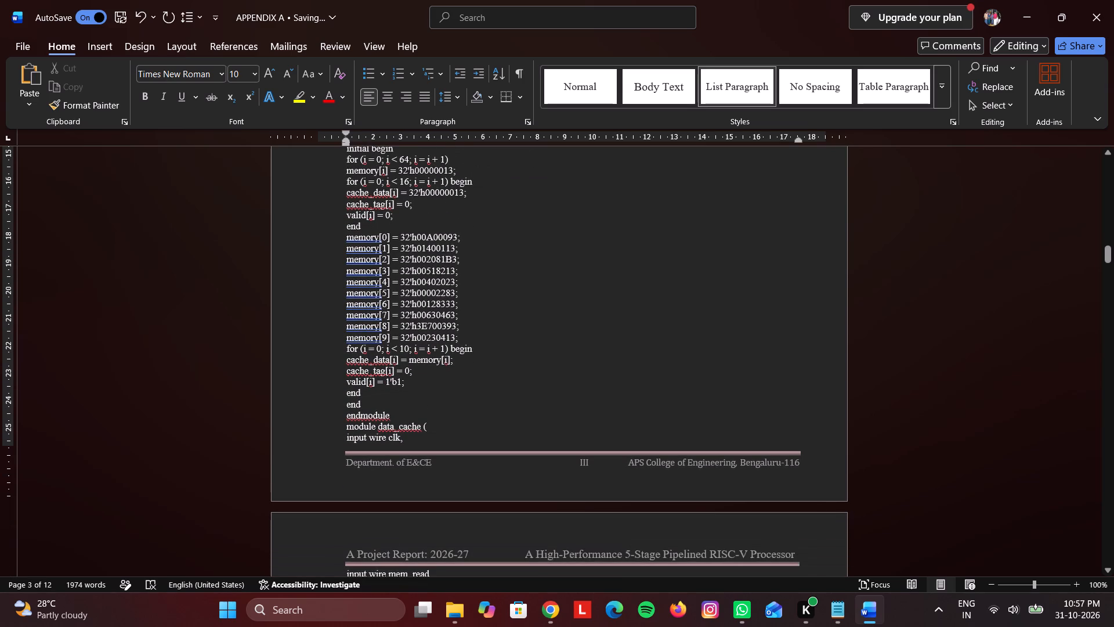
scroll(368, 406, down, 1)
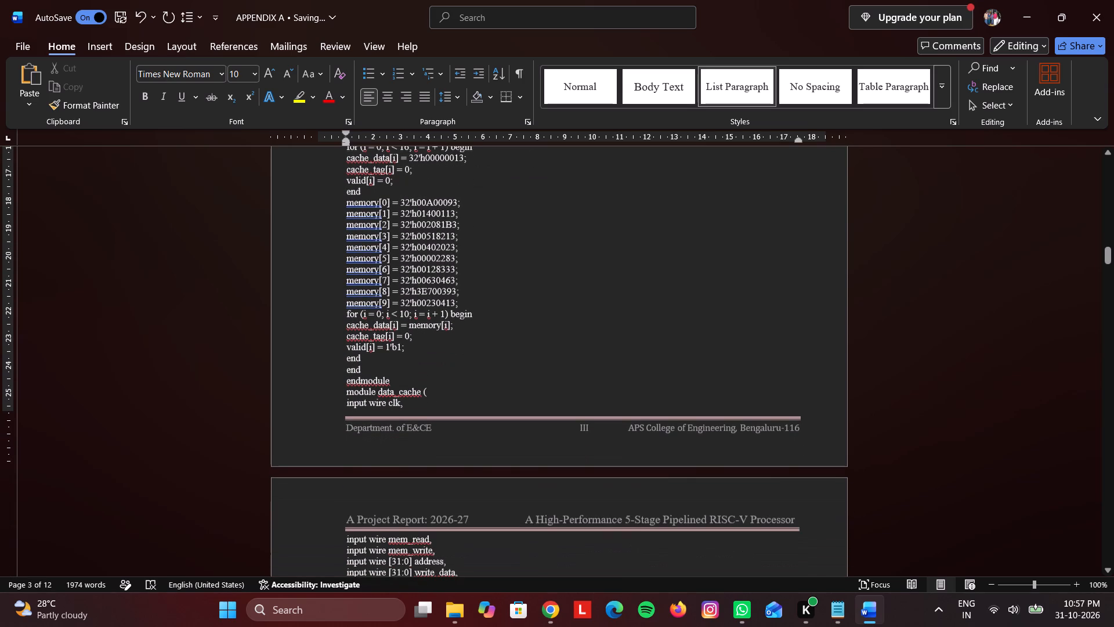
scroll(368, 406, down, 4)
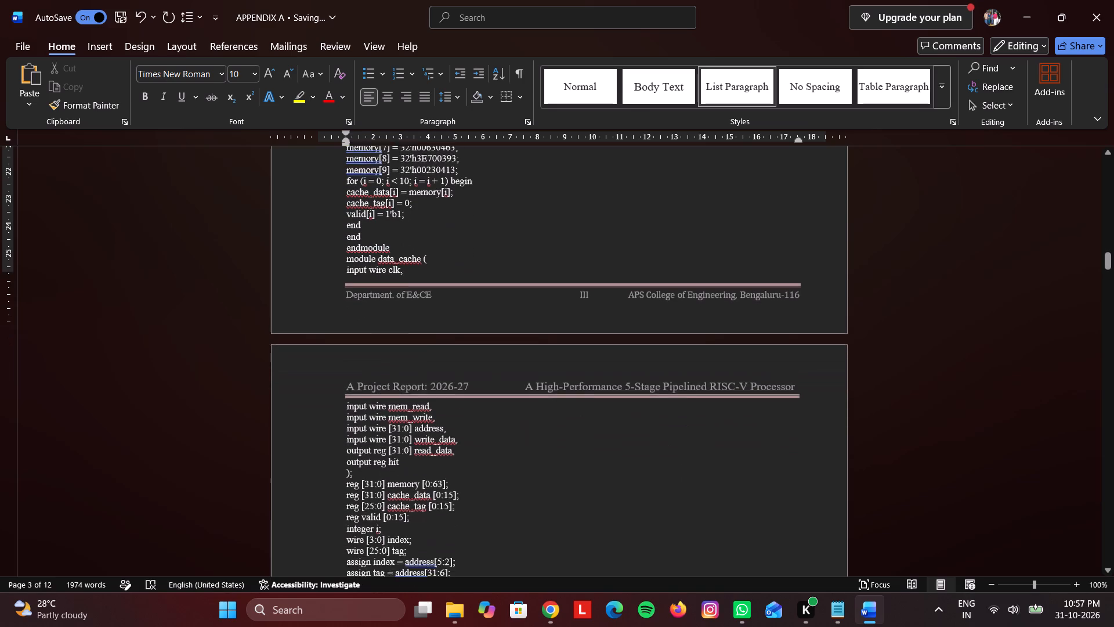
scroll(368, 406, down, 2)
click(341, 395)
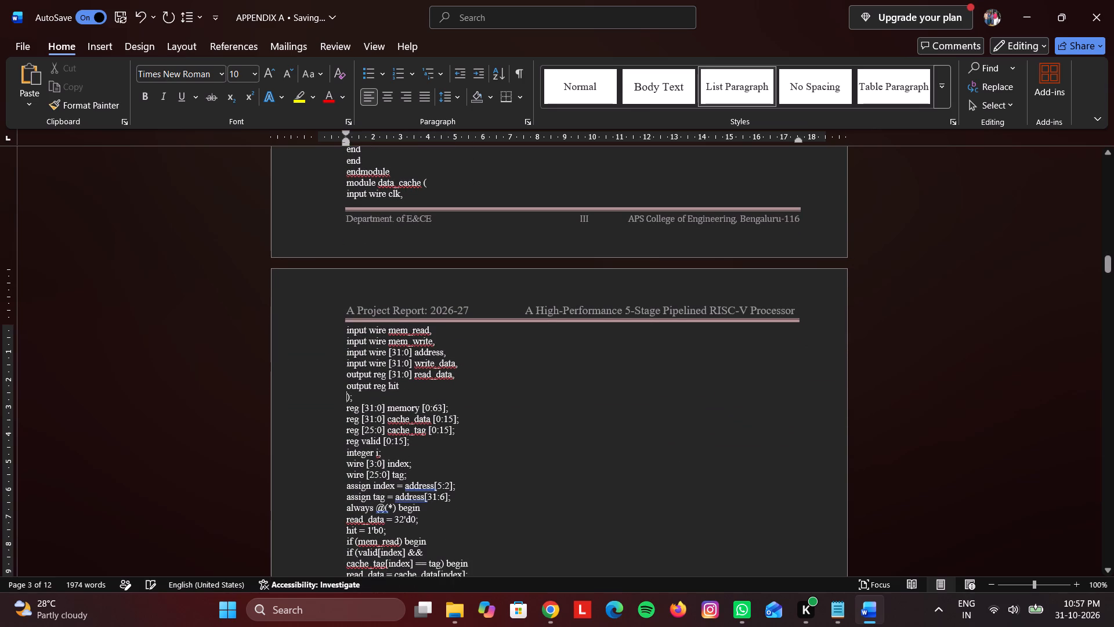
key(BackSpace)
key(BackSpace)
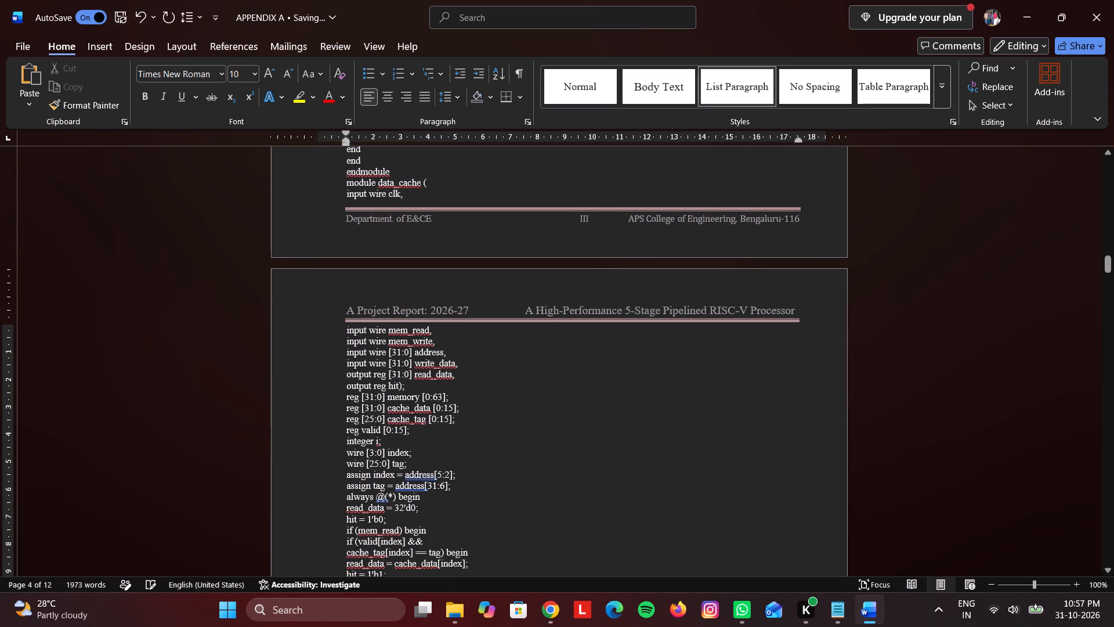
Combine the data_cache read condition into one line reading "if (valid[index] && cache_tag[index] == tag) begin".
scroll(371, 413, down, 3)
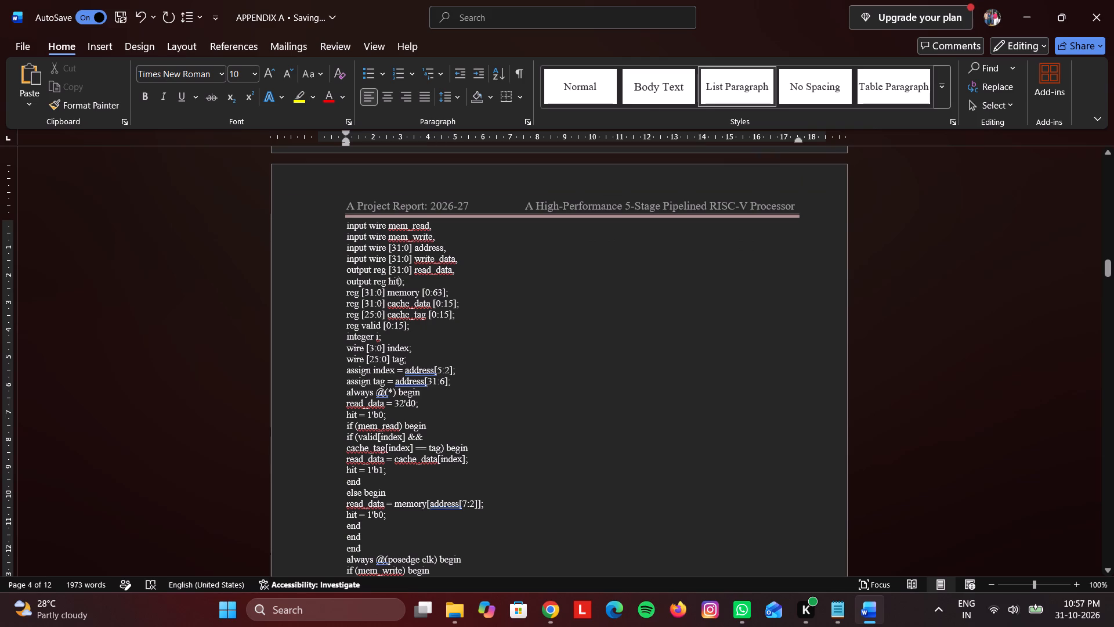
scroll(372, 413, down, 1)
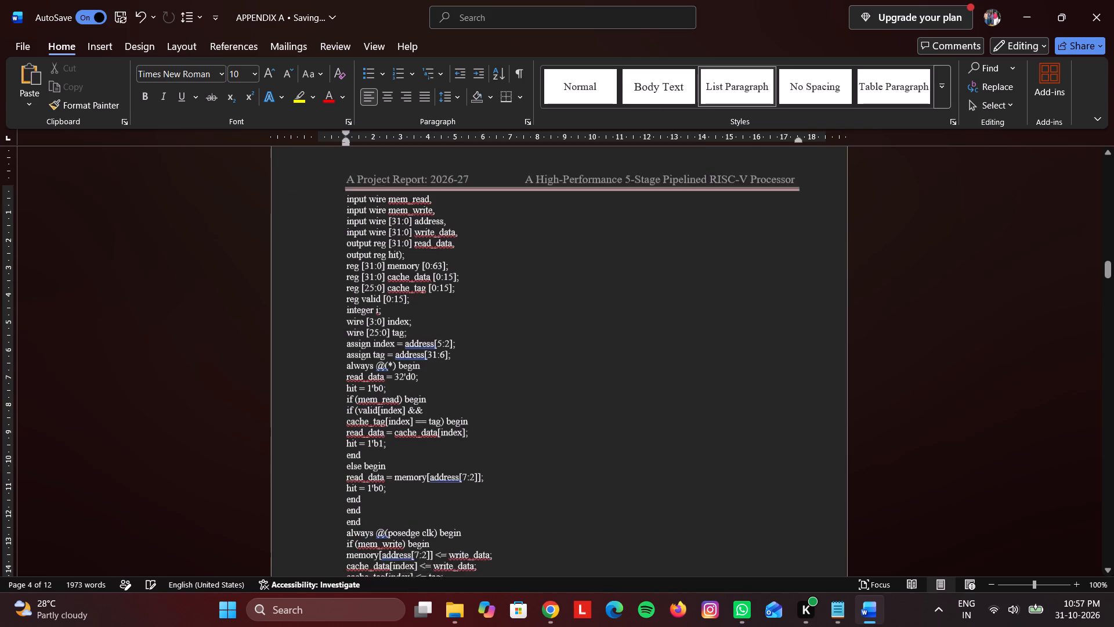
scroll(372, 413, down, 1)
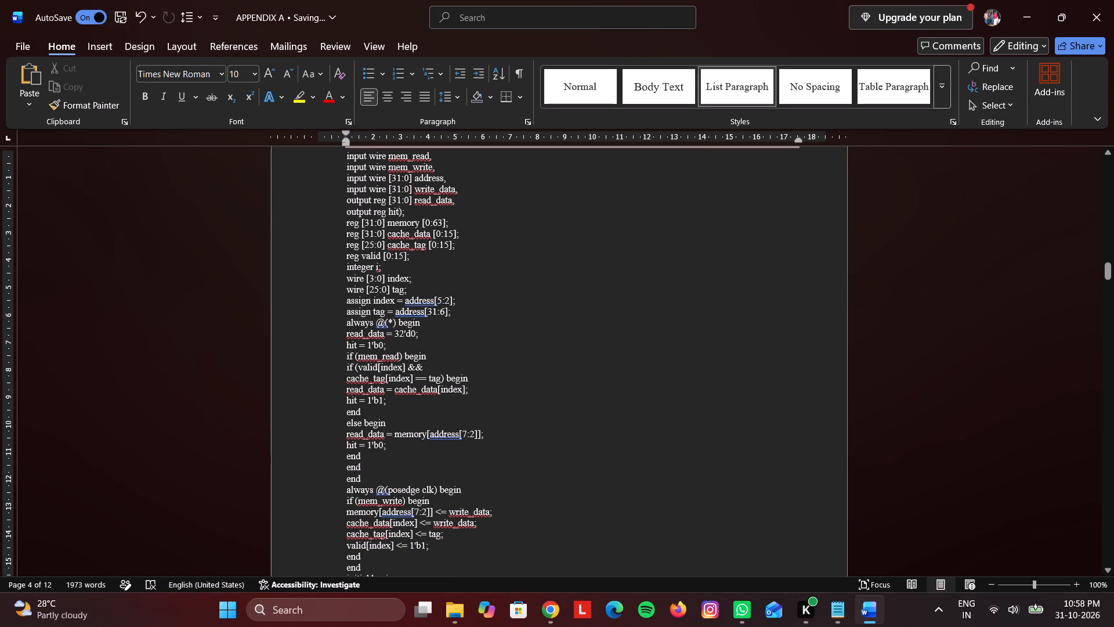
scroll(372, 413, down, 2)
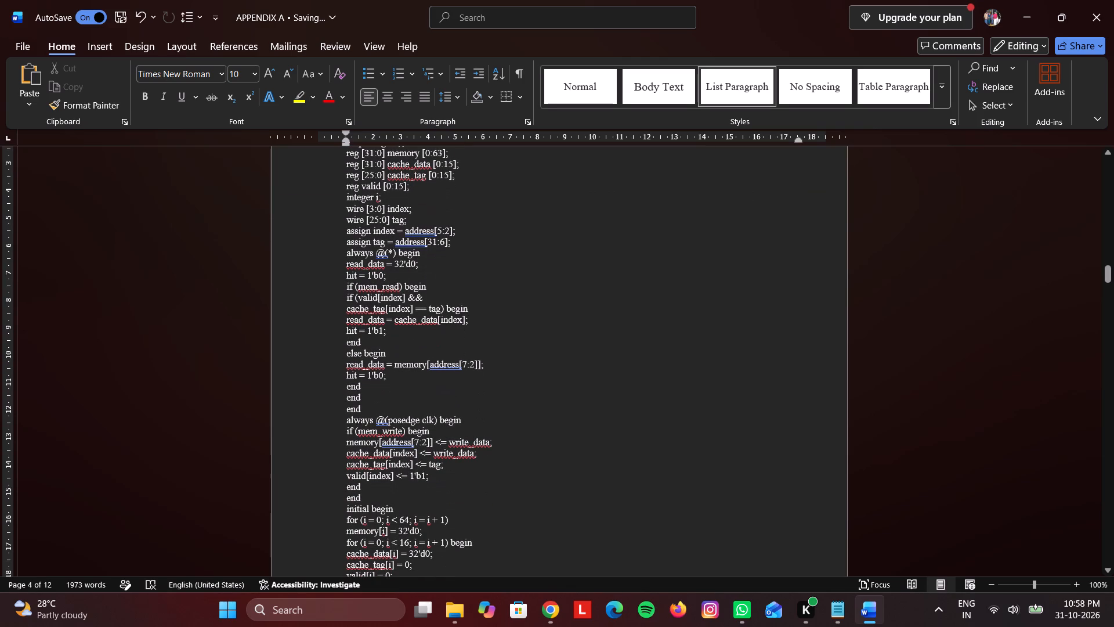
scroll(372, 413, down, 2)
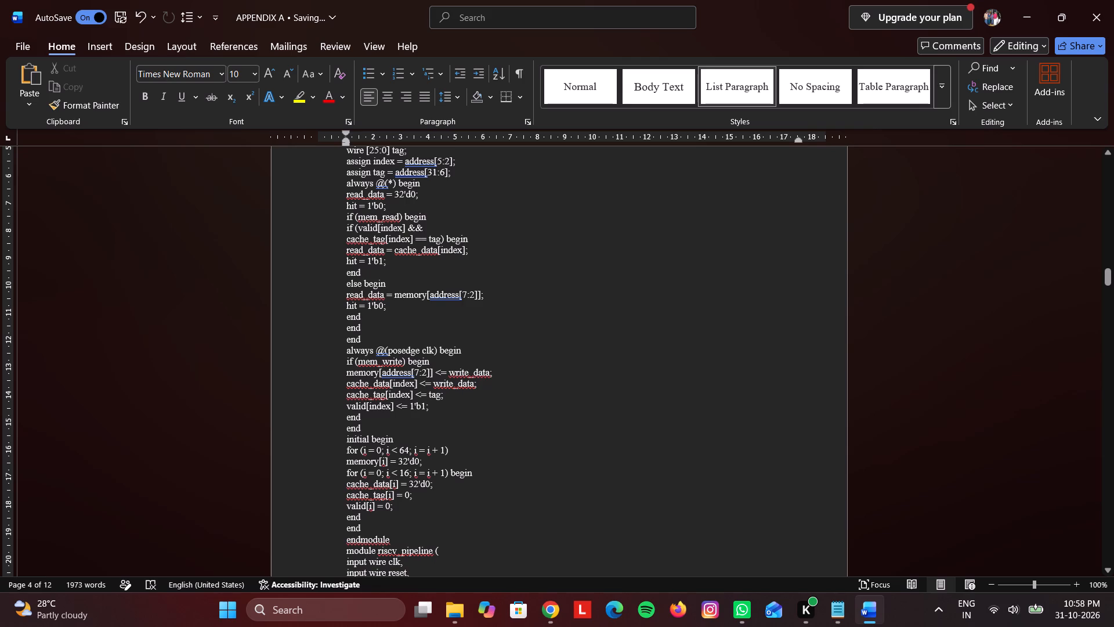
click(347, 240)
key(BackSpace)
key(BackSpace)
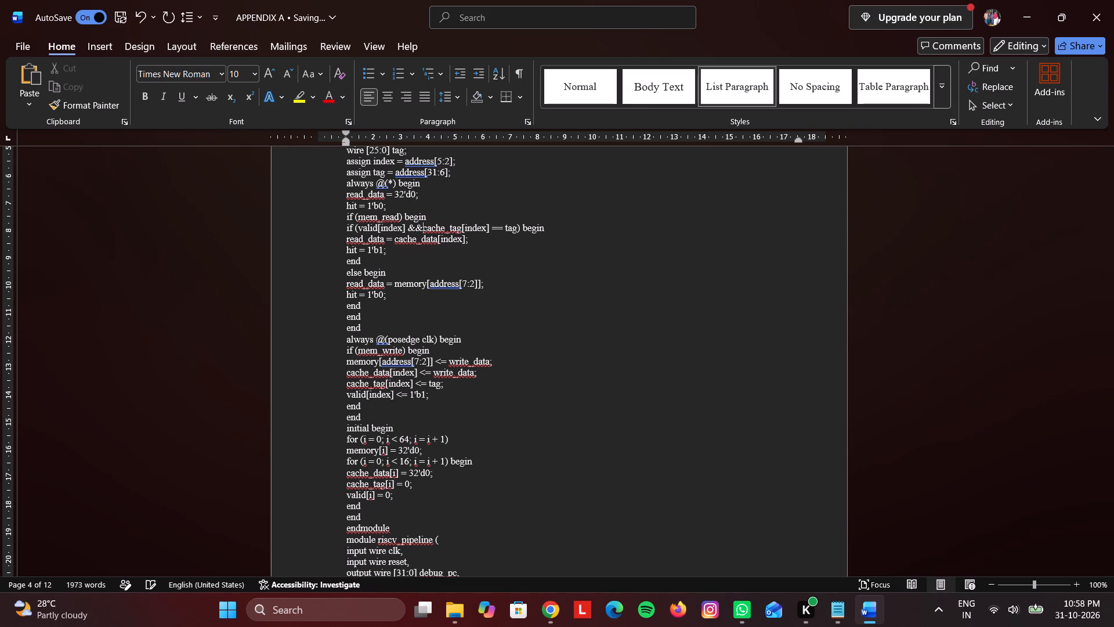
key(space)
Review the data_cache module code from its port list to endmodule for remaining split lines.
scroll(446, 370, down, 1)
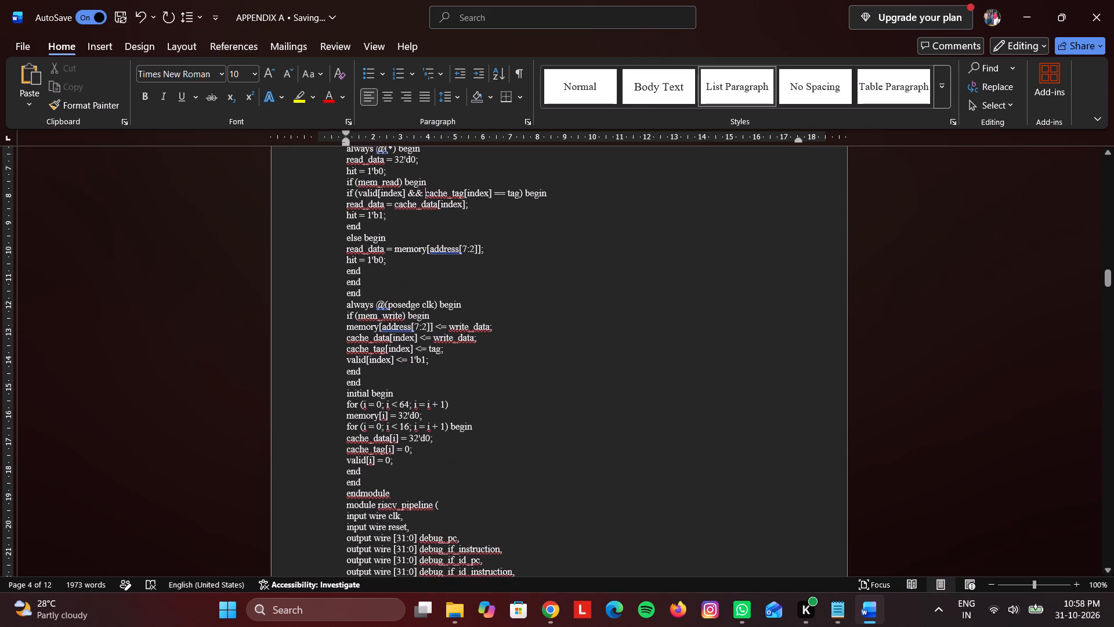
scroll(446, 370, up, 4)
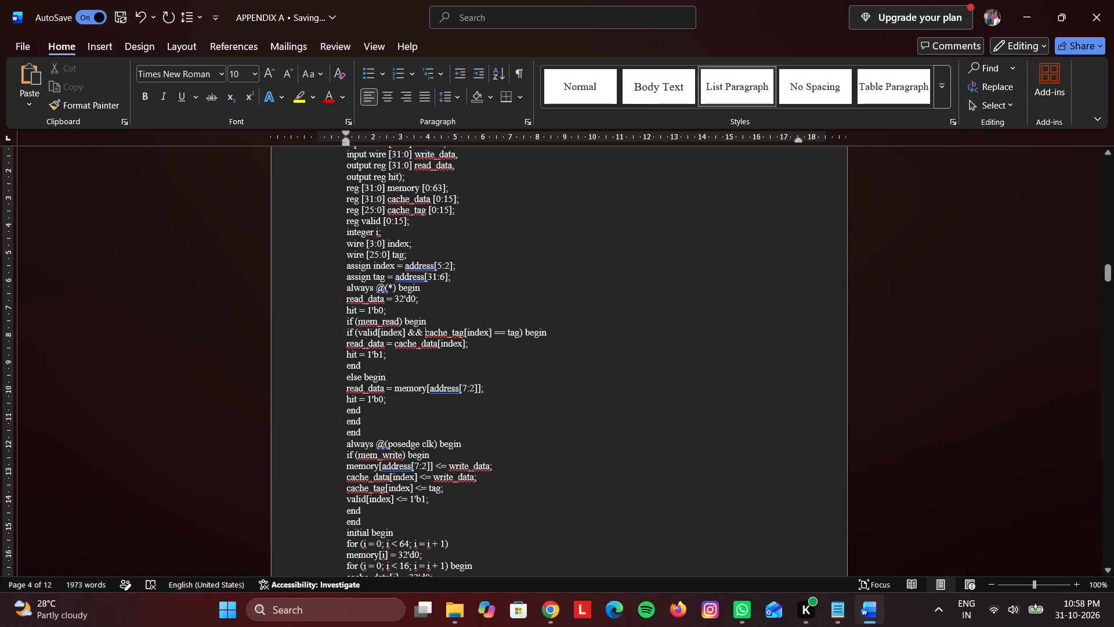
scroll(446, 370, up, 8)
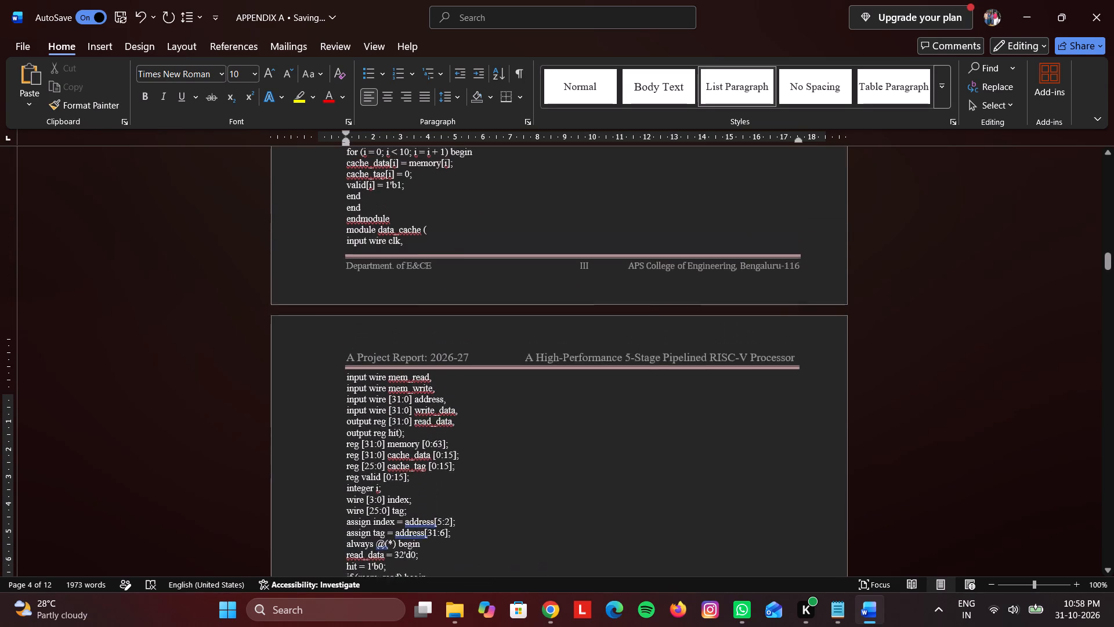
scroll(446, 370, down, 4)
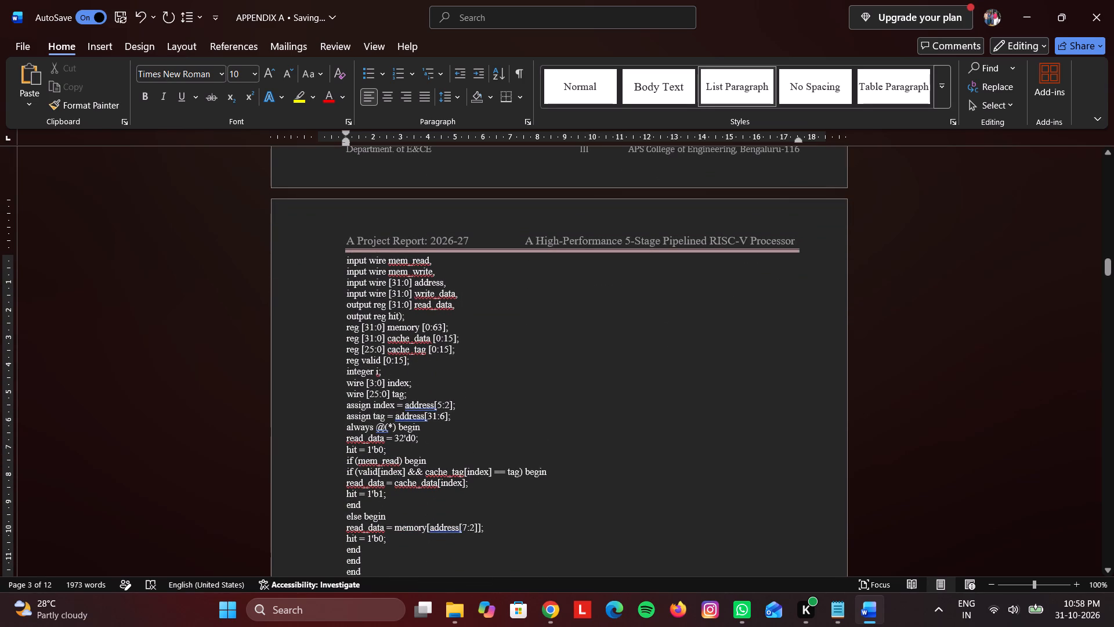
scroll(446, 370, down, 4)
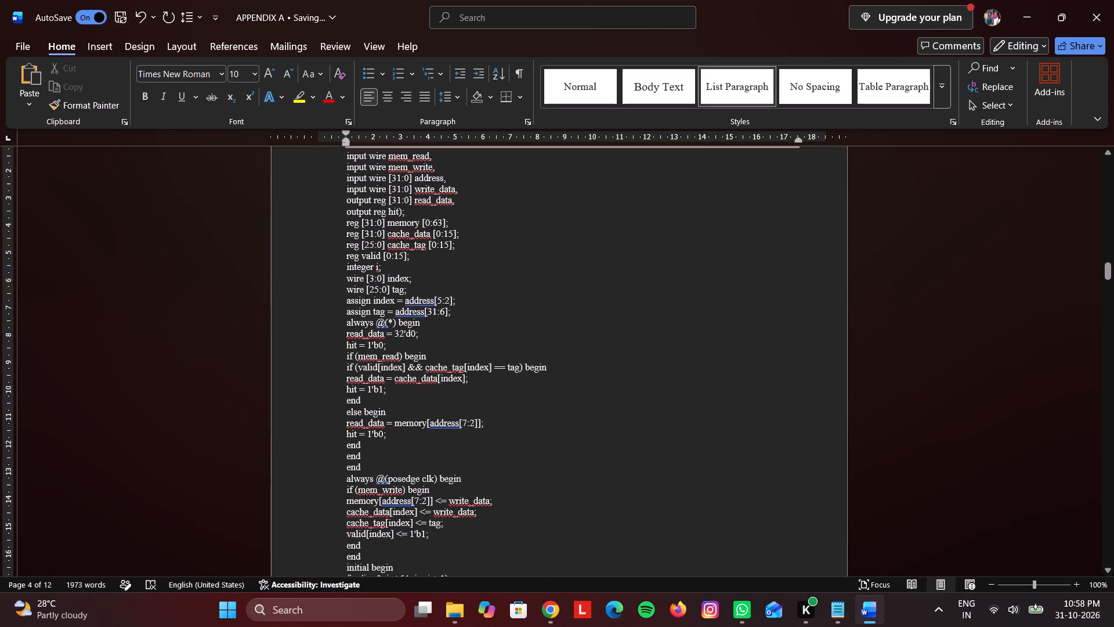
scroll(446, 370, down, 4)
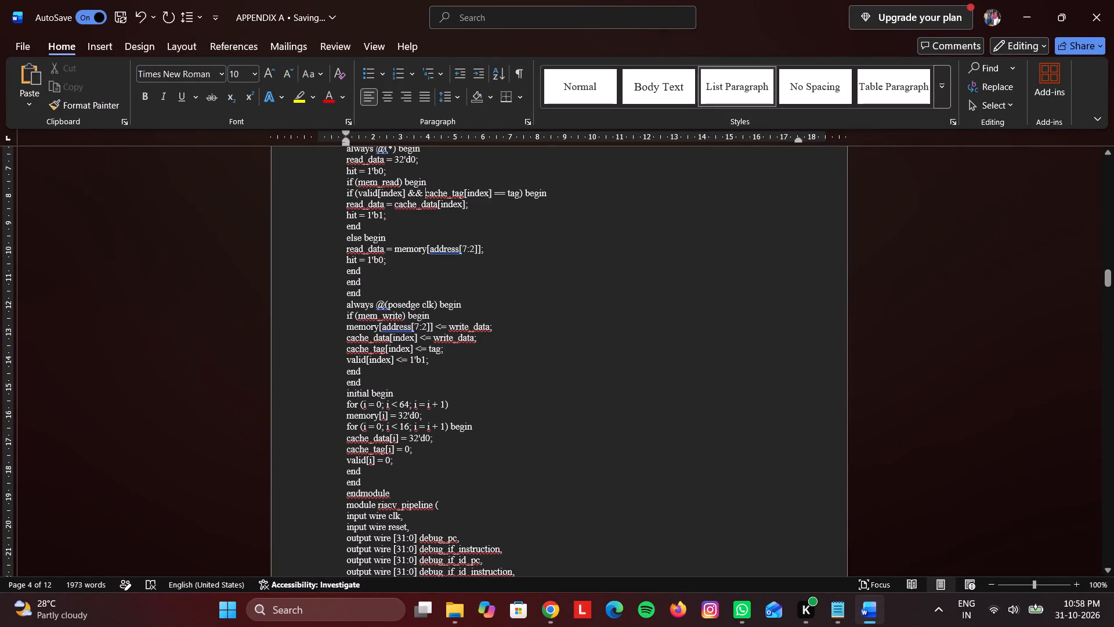
Join the closing ");" of the riscv_pipeline port list onto the end of the "output wire [31:0] debug_register_x8" line.
scroll(365, 381, down, 4)
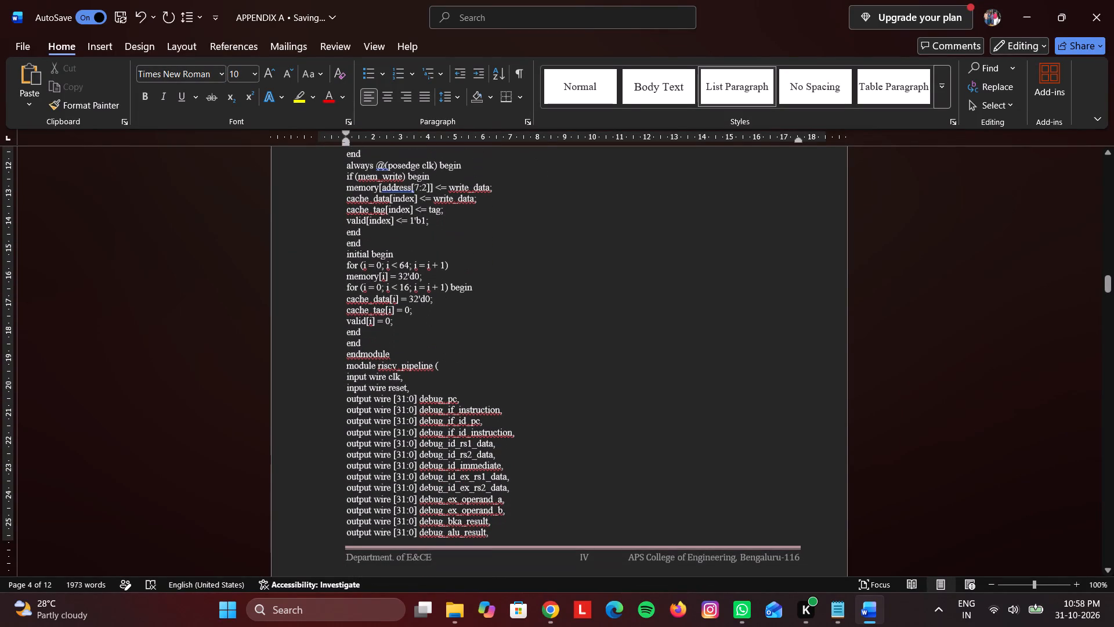
scroll(365, 381, down, 4)
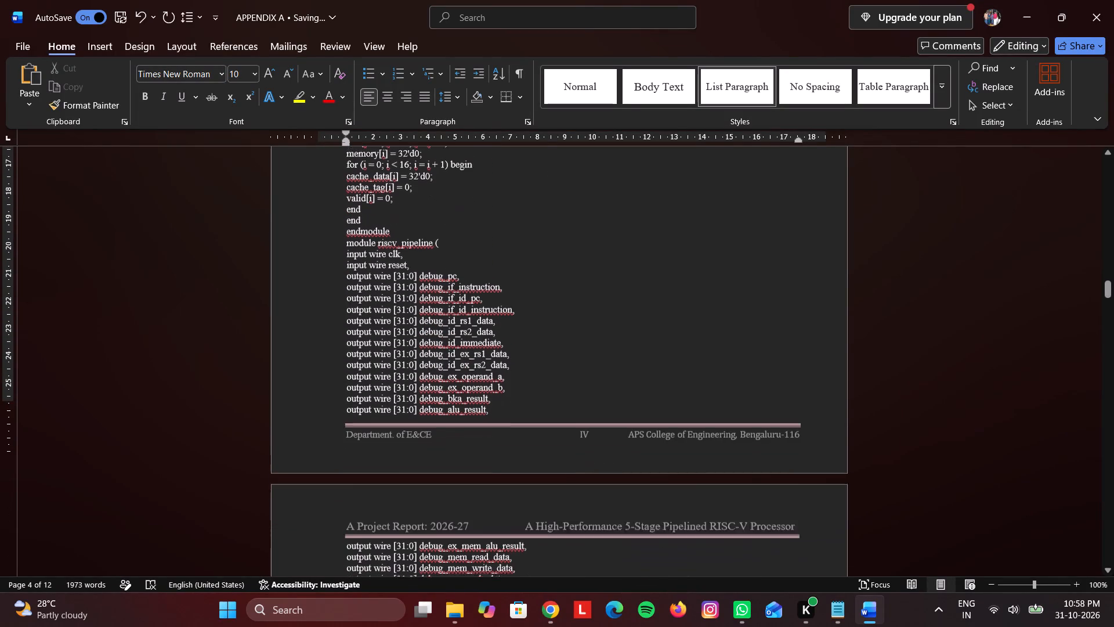
scroll(364, 380, down, 9)
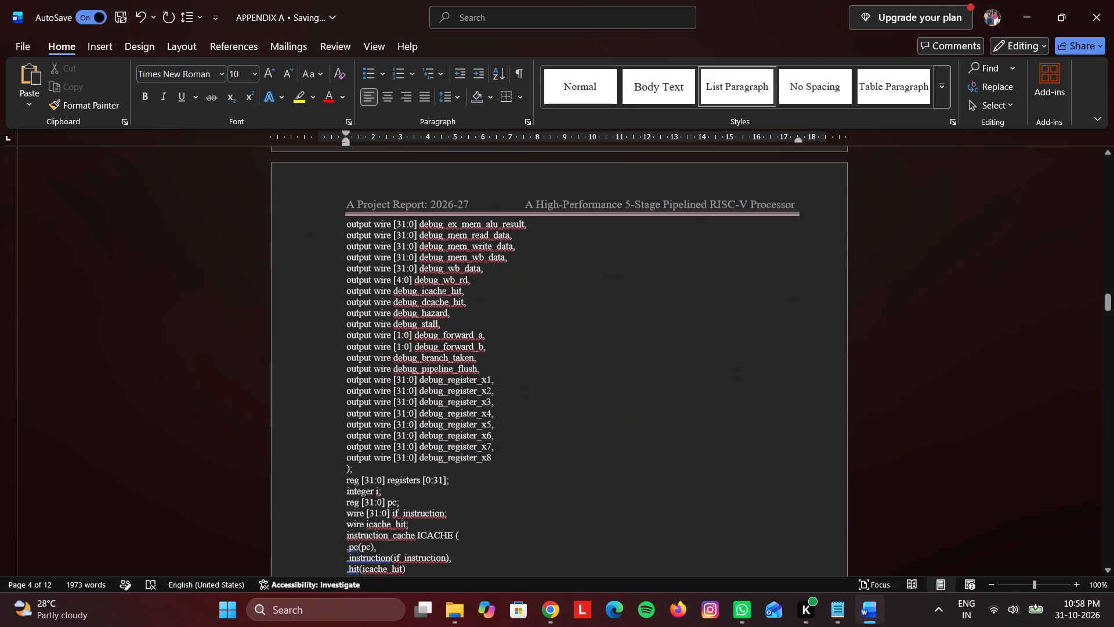
scroll(364, 380, down, 3)
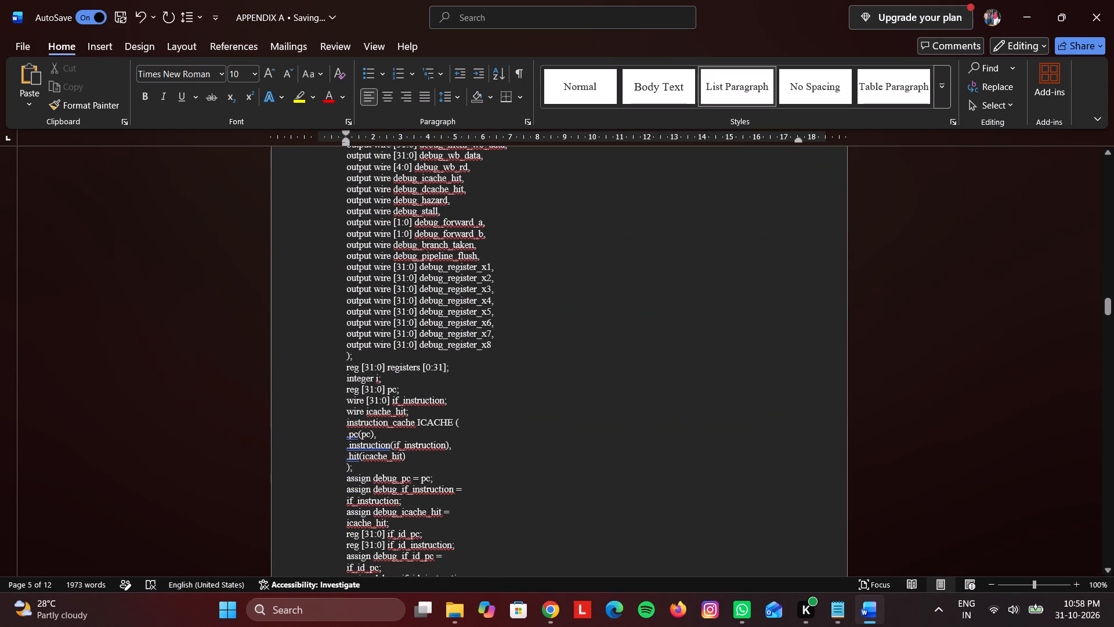
click(345, 350)
key(BackSpace)
key(BackSpace)
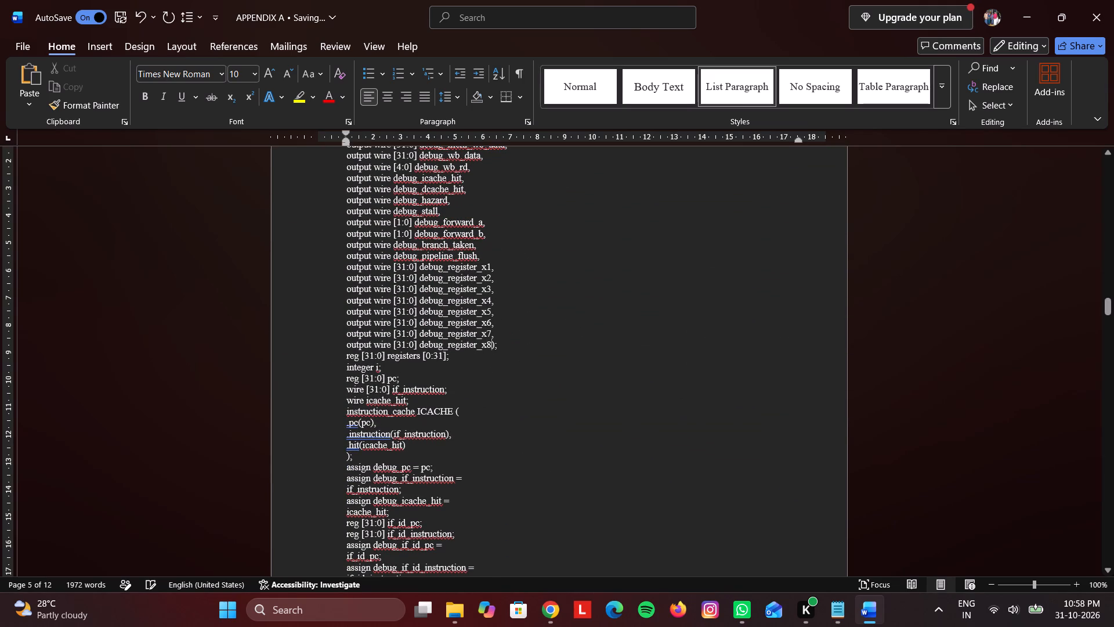
Combine the instruction_cache ICACHE instantiation, with its .pc, .instruction and .hit connections and closing ");", into one line without added spaces.
scroll(410, 363, down, 2)
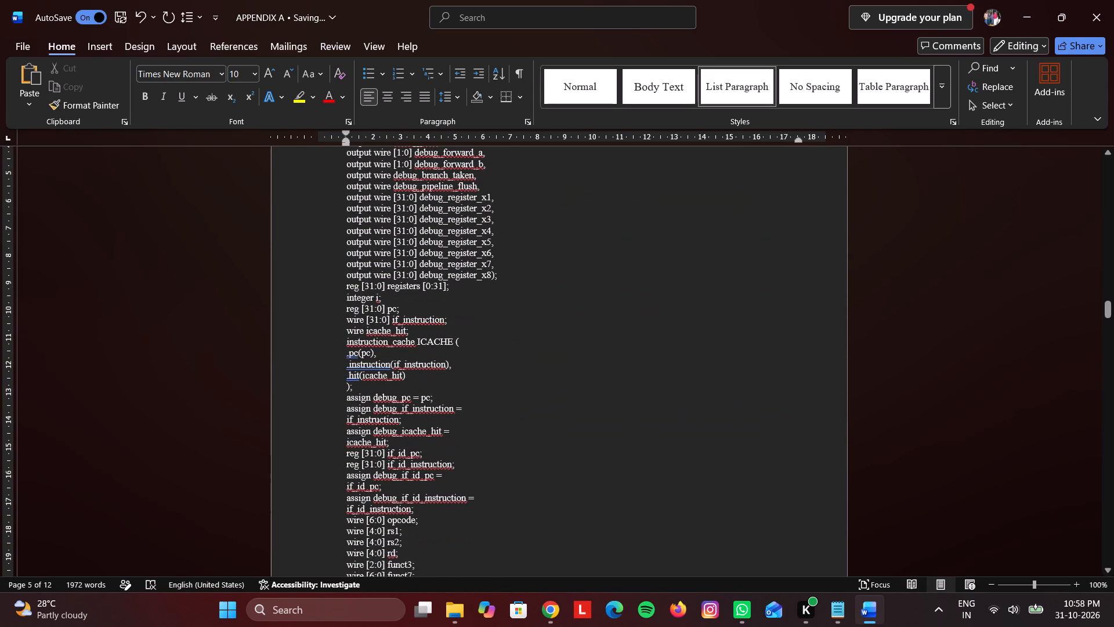
click(344, 352)
key(BackSpace)
key(BackSpace)
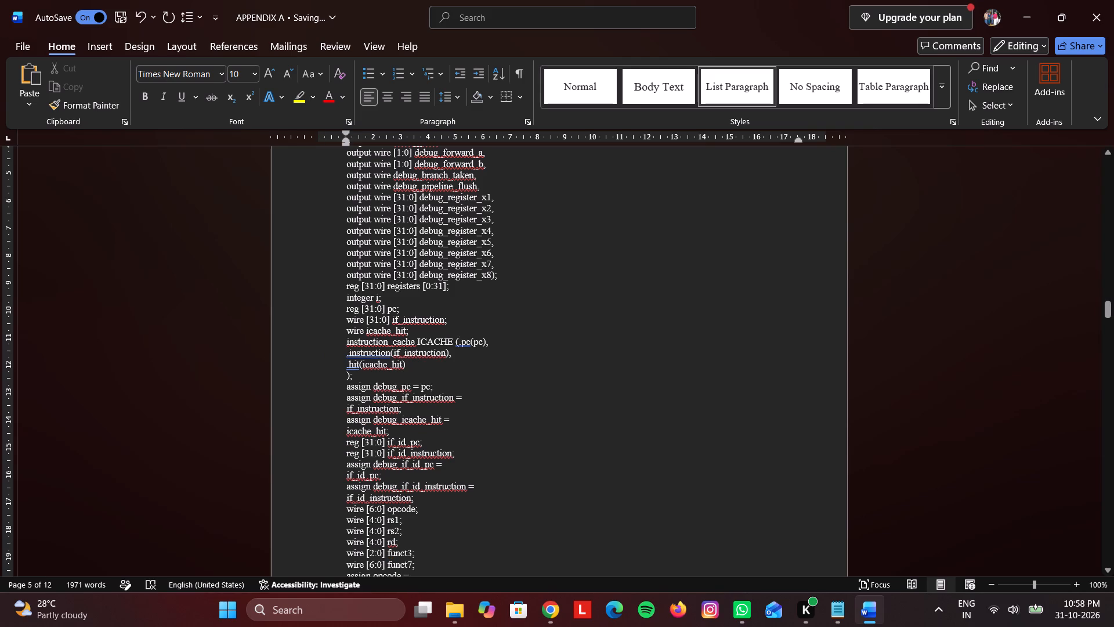
click(346, 353)
key(BackSpace)
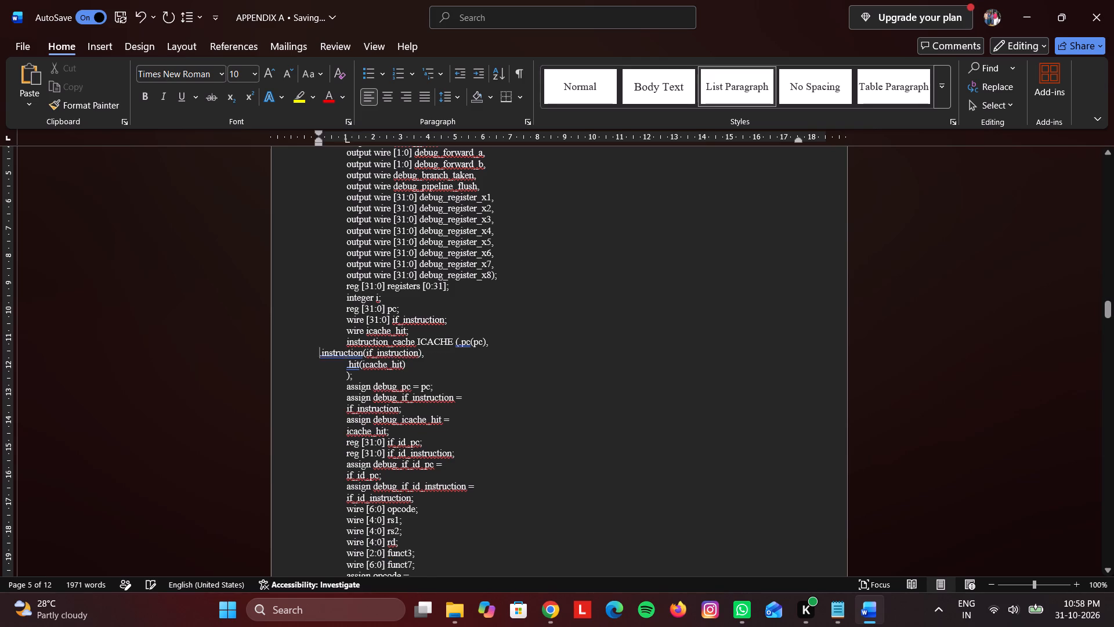
key(BackSpace)
click(346, 352)
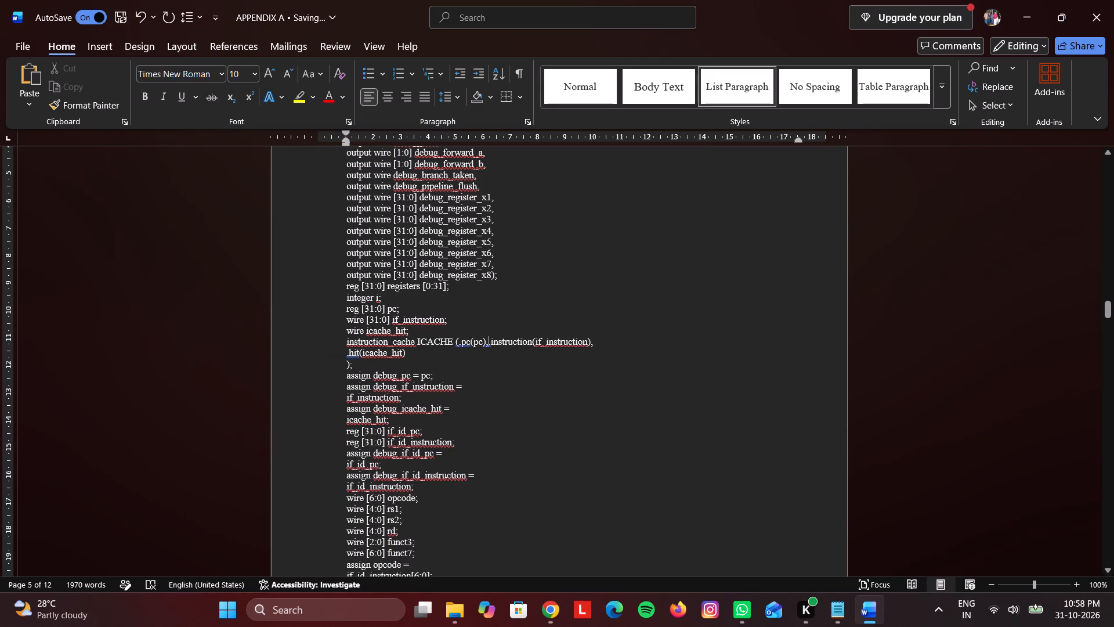
key(BackSpace)
key(BackSpace)
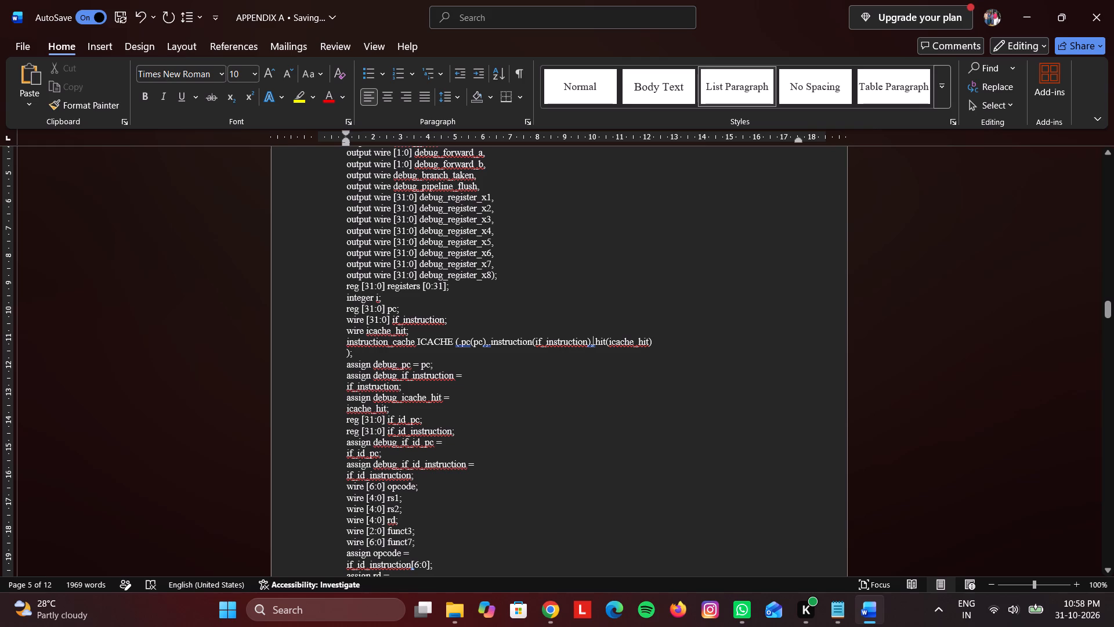
click(345, 358)
key(BackSpace)
key(BackSpace)
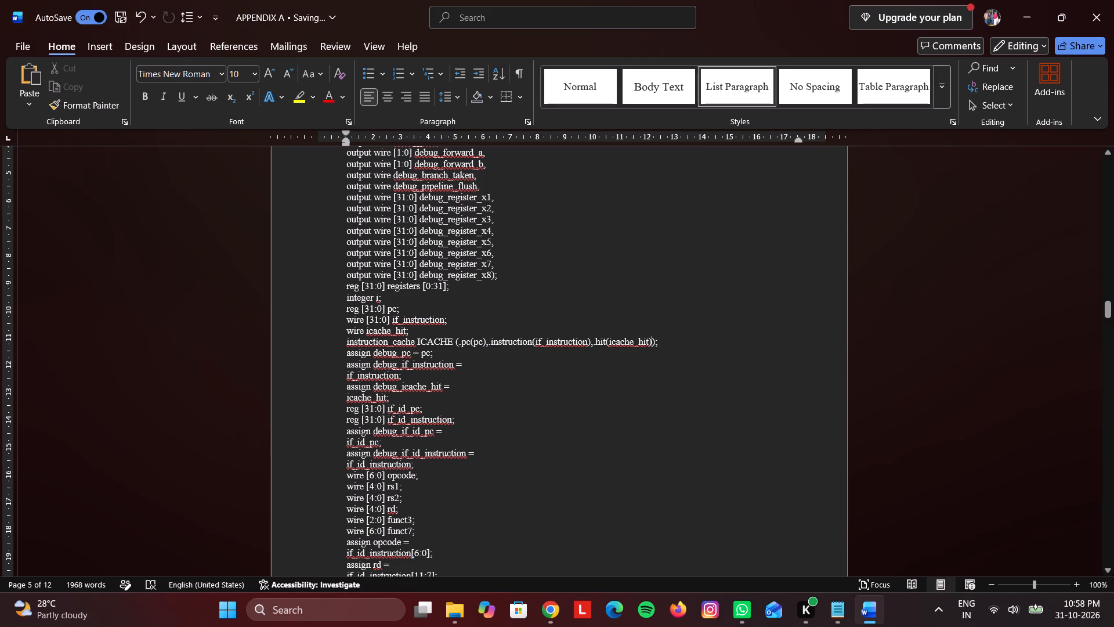
Put the split debug_if_instruction and debug_icache_hit assign statements on one line each, with a space after the equals sign.
click(346, 376)
key(BackSpace)
key(BackSpace)
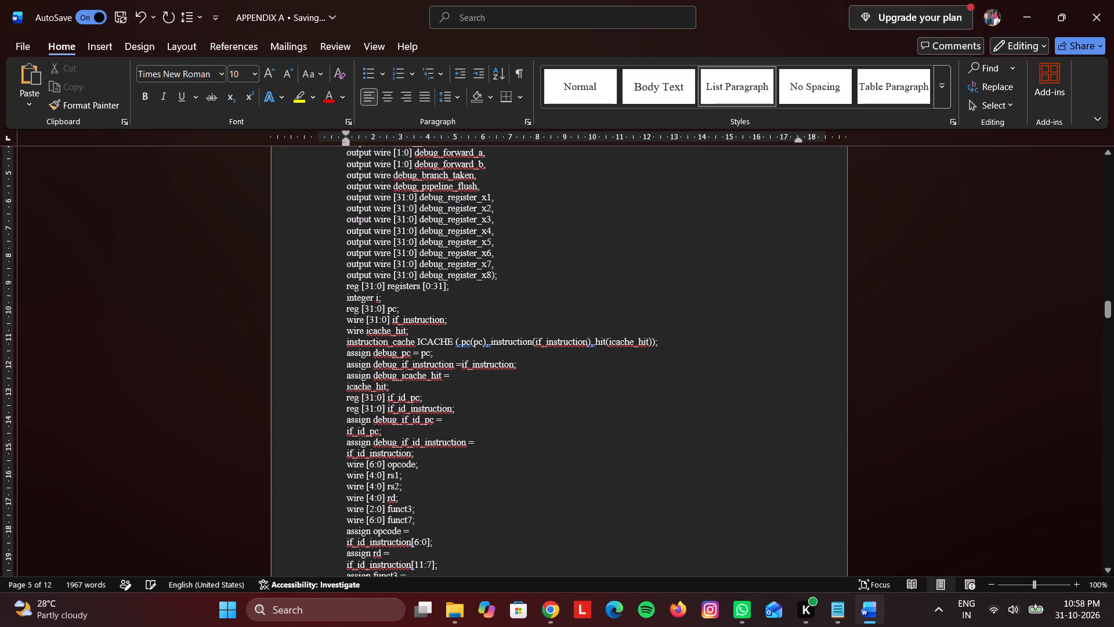
key(space)
click(347, 384)
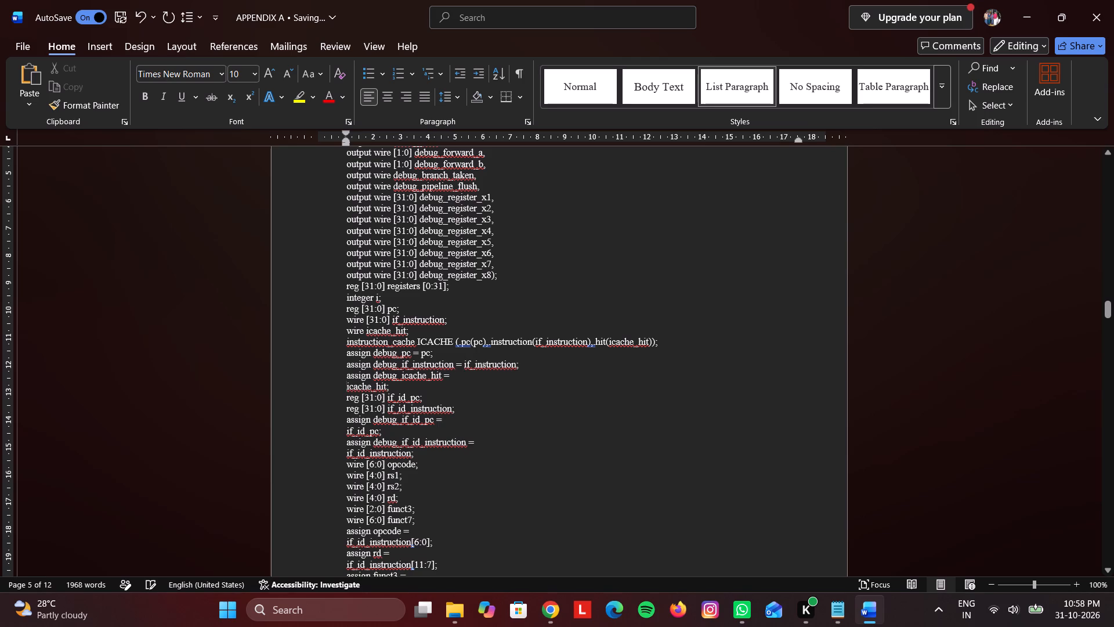
key(BackSpace)
key(BackSpace)
key(space)
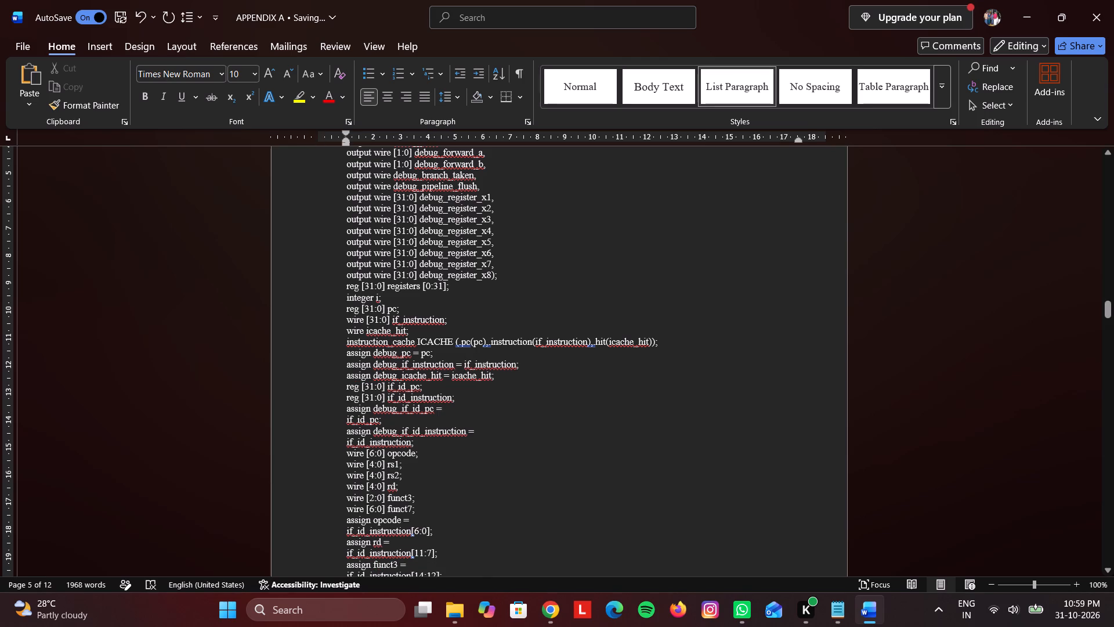
Put the split debug_if_id_pc and debug_if_id_instruction assign statements on one line each, with a space after the equals sign.
scroll(379, 412, down, 1)
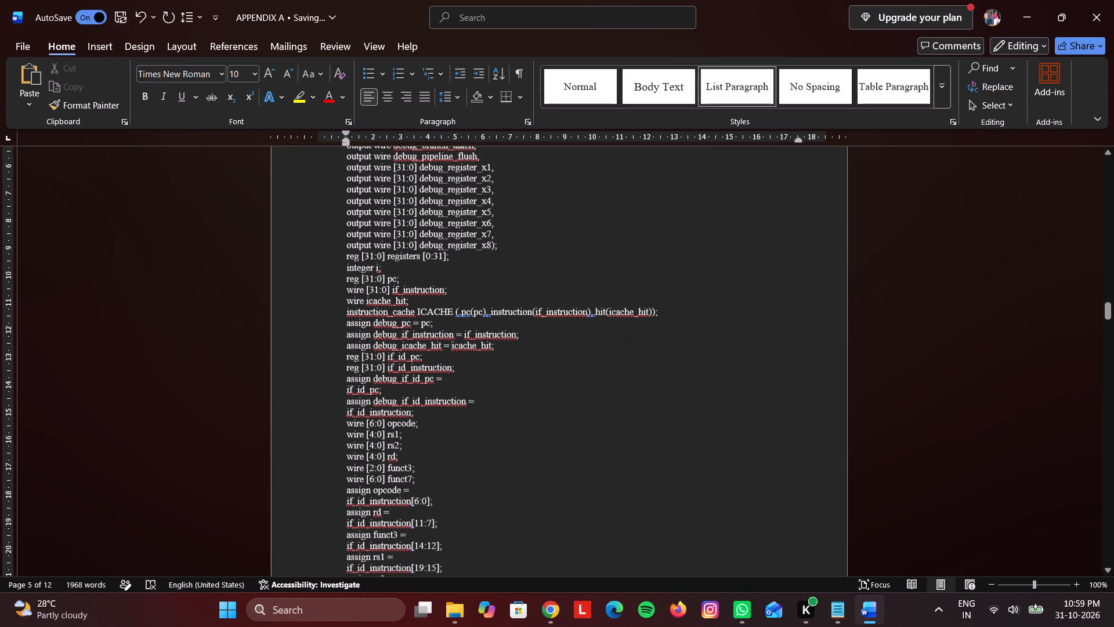
scroll(379, 412, down, 2)
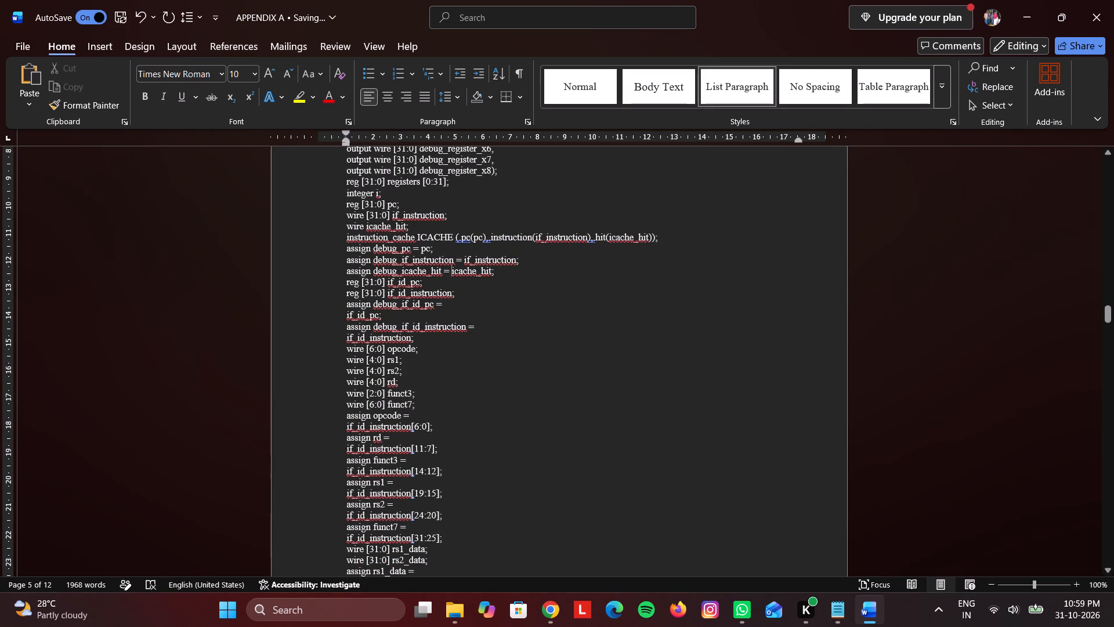
click(345, 316)
key(BackSpace)
key(BackSpace)
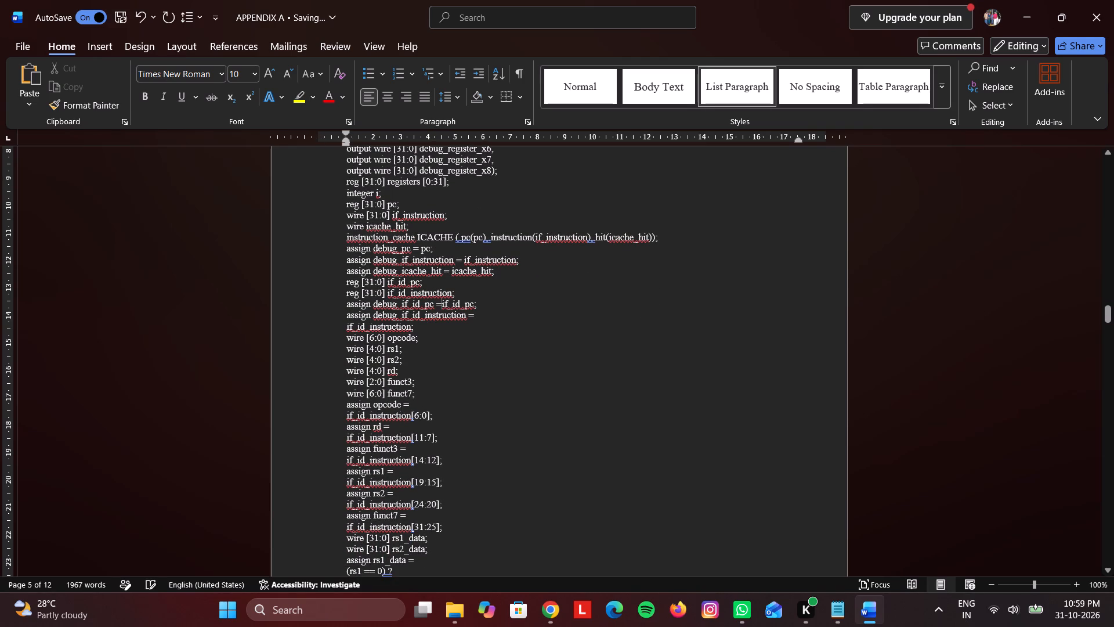
key(space)
click(344, 327)
key(BackSpace)
key(BackSpace)
key(space)
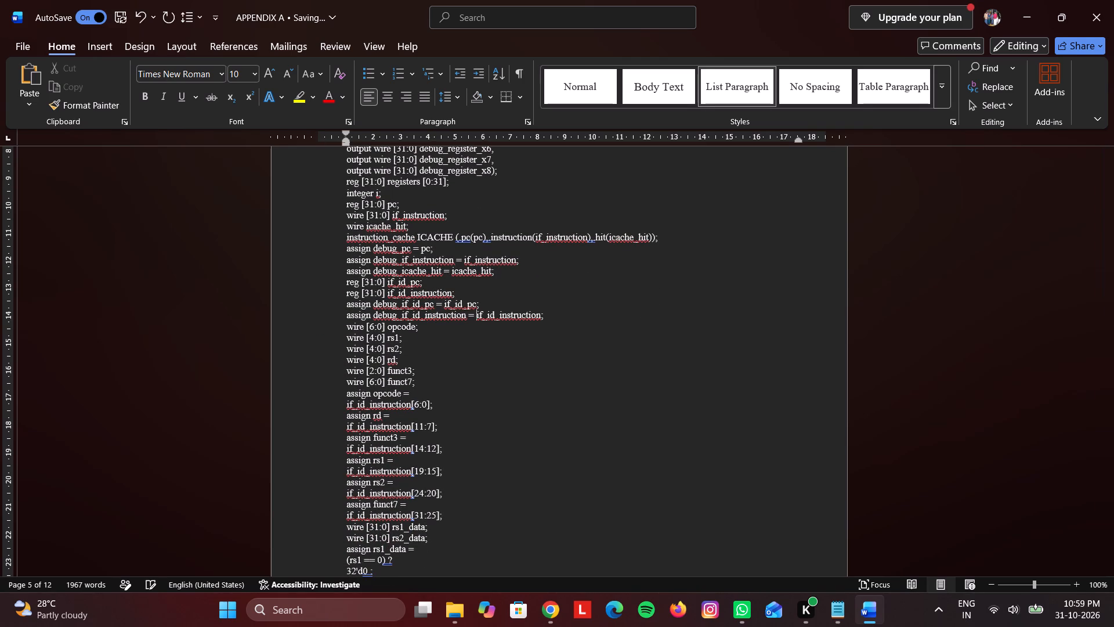
Combine the split opcode assignment into one line reading "assign opcode = if_id_instruction[6:0];".
scroll(440, 368, down, 2)
click(343, 334)
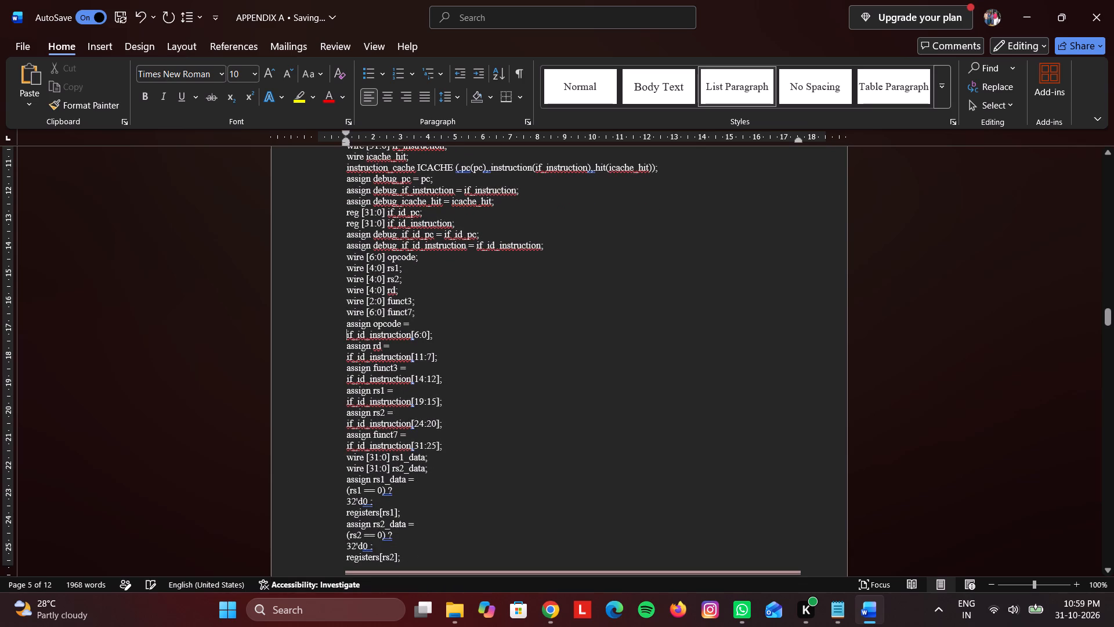
key(BackSpace)
key(BackSpace)
key(space)
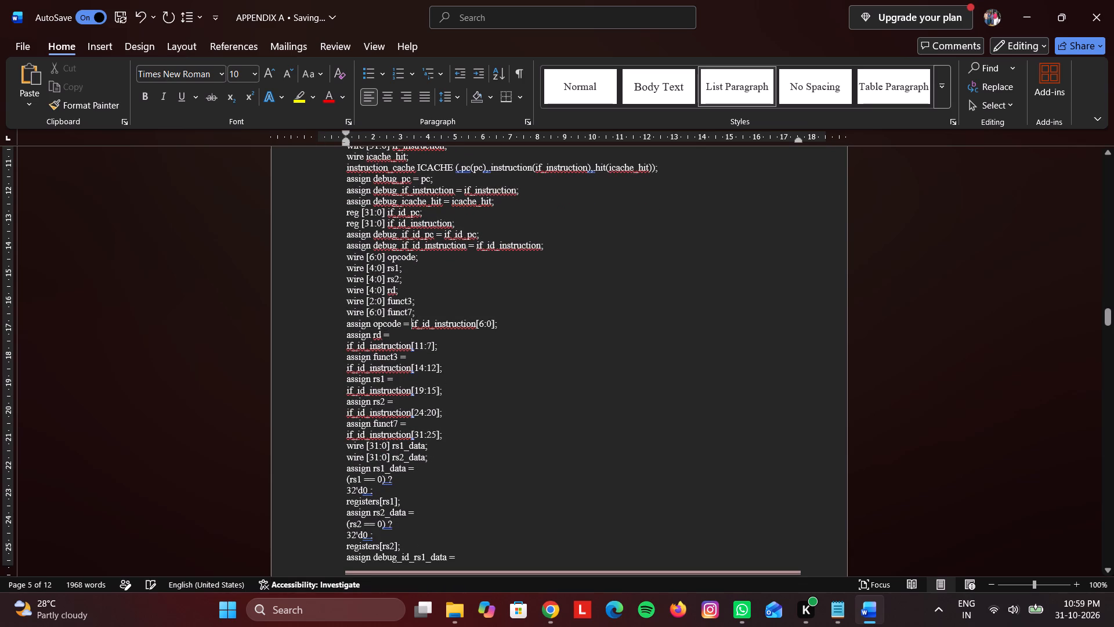
Put the split rd and funct3 assign statements on one line each, with a space after the equals sign.
click(343, 345)
key(BackSpace)
key(BackSpace)
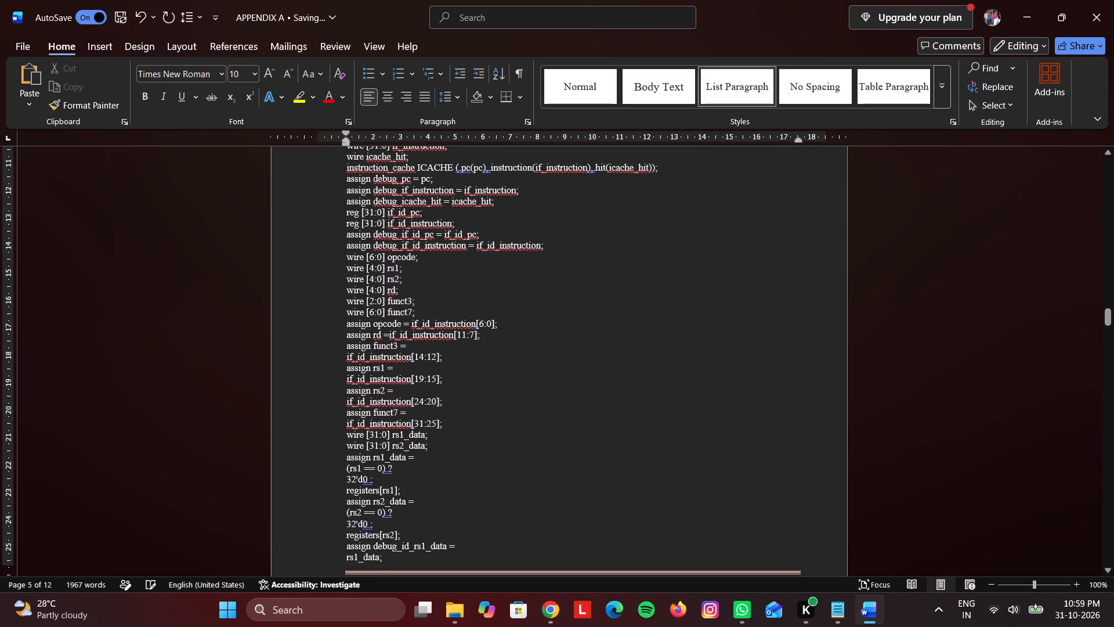
key(space)
click(346, 356)
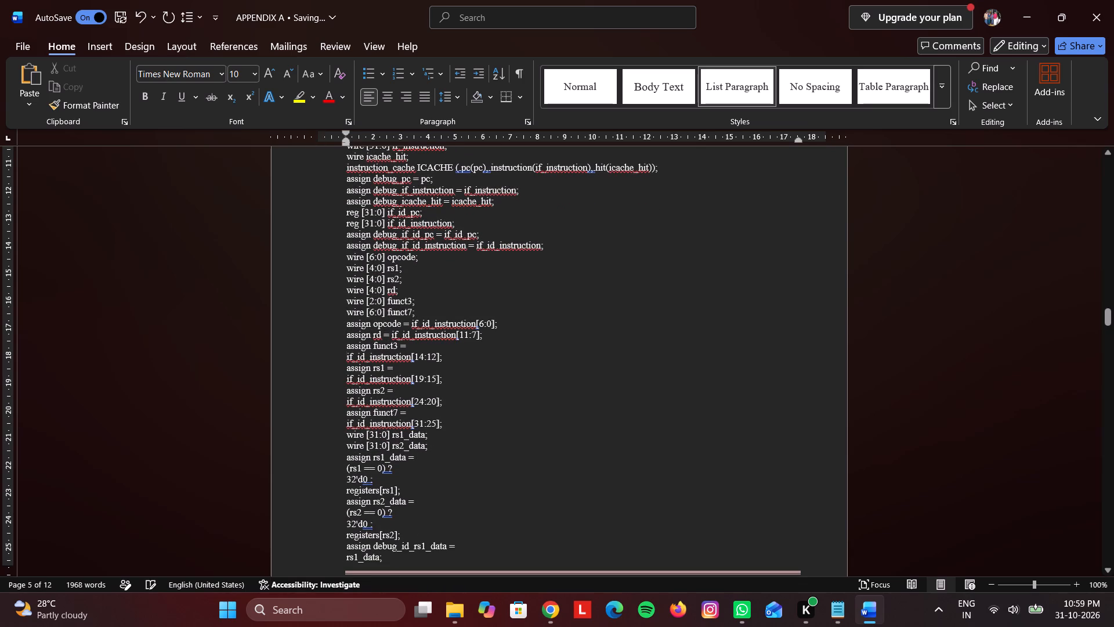
key(BackSpace)
key(BackSpace)
key(space)
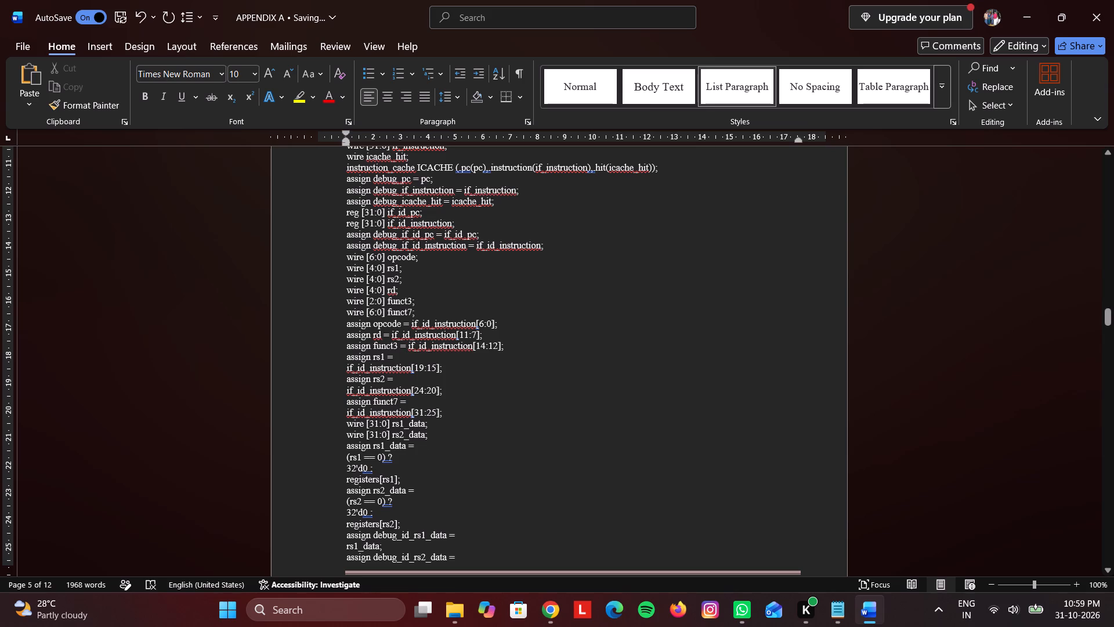
Put the split rs1 and rs2 assign statements on one line each, with a space after the equals sign.
click(343, 374)
key(Up)
key(BackSpace)
key(BackSpace)
key(space)
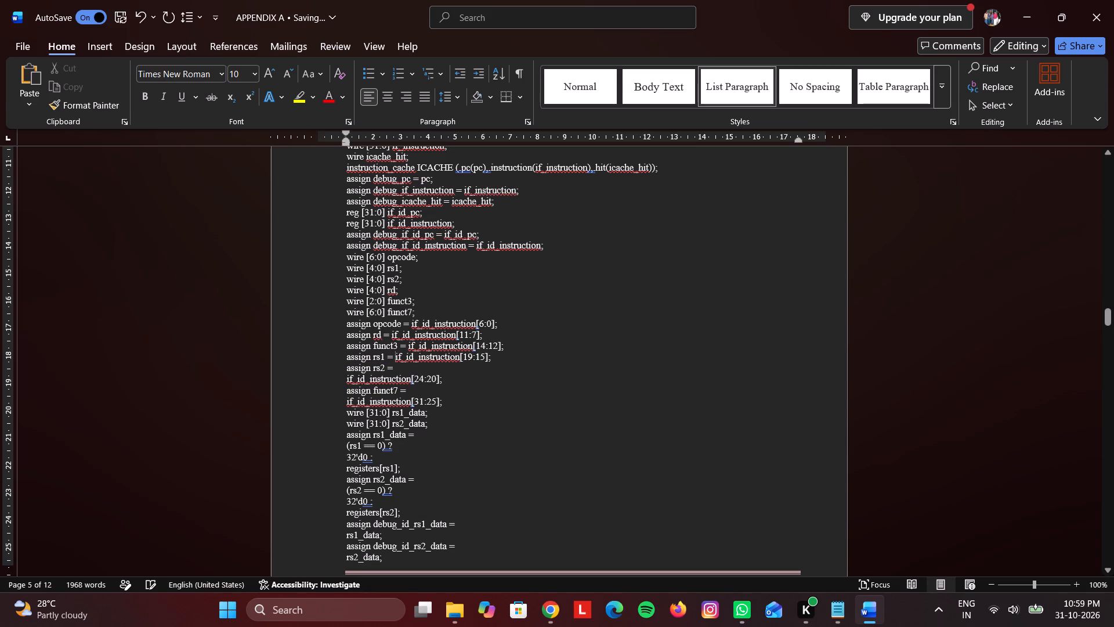
click(342, 380)
key(BackSpace)
key(BackSpace)
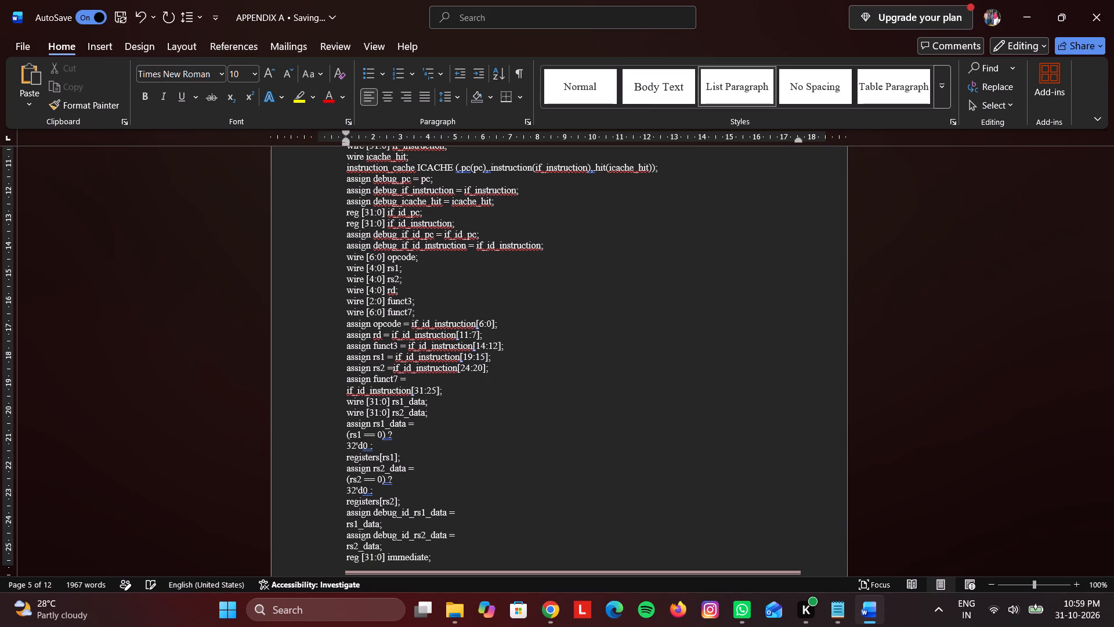
key(space)
Combine the split funct7 assignment into one line reading "assign funct7 = if_id_instruction[31:25];".
click(346, 394)
key(BackSpace)
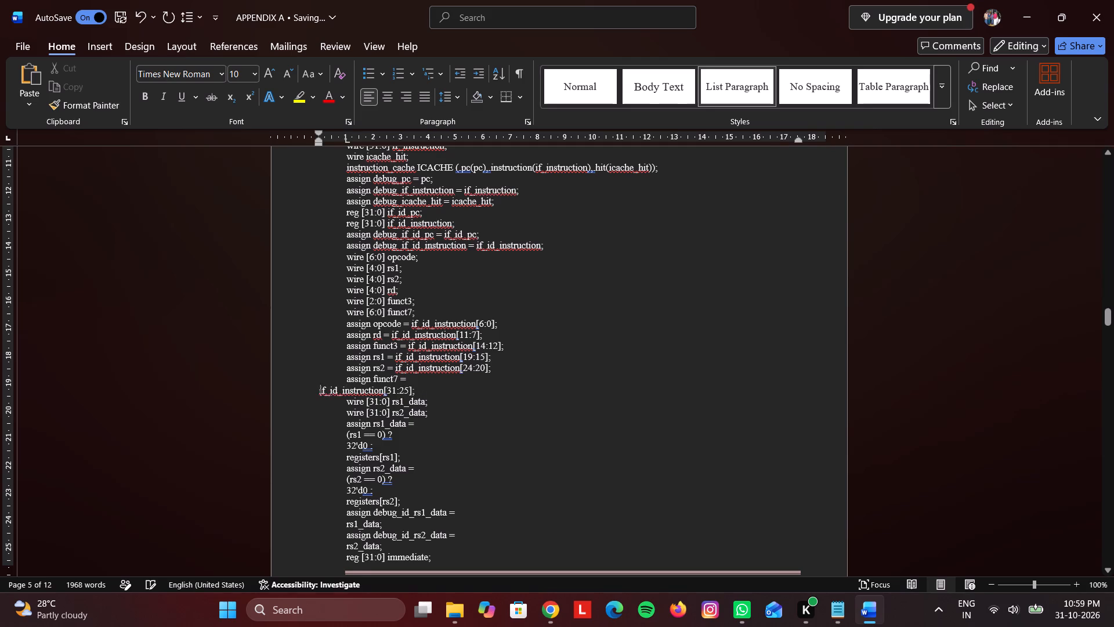
key(BackSpace)
key(space)
Join the first three lines of the rs1_data assignment and drop the question mark, giving "assign rs1_data = (rs1 == 0) 32'd0 :".
scroll(371, 416, down, 1)
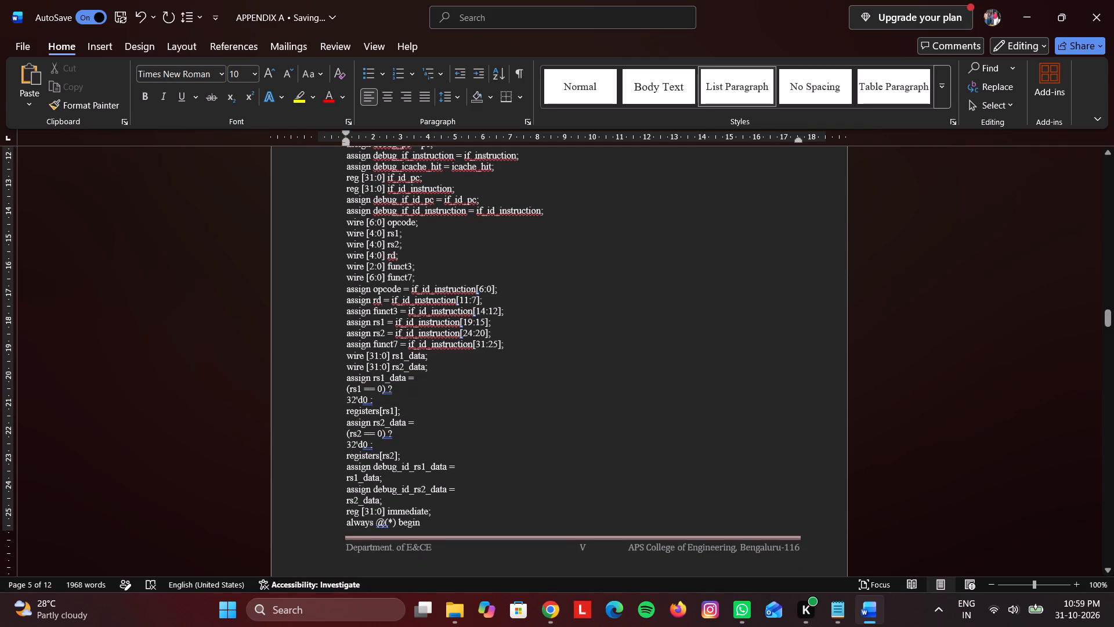
click(345, 384)
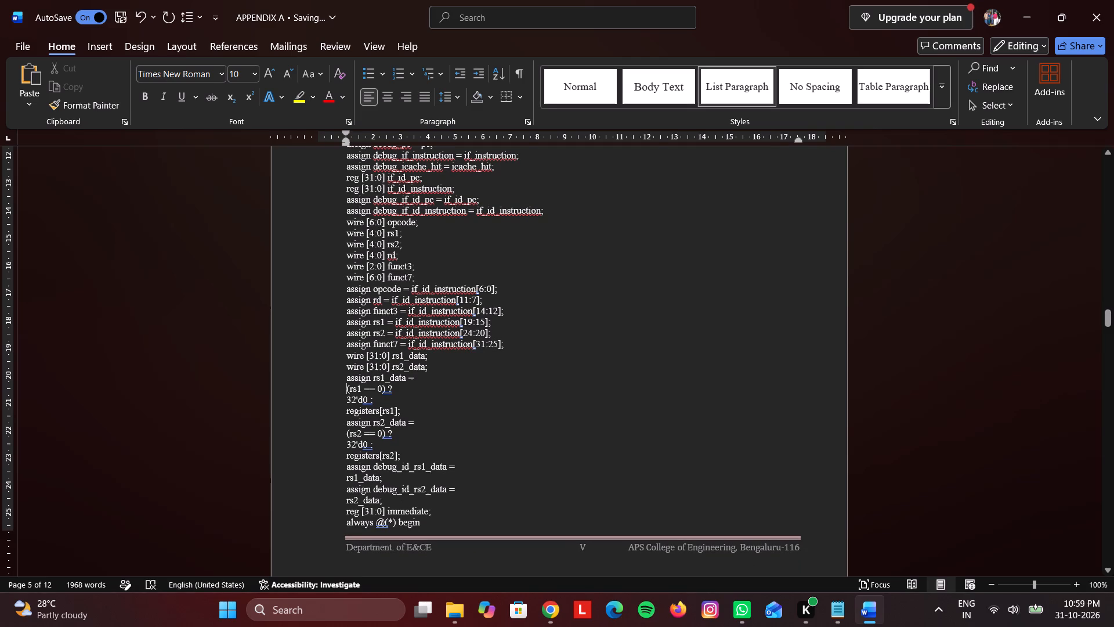
key(BackSpace)
key(BackSpace)
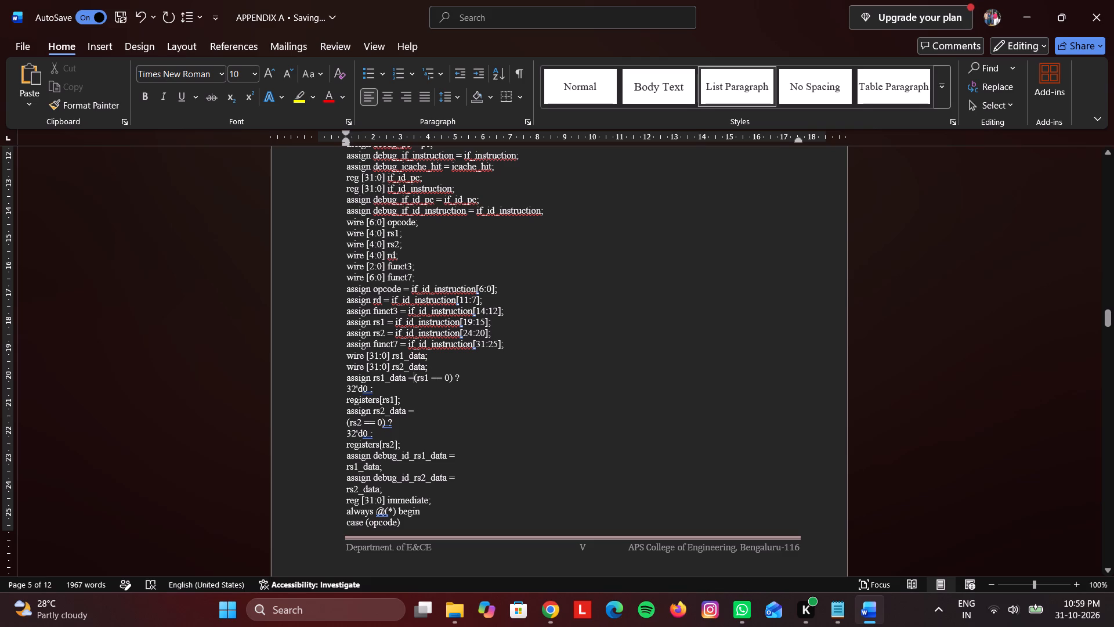
key(space)
click(347, 391)
key(BackSpace)
key(BackSpace)
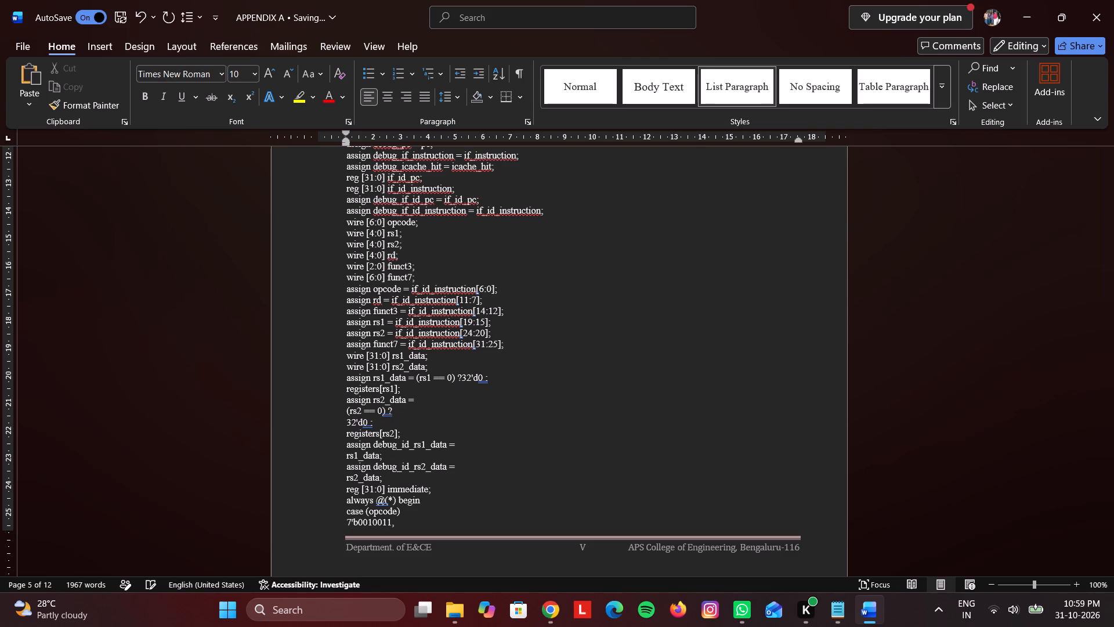
key(BackSpace)
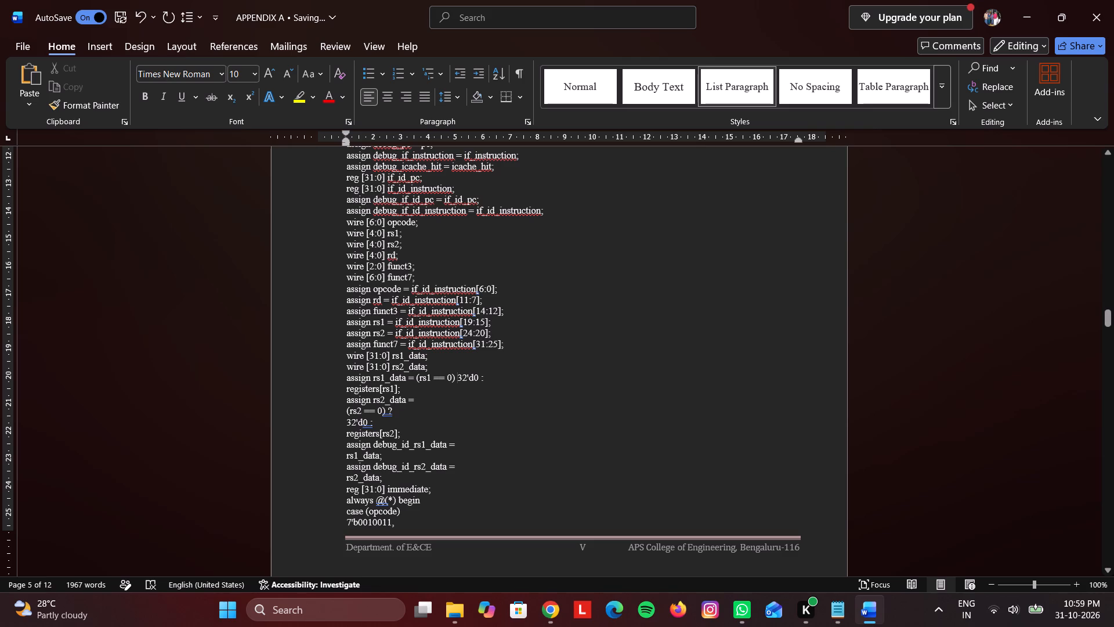
Join the first three lines of the rs2_data assignment and drop the question mark, giving "assign rs2_data = (rs2 == 0) 32'd0 :".
click(345, 412)
key(BackSpace)
key(BackSpace)
key(space)
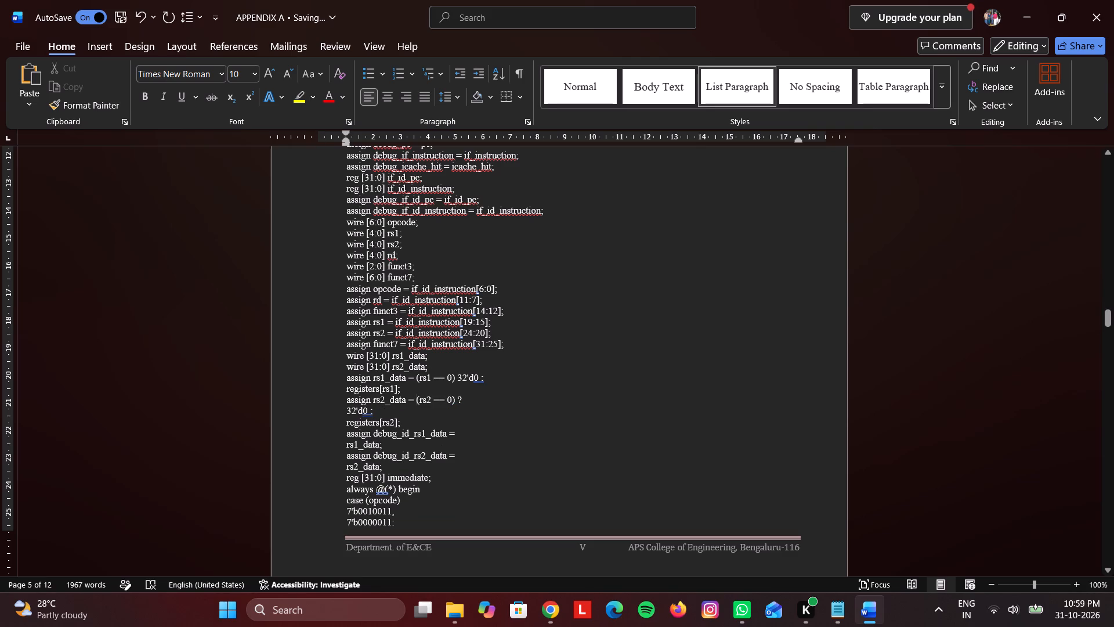
click(345, 417)
key(Up)
key(BackSpace)
key(BackSpace)
key(BackSpace)
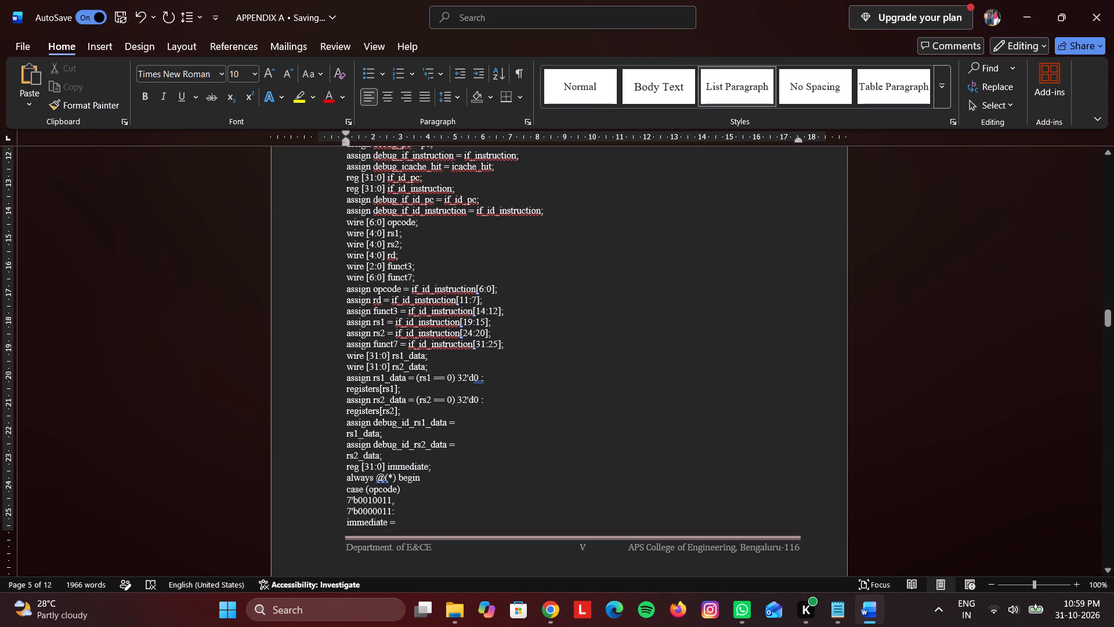
Bring registers[rs1]; and registers[rs2]; up onto the ends of their rs1_data and rs2_data assignment lines, with a space after each colon.
click(345, 394)
key(Up)
key(BackSpace)
key(BackSpace)
key(space)
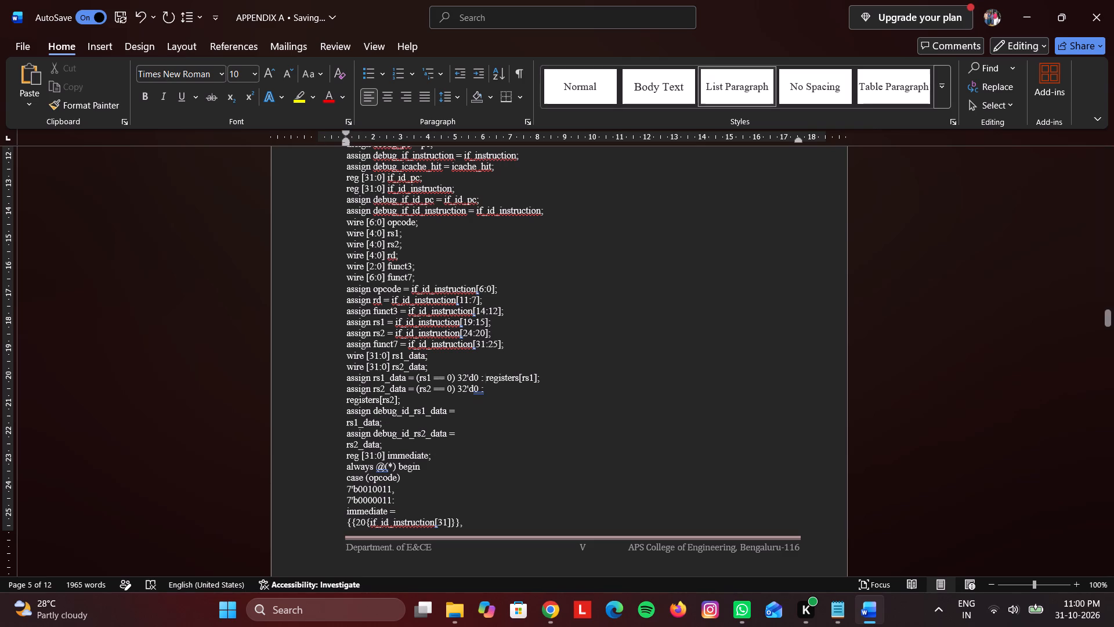
click(349, 399)
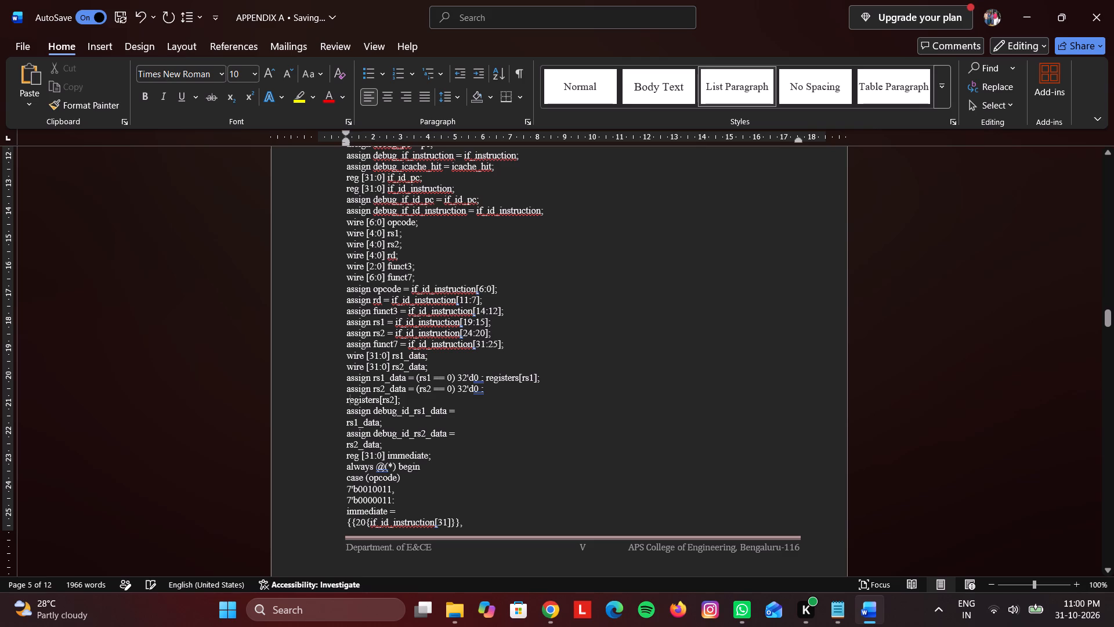
key(Left)
key(BackSpace)
key(BackSpace)
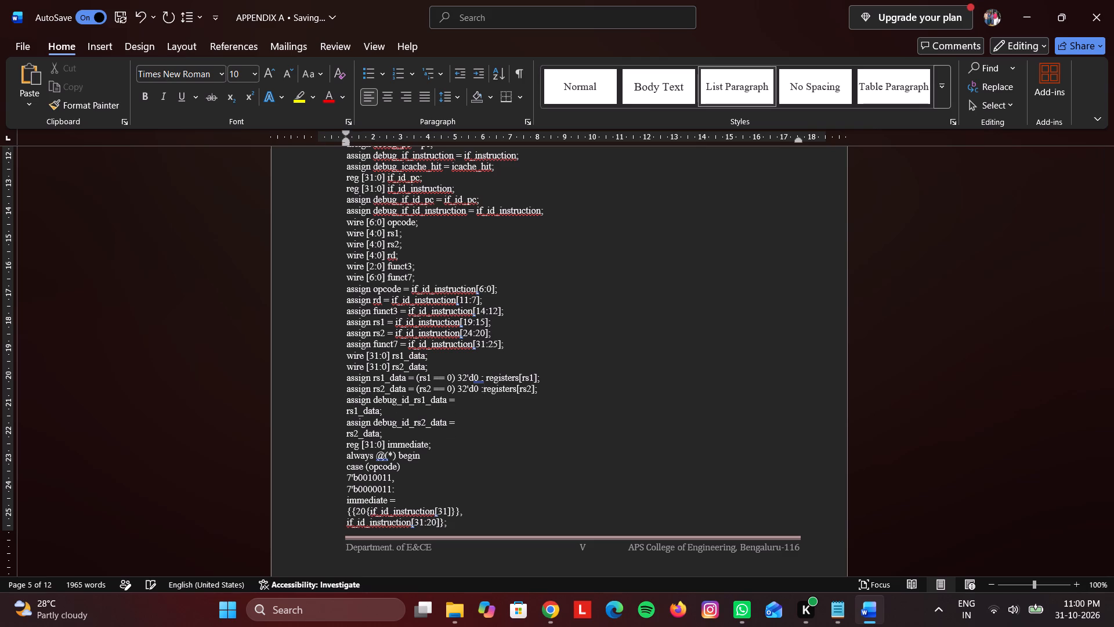
key(space)
Put the split debug_id_rs1_data and debug_id_rs2_data assign statements on one line each, with a space after the equals sign.
click(343, 416)
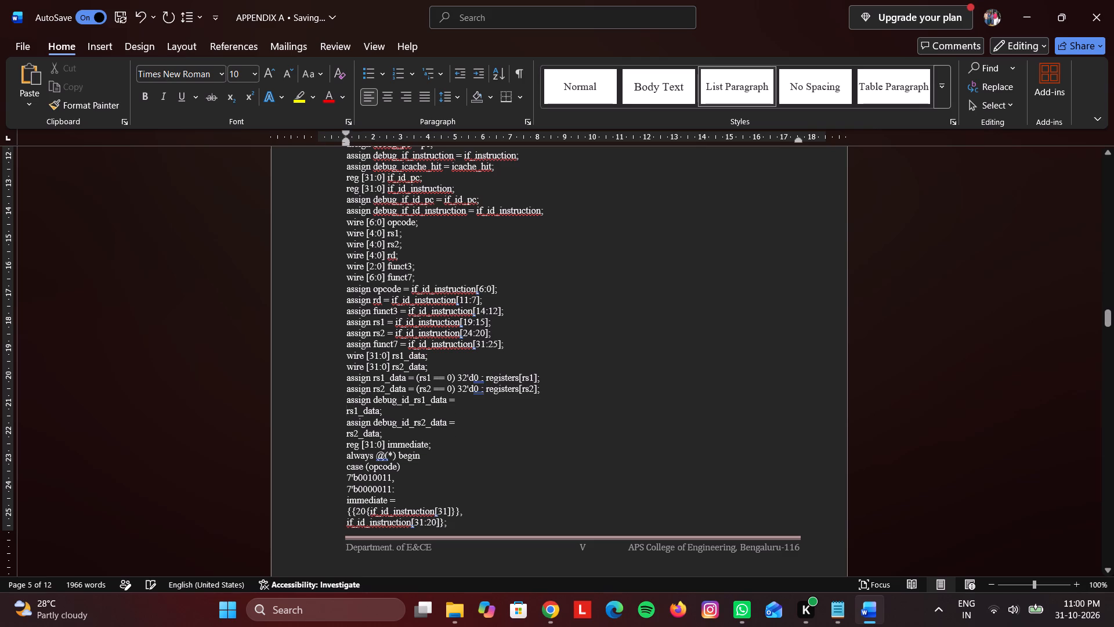
key(BackSpace)
key(BackSpace)
key(space)
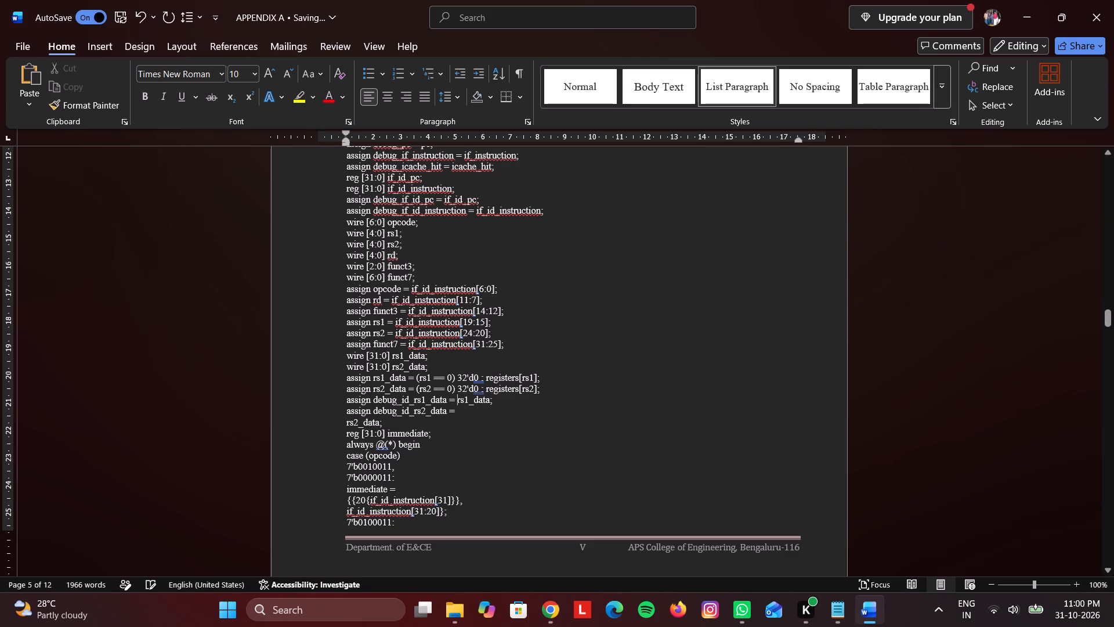
click(346, 420)
key(BackSpace)
key(BackSpace)
key(space)
Combine the 7'b0000011 case into one line reading "7'b0000011: immediate = {{20{if_id_instruction[31]}}, if_id_instruction[31:20]};".
scroll(400, 436, down, 1)
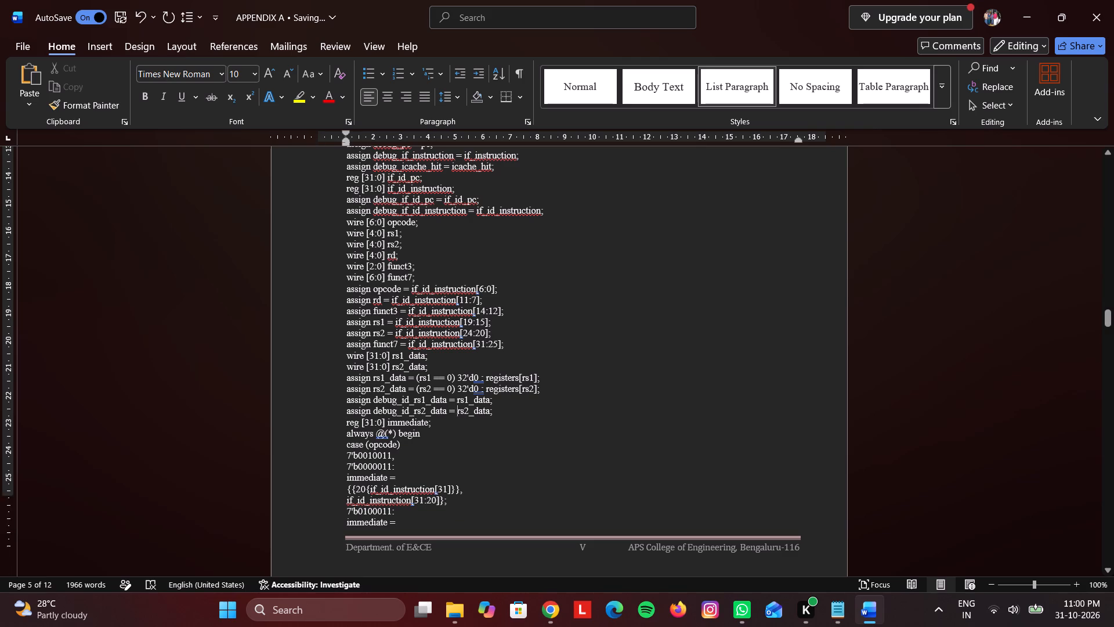
scroll(400, 436, down, 1)
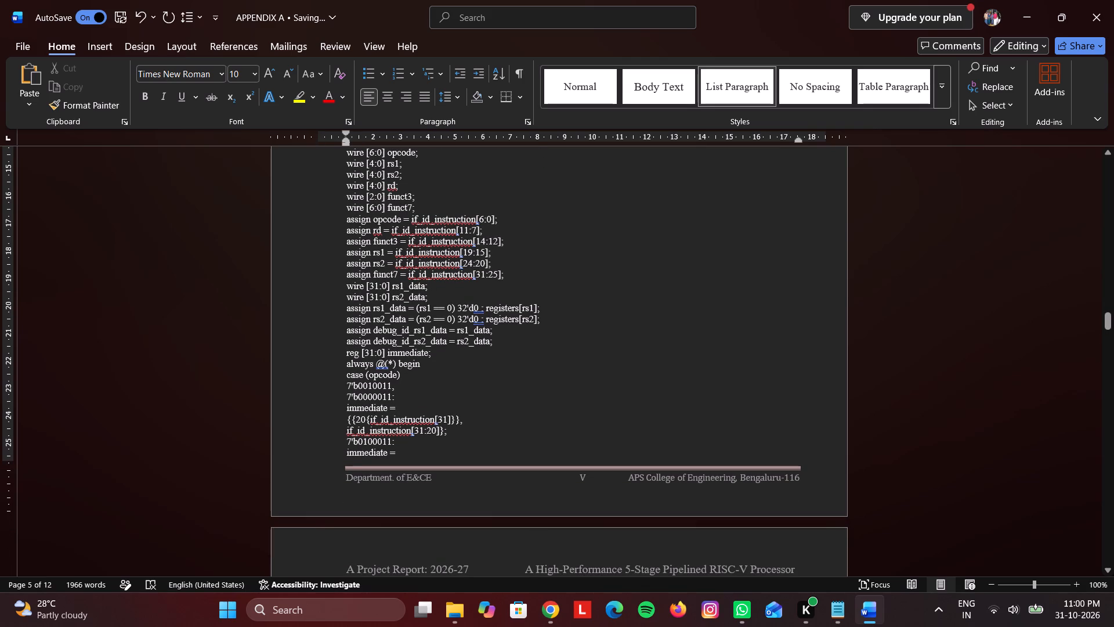
click(346, 420)
key(BackSpace)
key(BackSpace)
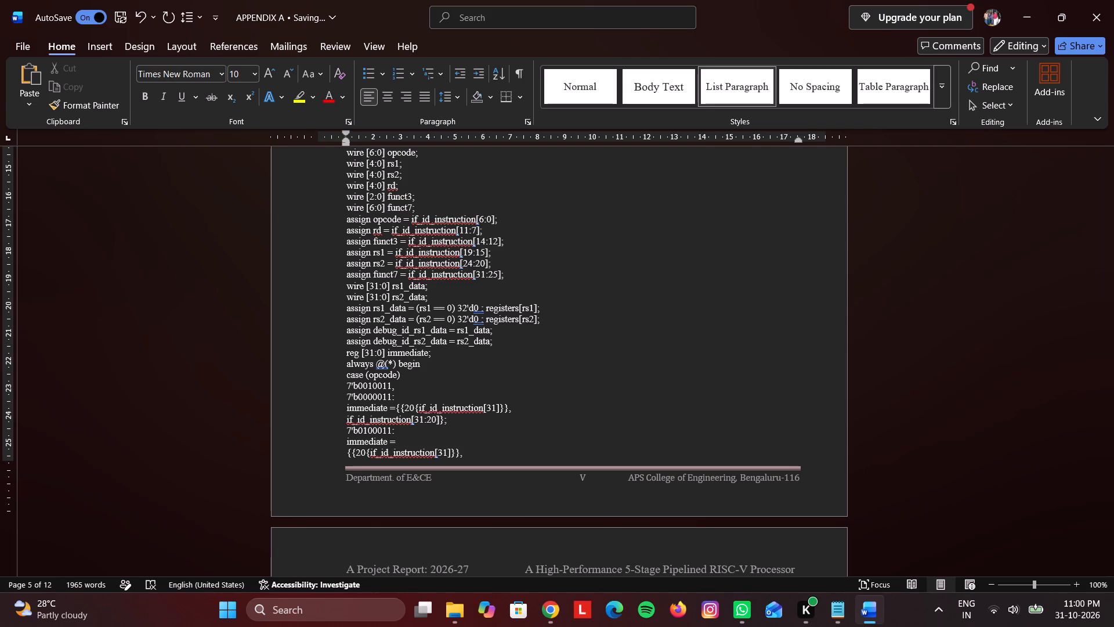
key(space)
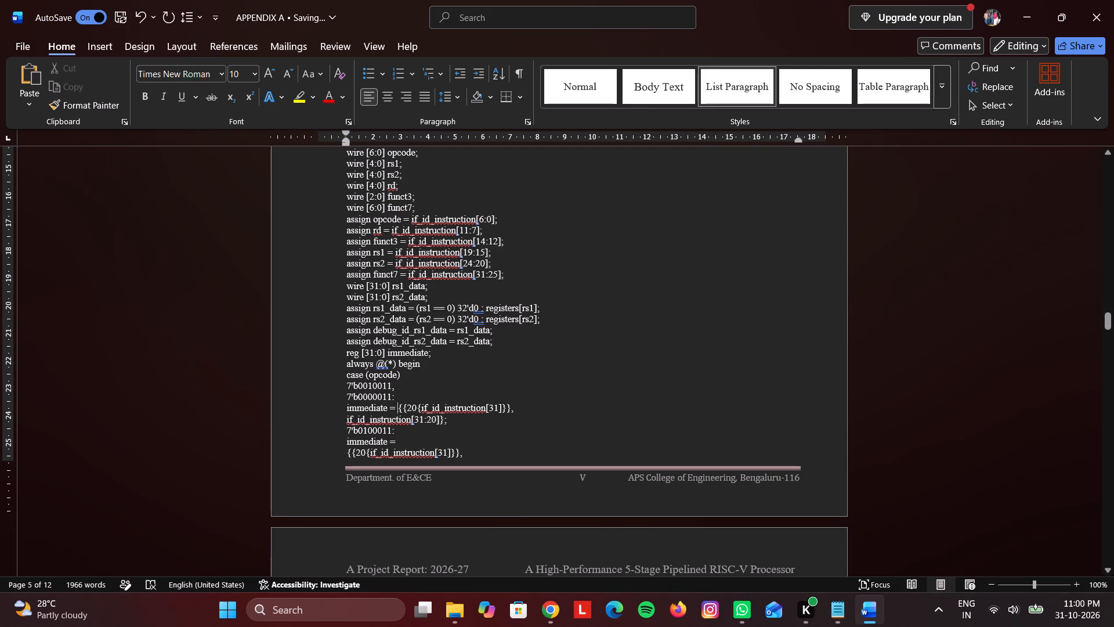
click(345, 419)
key(BackSpace)
key(BackSpace)
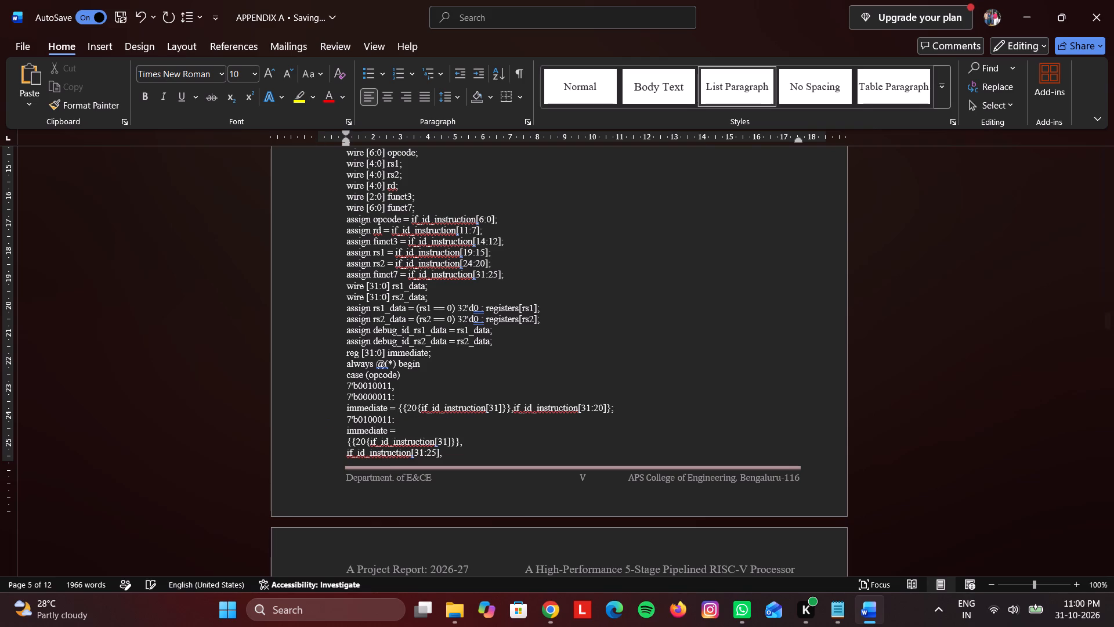
key(space)
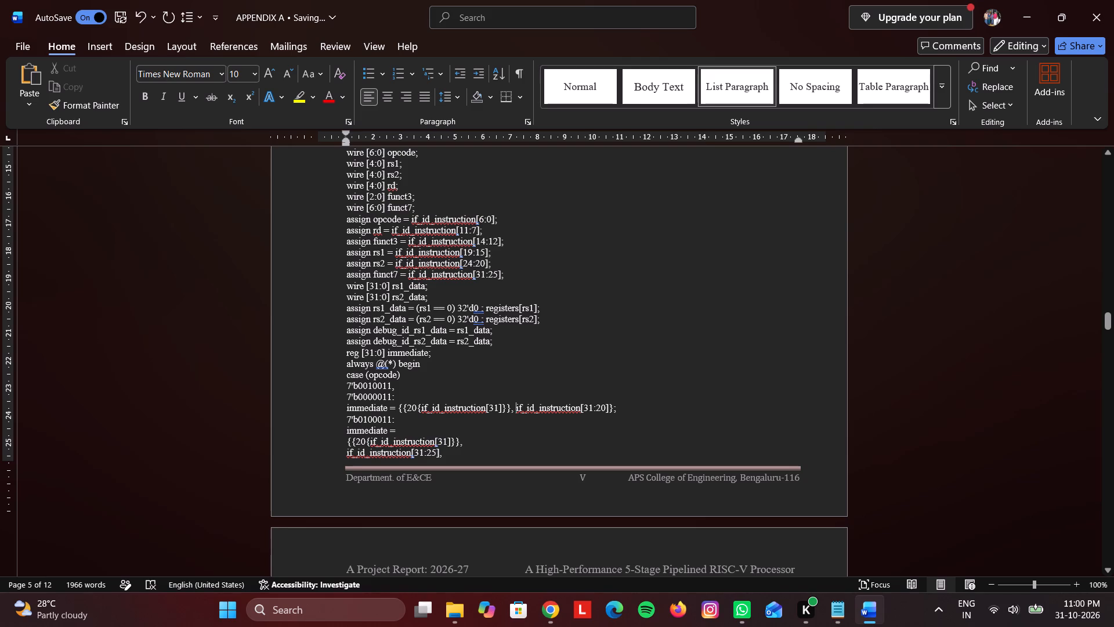
click(348, 410)
key(BackSpace)
key(BackSpace)
key(space)
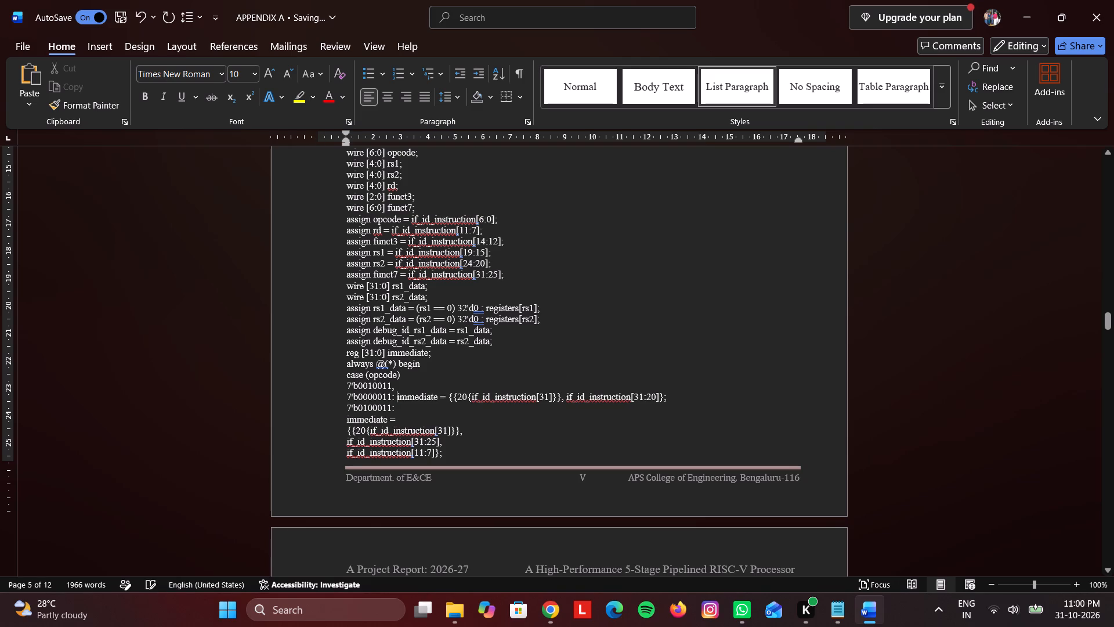
Combine the 7'b0100011 case into one line reading "7'b0100011: immediate = {{20{if_id_instruction[31]}}, if_id_instruction[31:25], if_id_instruction[11:7]};".
click(340, 419)
key(BackSpace)
key(BackSpace)
key(space)
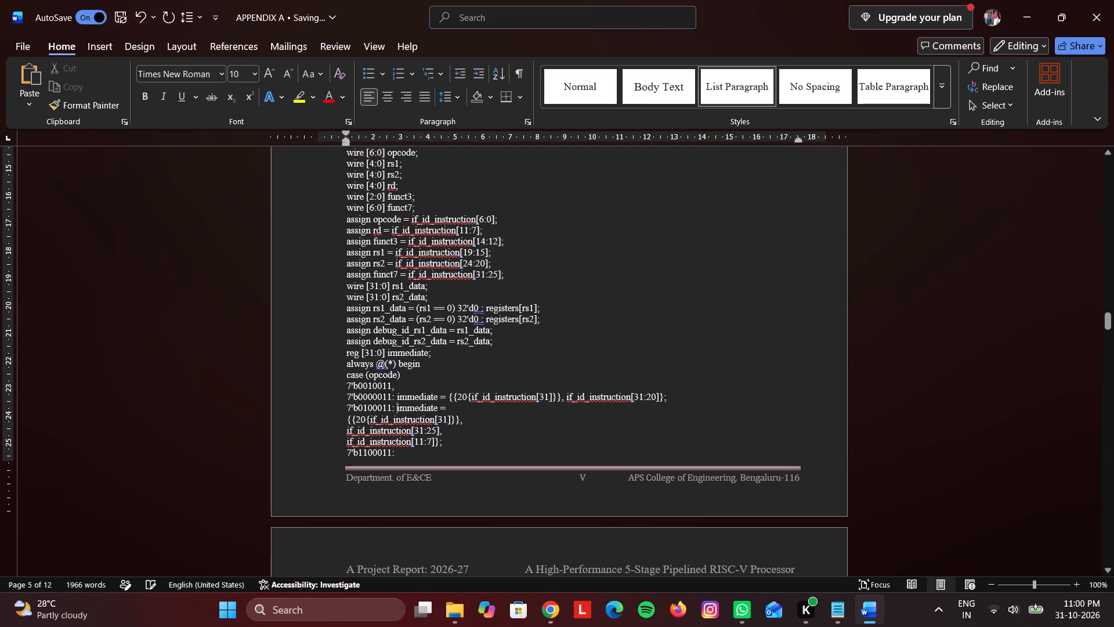
click(345, 418)
key(BackSpace)
key(BackSpace)
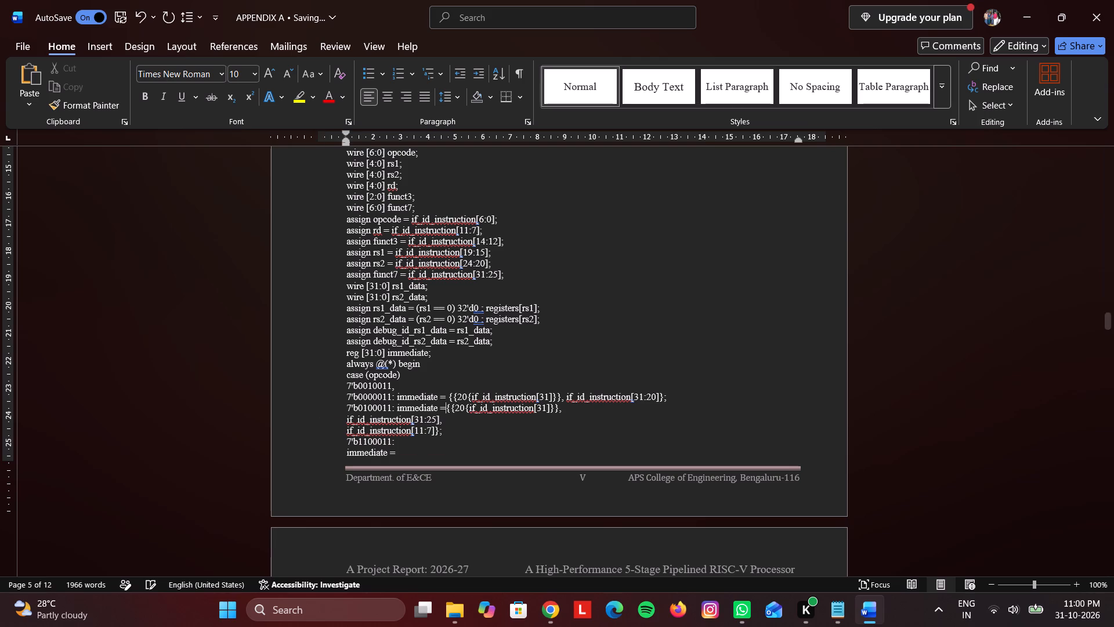
key(space)
click(341, 420)
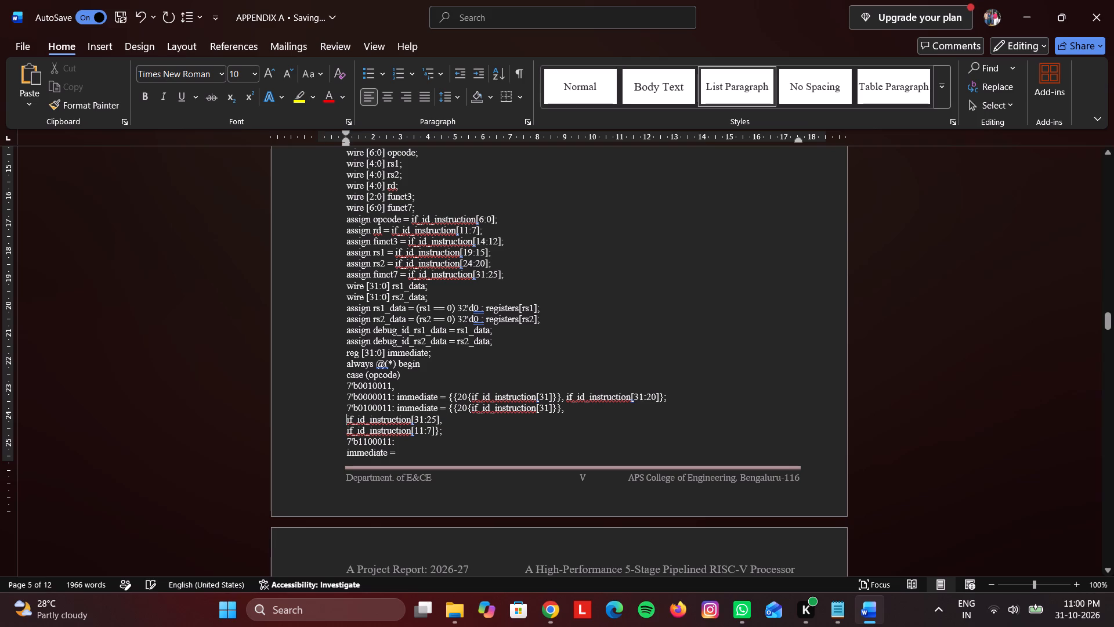
key(BackSpace)
key(BackSpace)
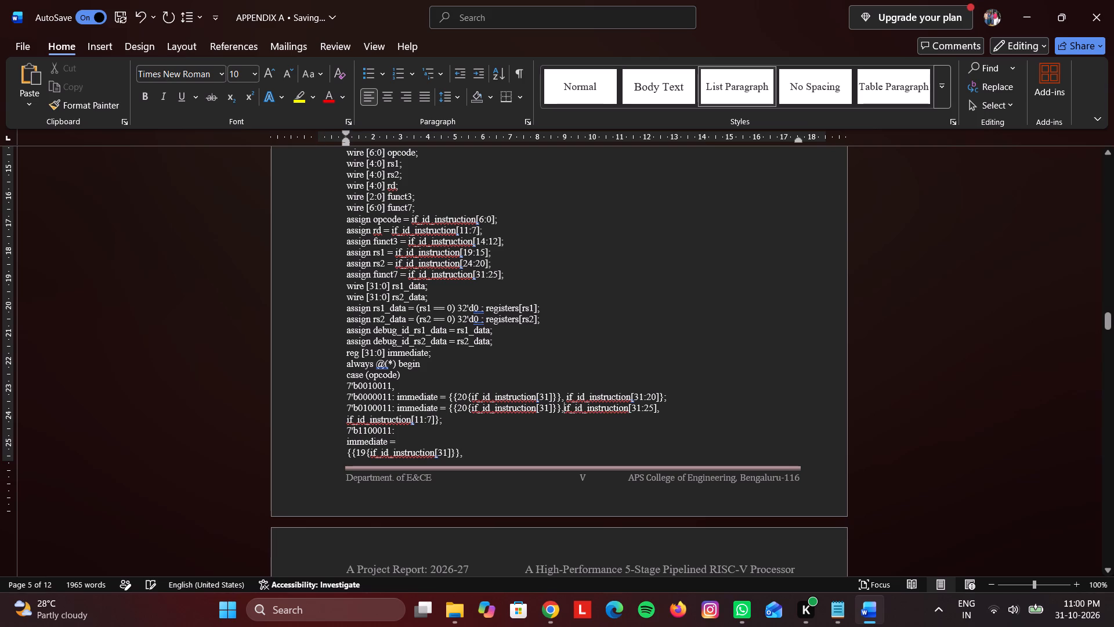
key(space)
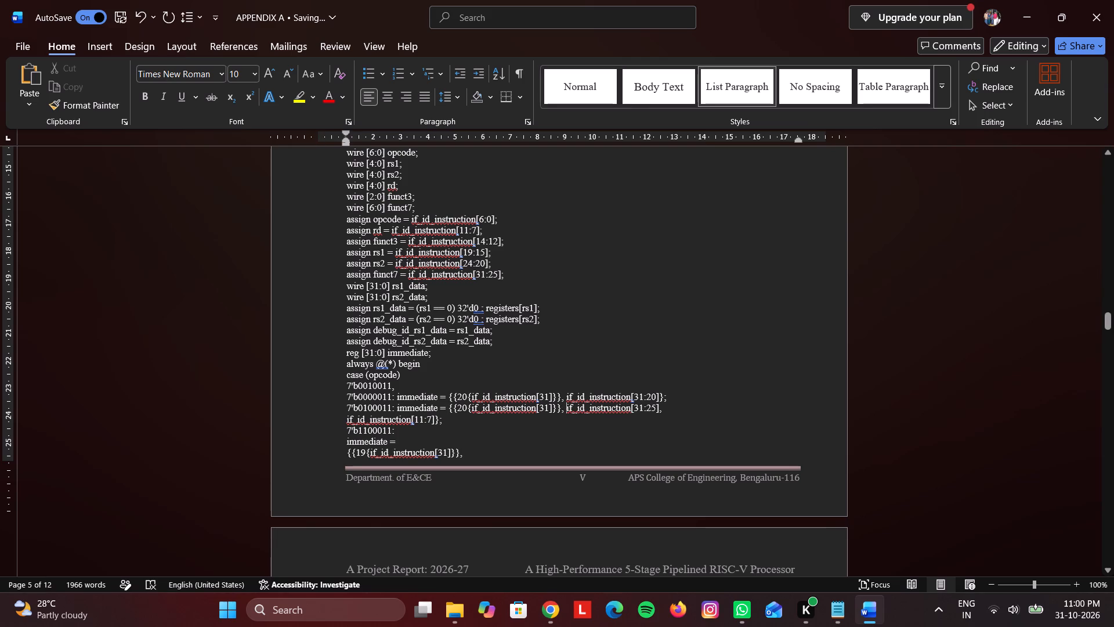
click(346, 422)
key(BackSpace)
key(BackSpace)
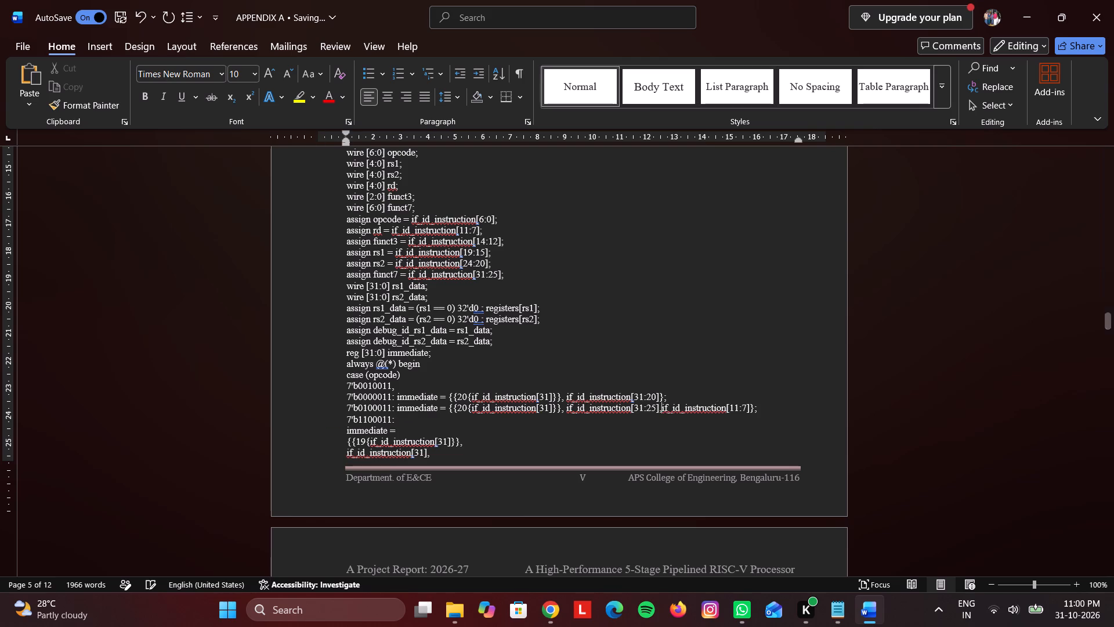
key(space)
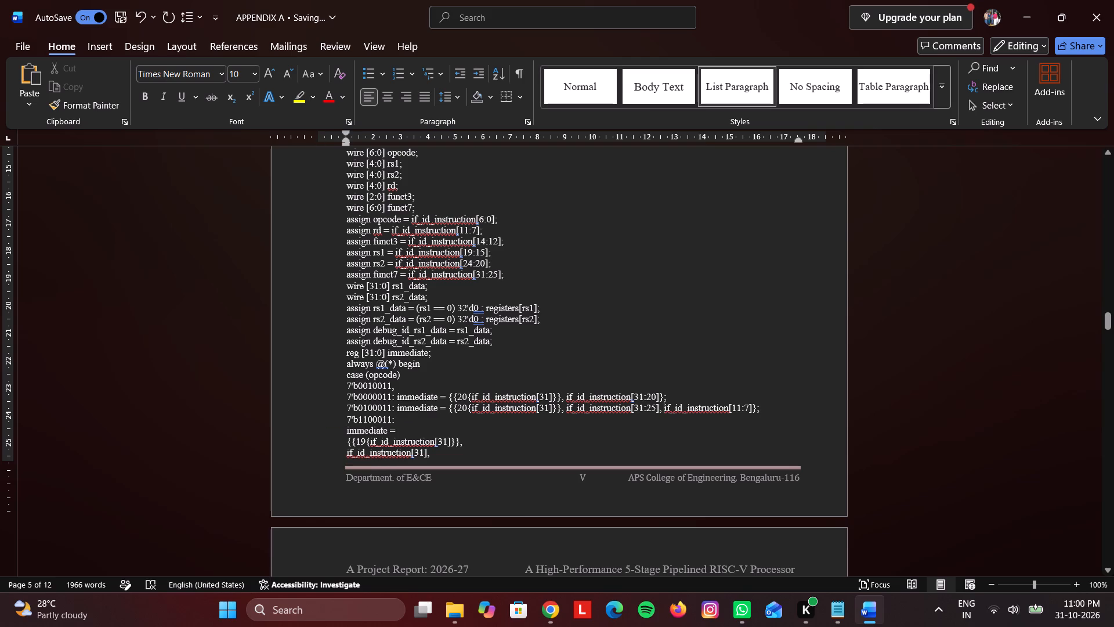
Join the first lines of the 7'b1100011 case, giving "7'b1100011: immediate = {{19{if_id_instruction[31]}}, if_id_instruction[31], if_id_instruction[7],".
click(343, 430)
key(BackSpace)
key(BackSpace)
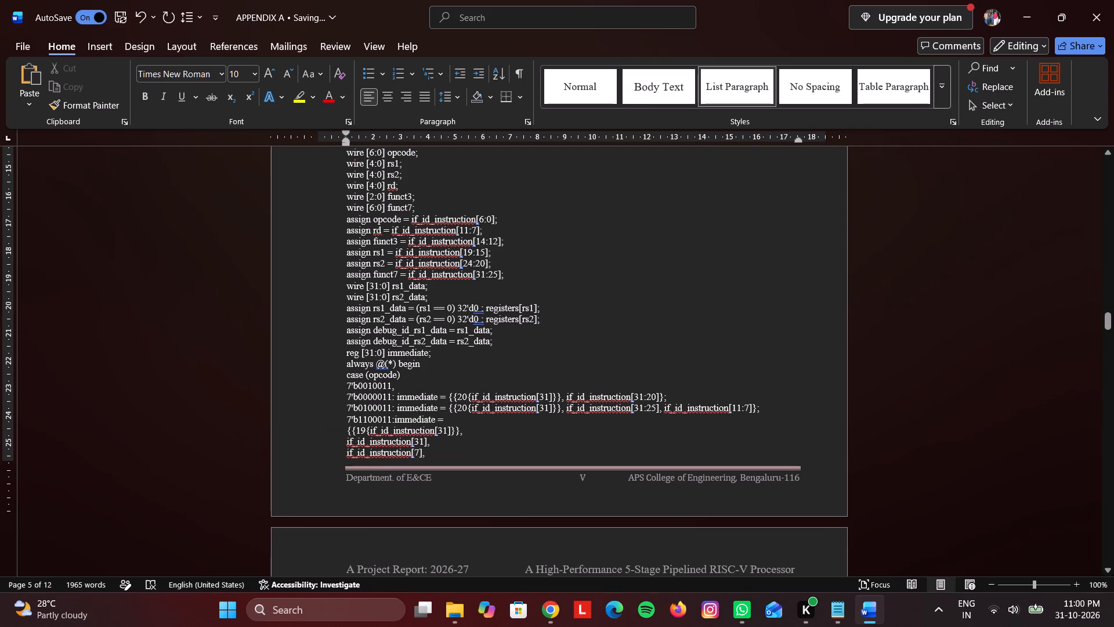
key(space)
click(345, 431)
key(BackSpace)
key(BackSpace)
key(space)
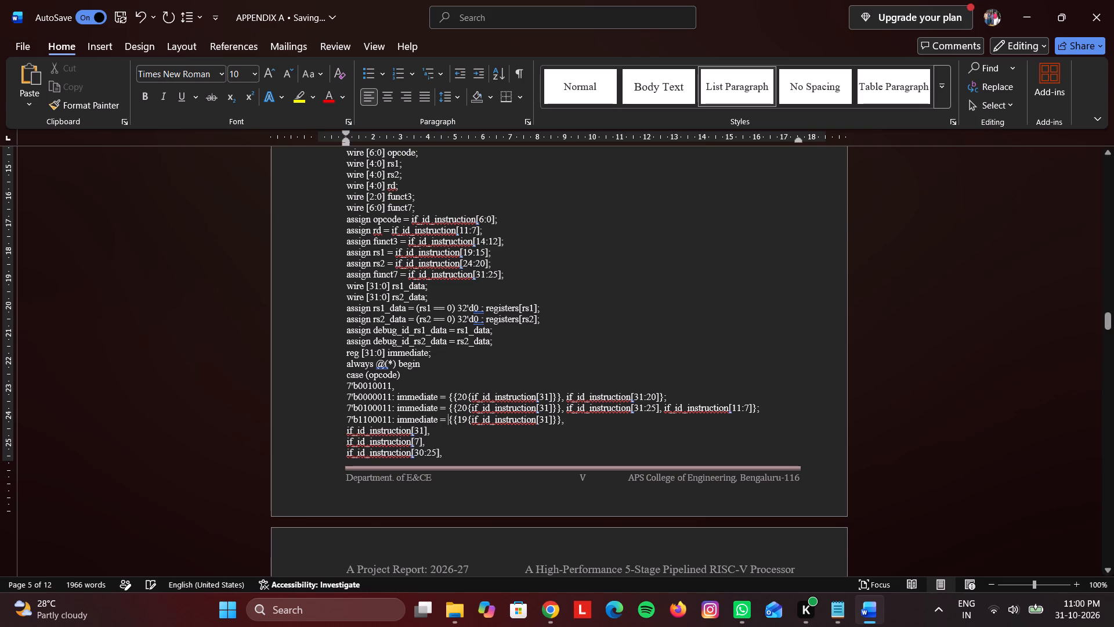
click(346, 435)
key(BackSpace)
key(BackSpace)
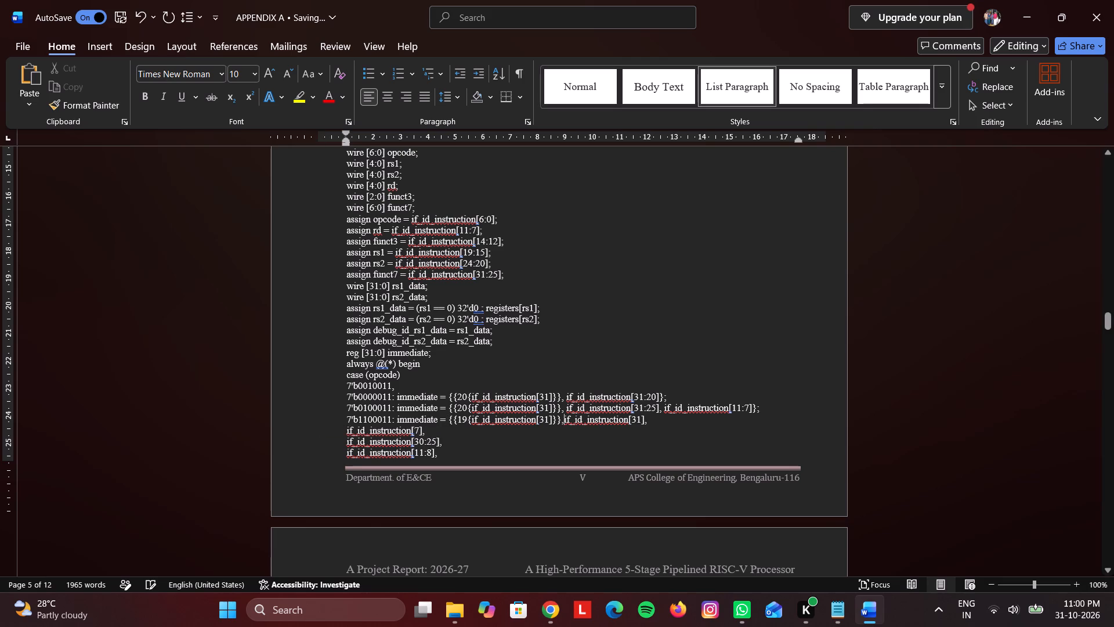
key(space)
click(345, 430)
key(BackSpace)
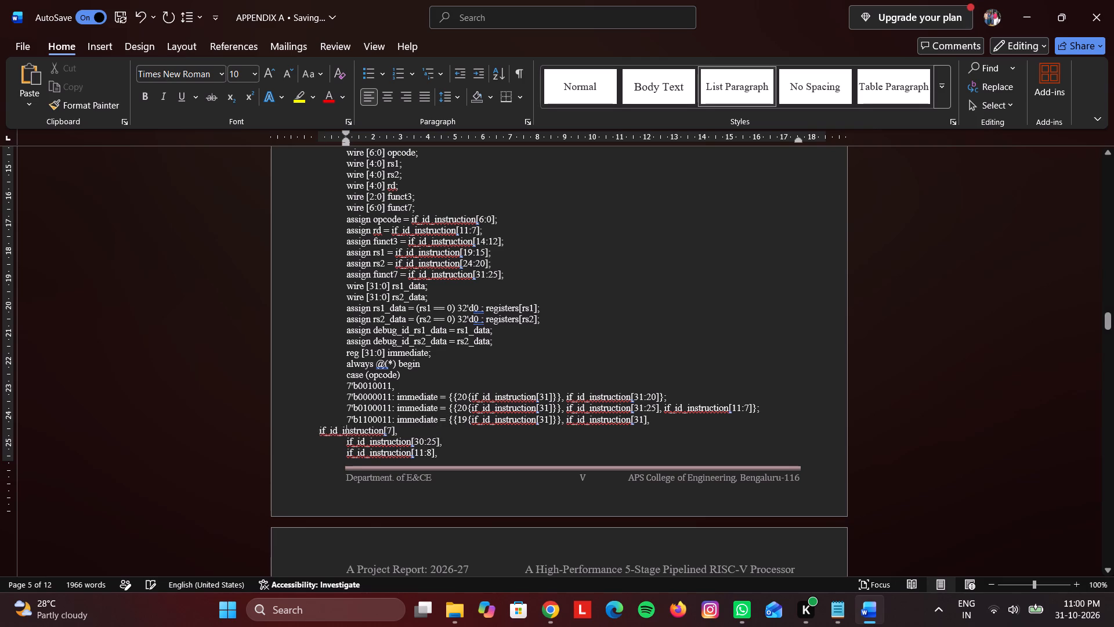
key(BackSpace)
key(space)
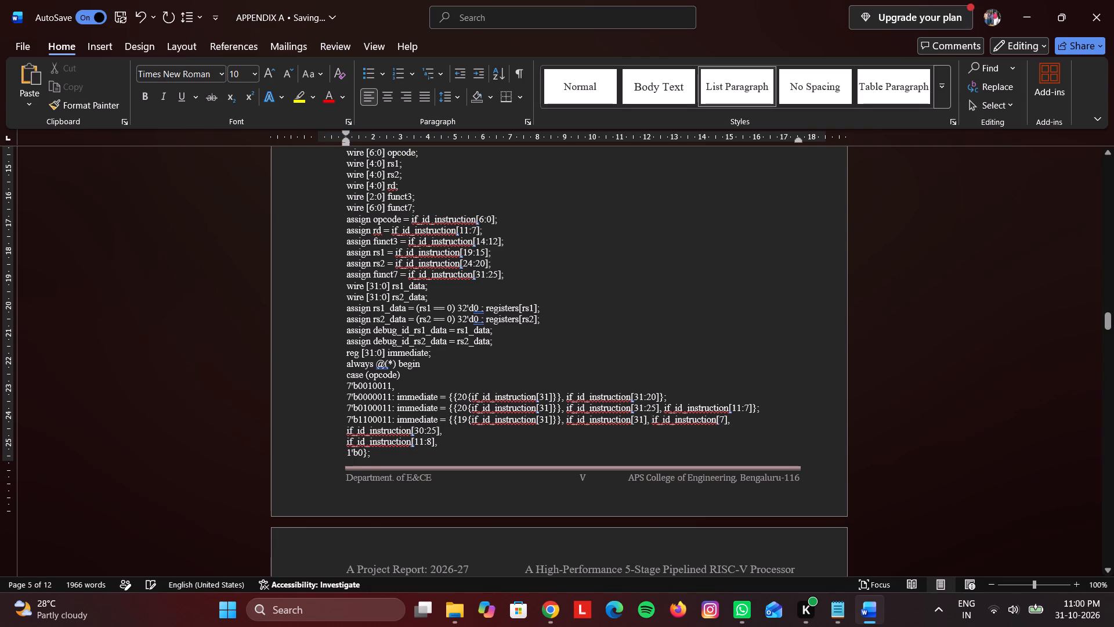
Append the remaining lines of the 7'b1100011 case to its statement, separated by spaces: "if_id_instruction[30:25], if_id_instruction[11:8], 1'b0};".
drag(342, 431, 347, 434)
key(BackSpace)
key(BackSpace)
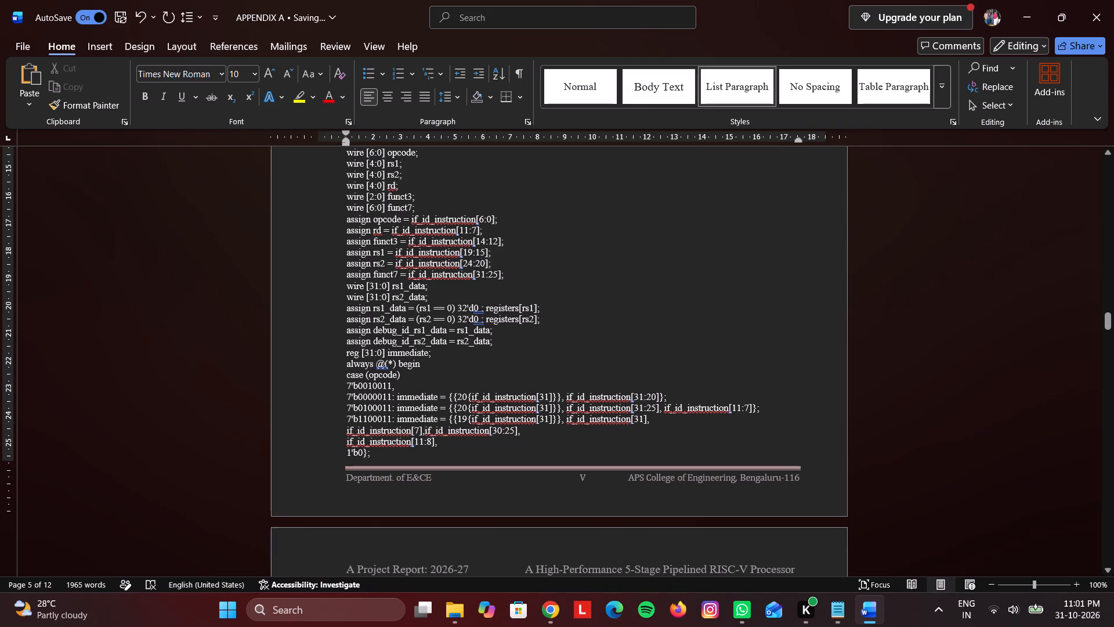
key(space)
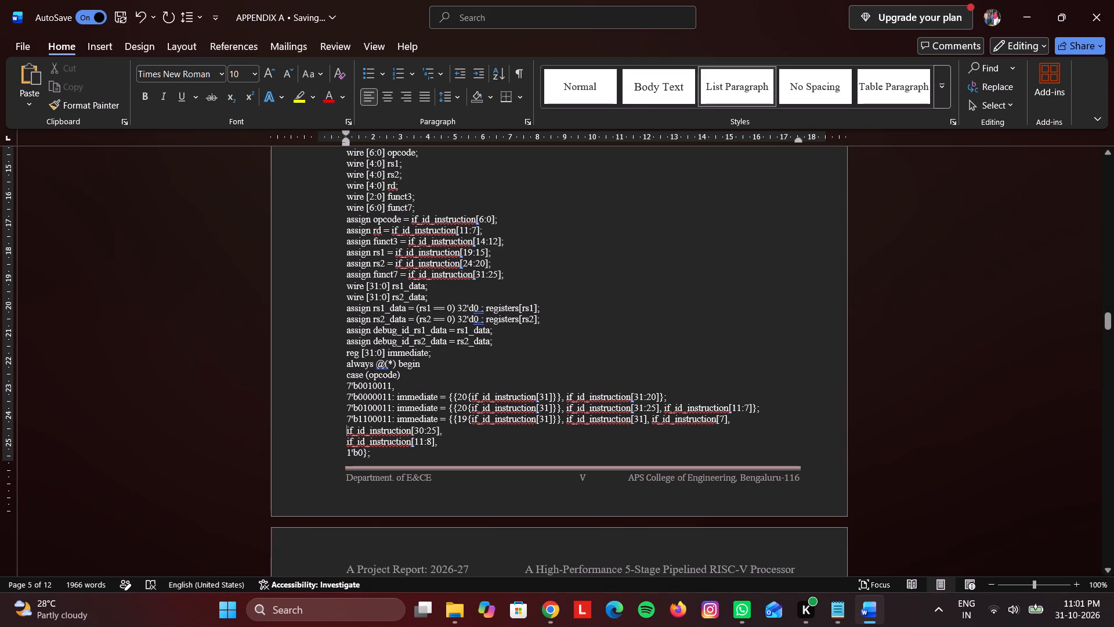
click(349, 441)
key(Left)
key(BackSpace)
key(BackSpace)
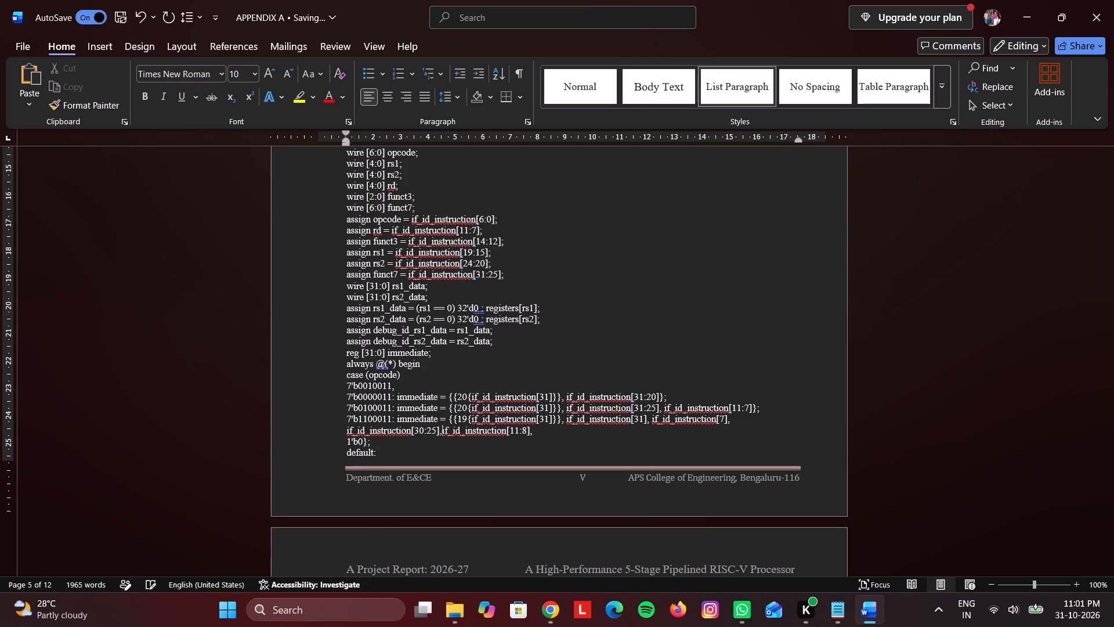
key(space)
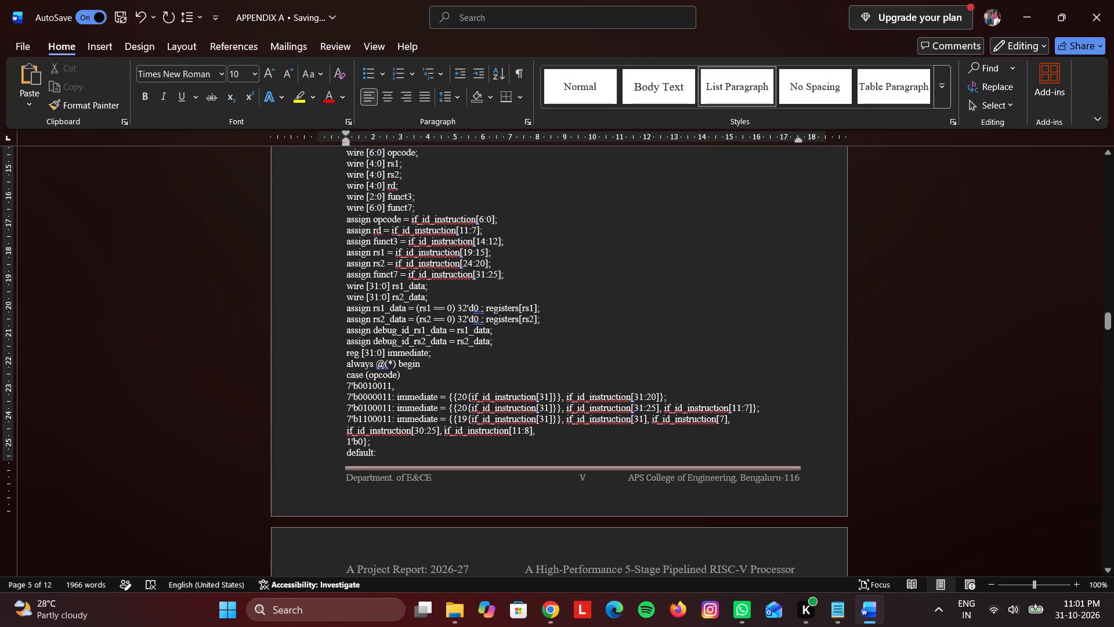
click(343, 441)
key(BackSpace)
key(BackSpace)
key(space)
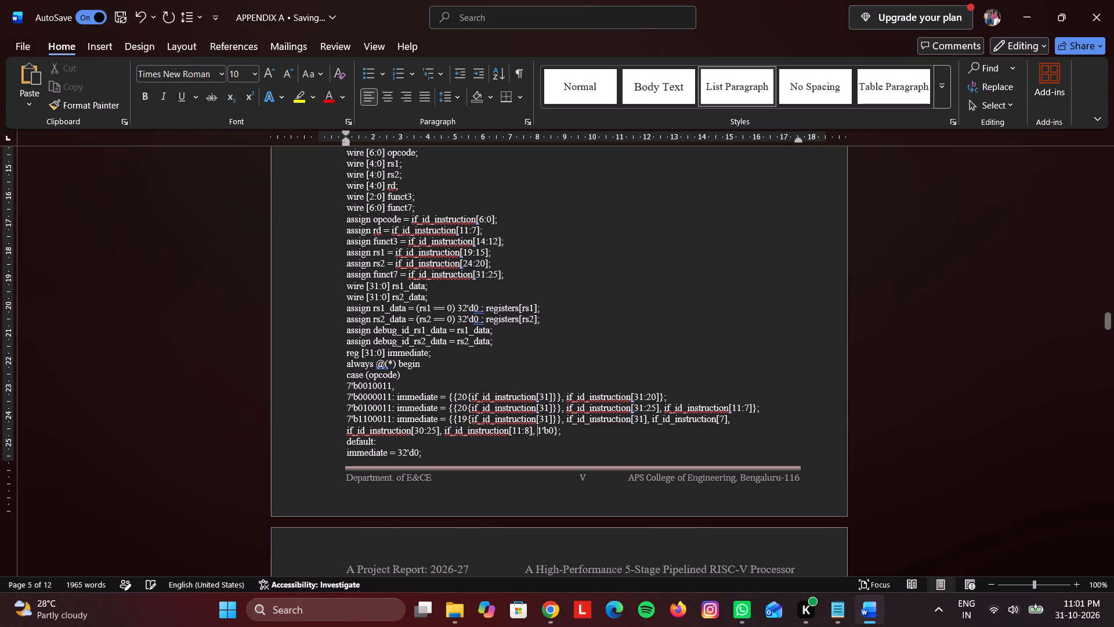
Put the default case of the immediate block on one line as "default: immediate = 32'd0;".
click(342, 452)
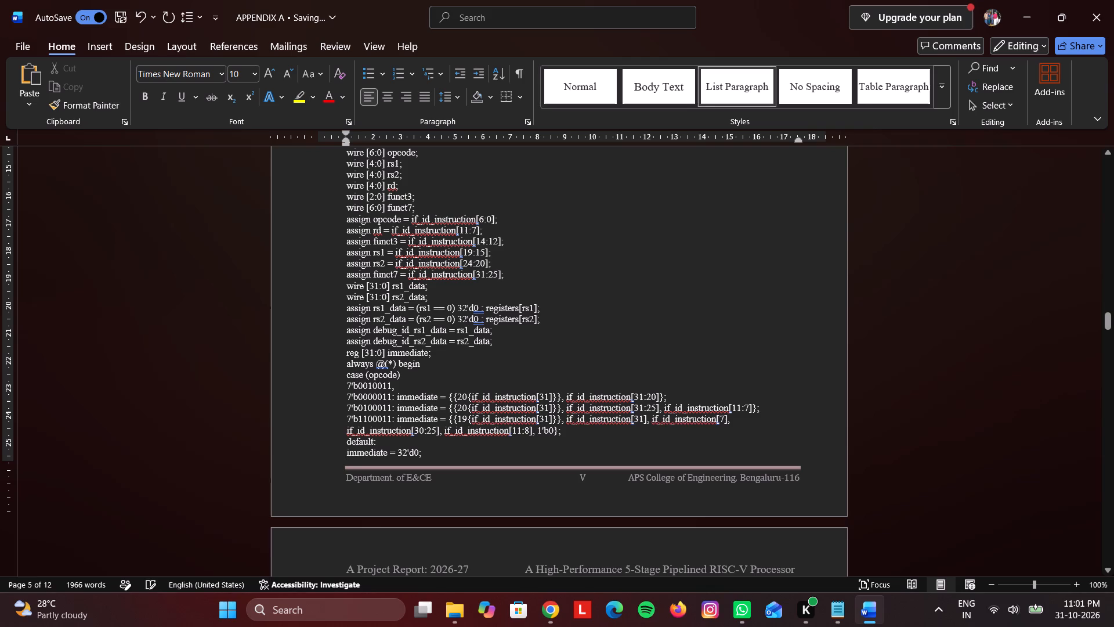
key(BackSpace)
key(BackSpace)
key(space)
click(342, 453)
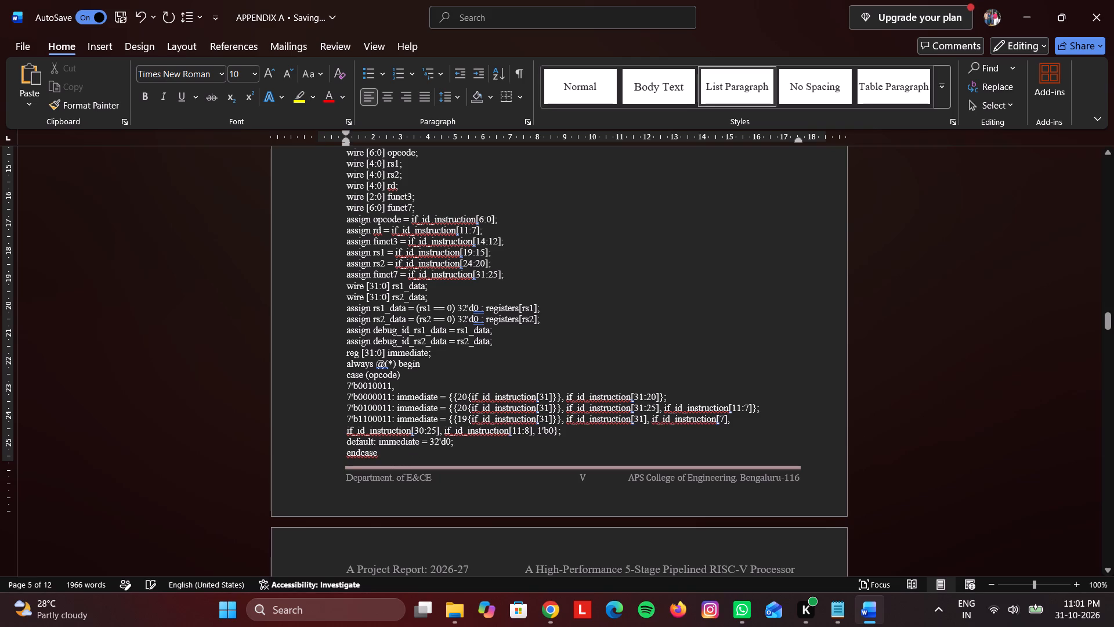
Join the split debug_id_immediate statement into one line reading "assign debug_id_immediate = immediate;".
scroll(454, 469, down, 6)
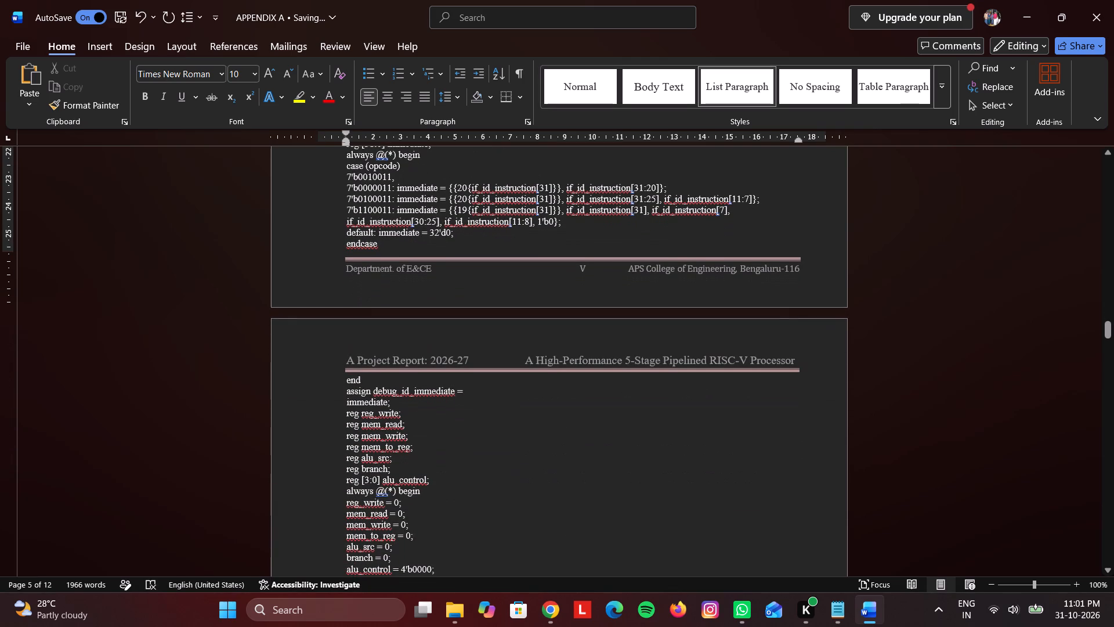
click(342, 402)
key(BackSpace)
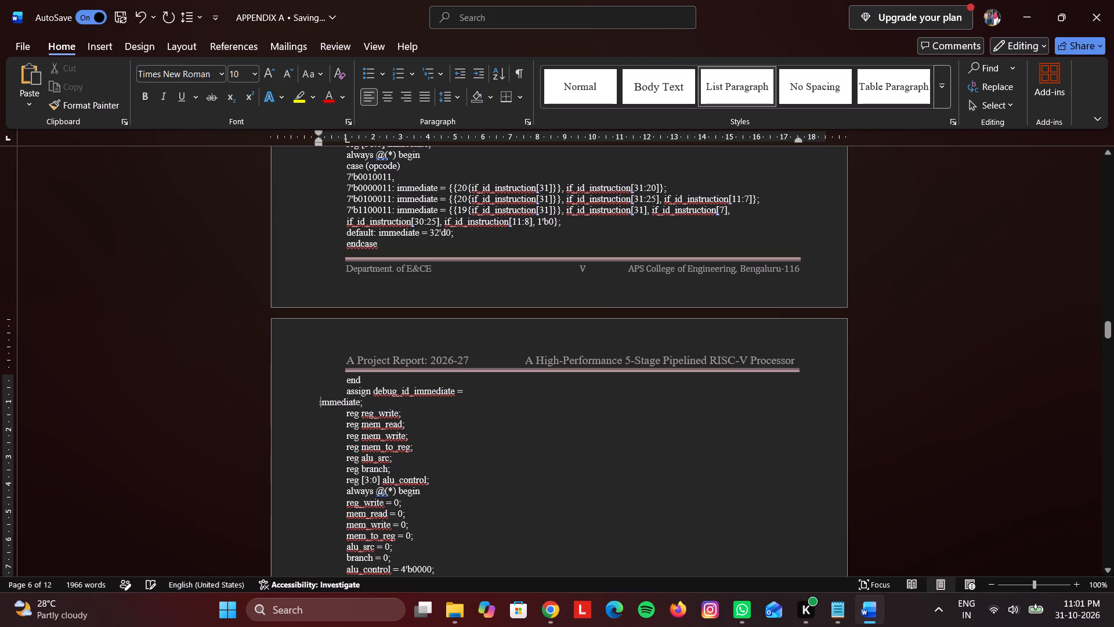
key(BackSpace)
key(space)
Bring the funct7 condition up beside the 3'b000 label under case (funct3), giving "3'b000: if (funct7 == 7'b0100000)".
scroll(545, 370, down, 2)
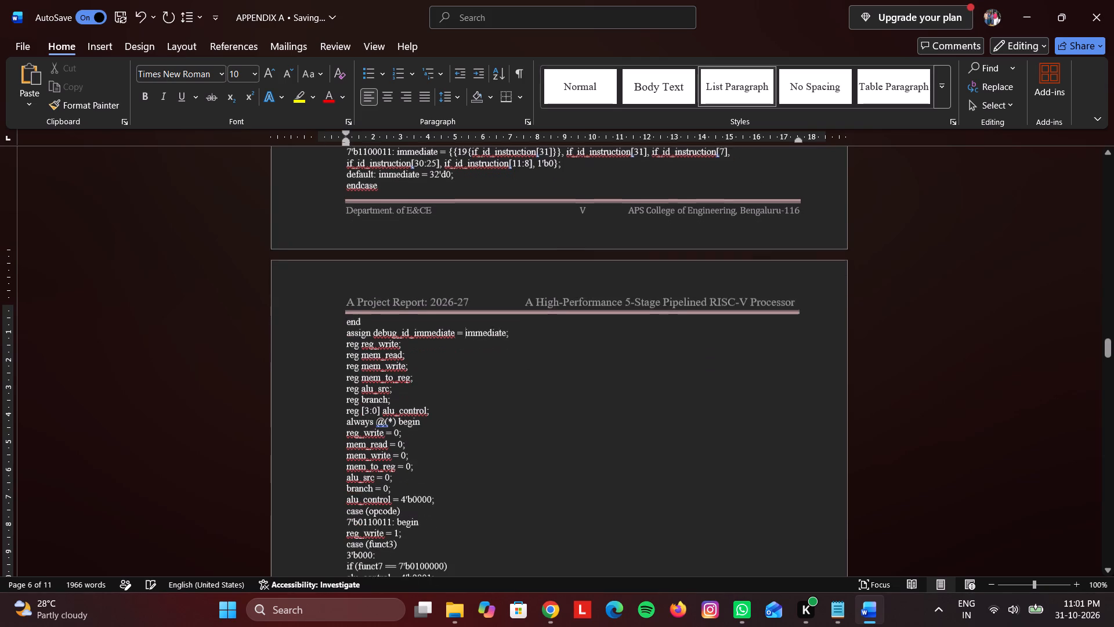
scroll(545, 370, down, 3)
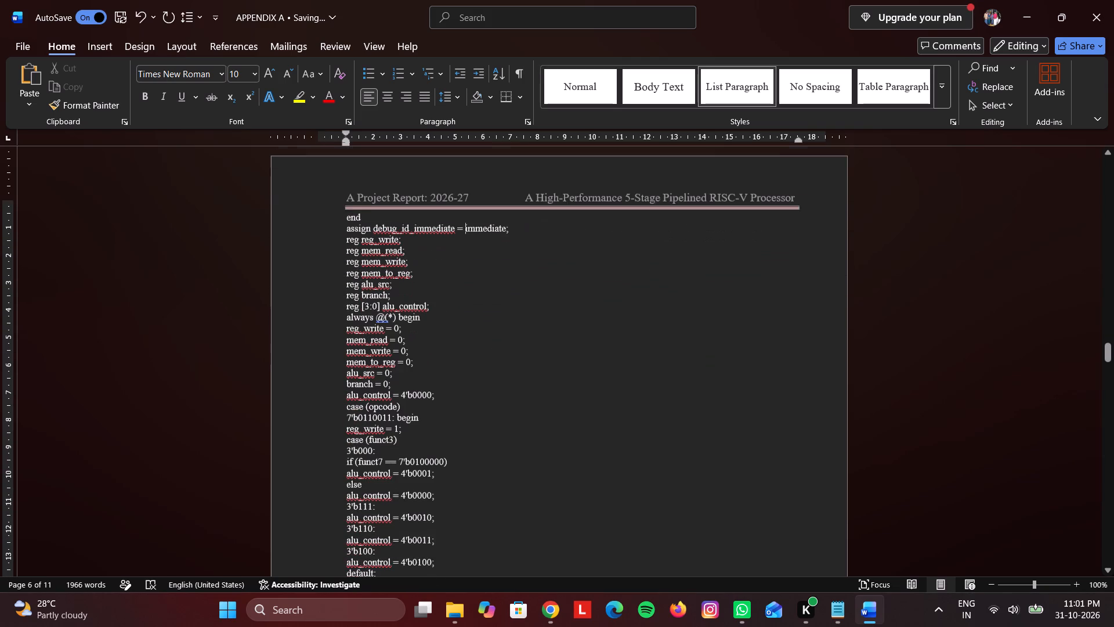
scroll(545, 370, down, 2)
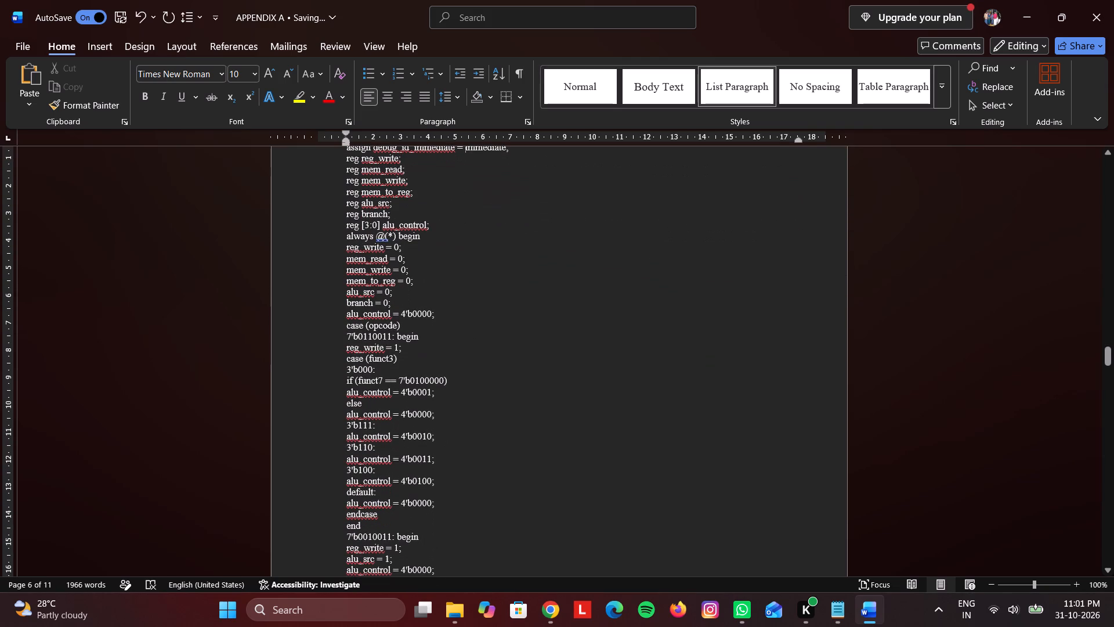
scroll(397, 361, down, 1)
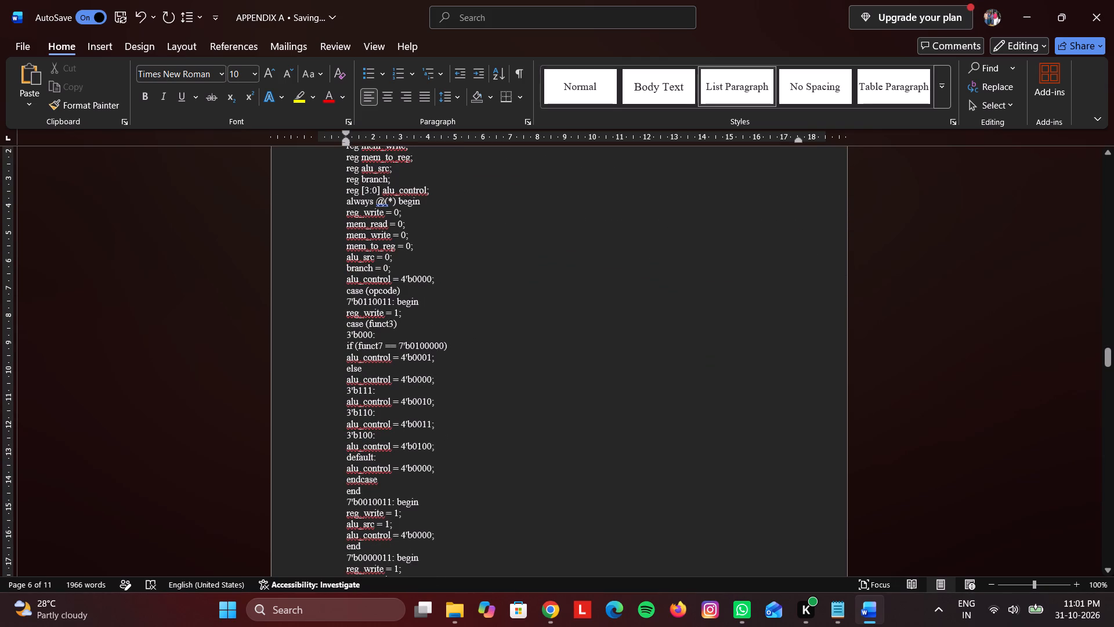
click(343, 345)
key(BackSpace)
key(BackSpace)
key(space)
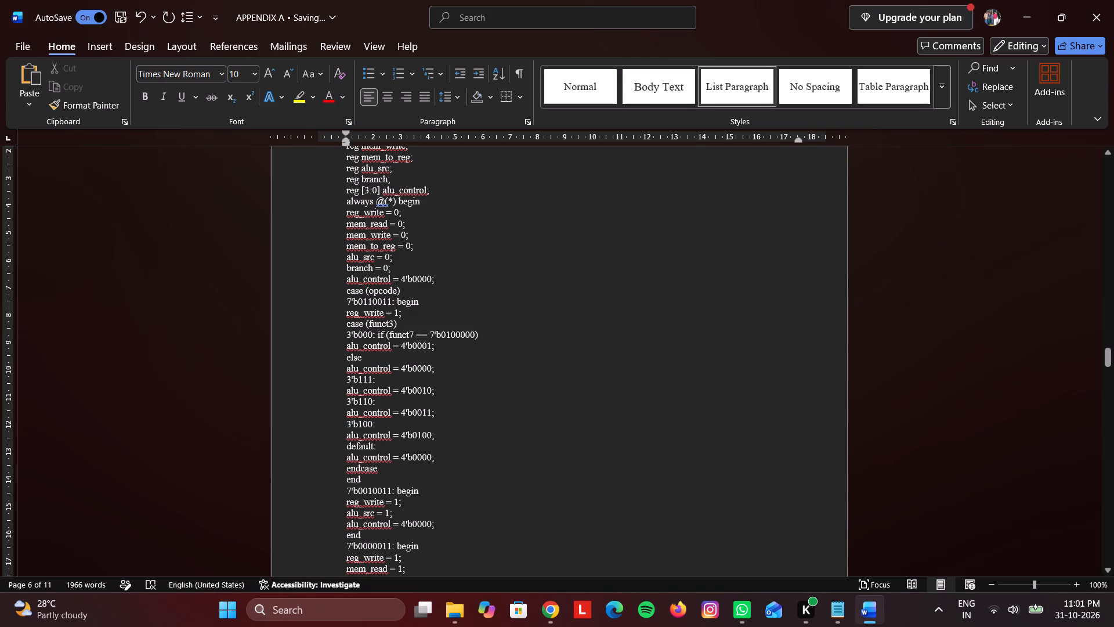
Join the split debug_id_ex_rs1_data and debug_id_ex_rs2_data assignments so each statement, such as "assign debug_id_ex_rs1_data = id_ex_rs1_data;", occupies one line.
scroll(467, 405, down, 2)
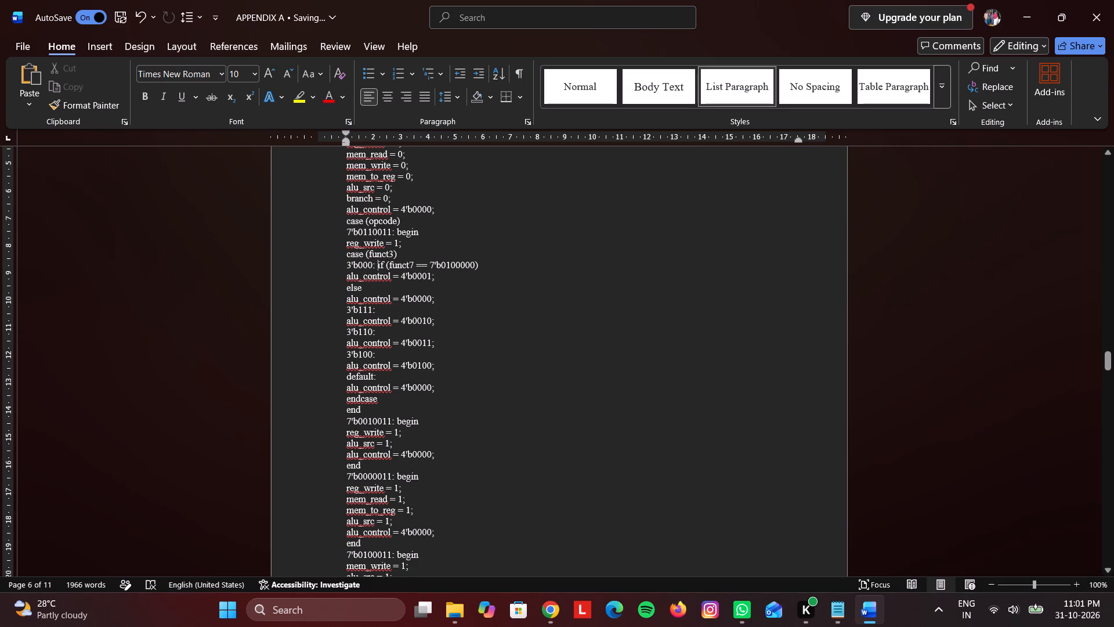
scroll(415, 335, down, 3)
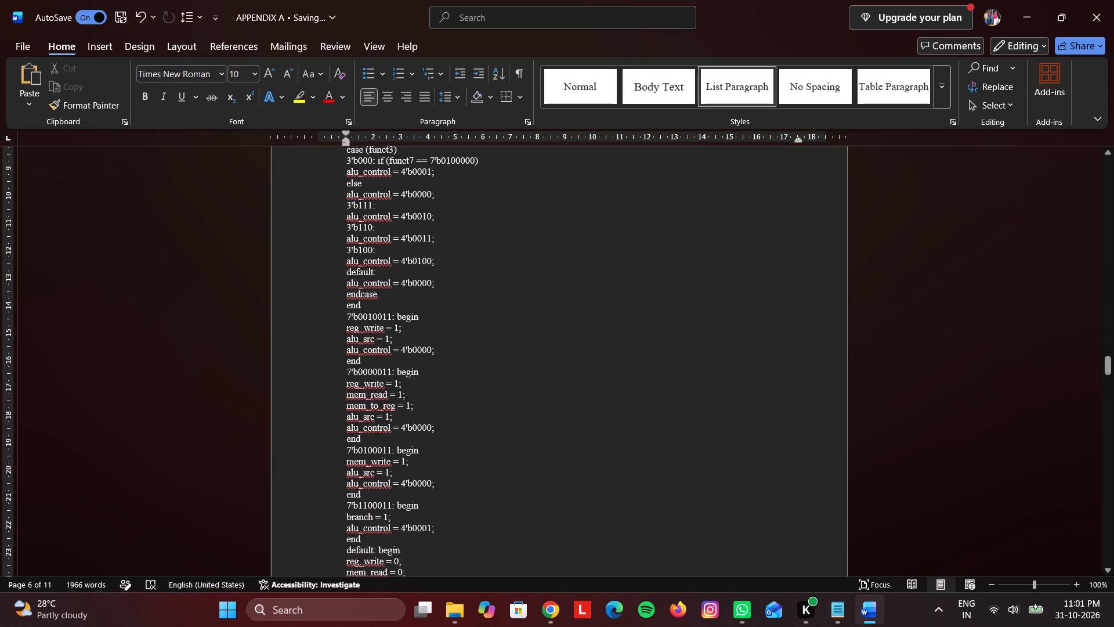
scroll(402, 396, down, 3)
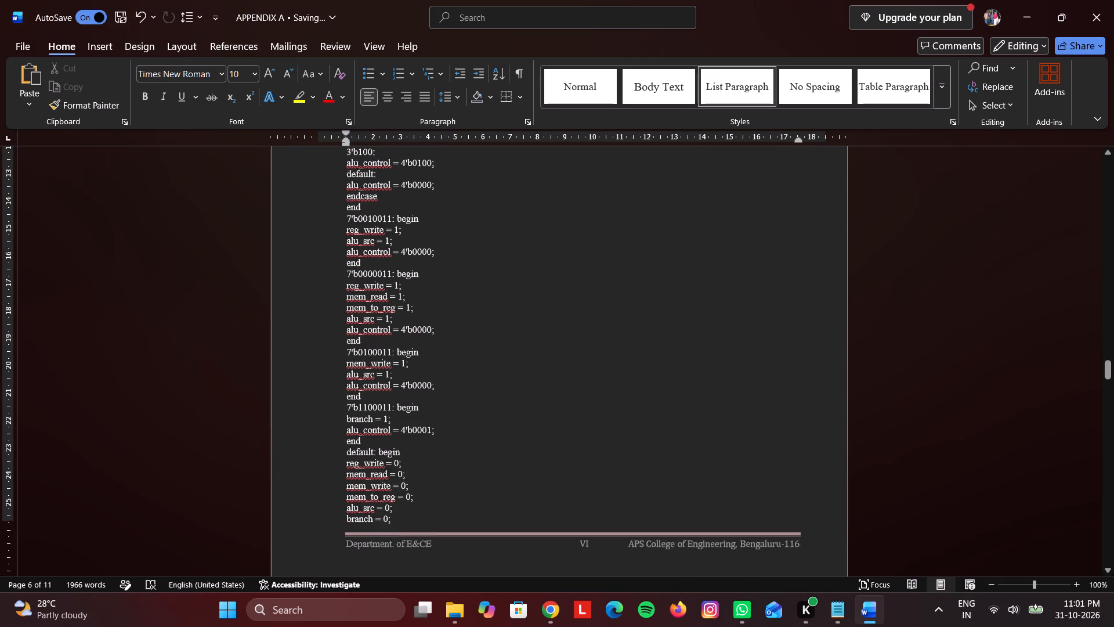
scroll(402, 396, down, 3)
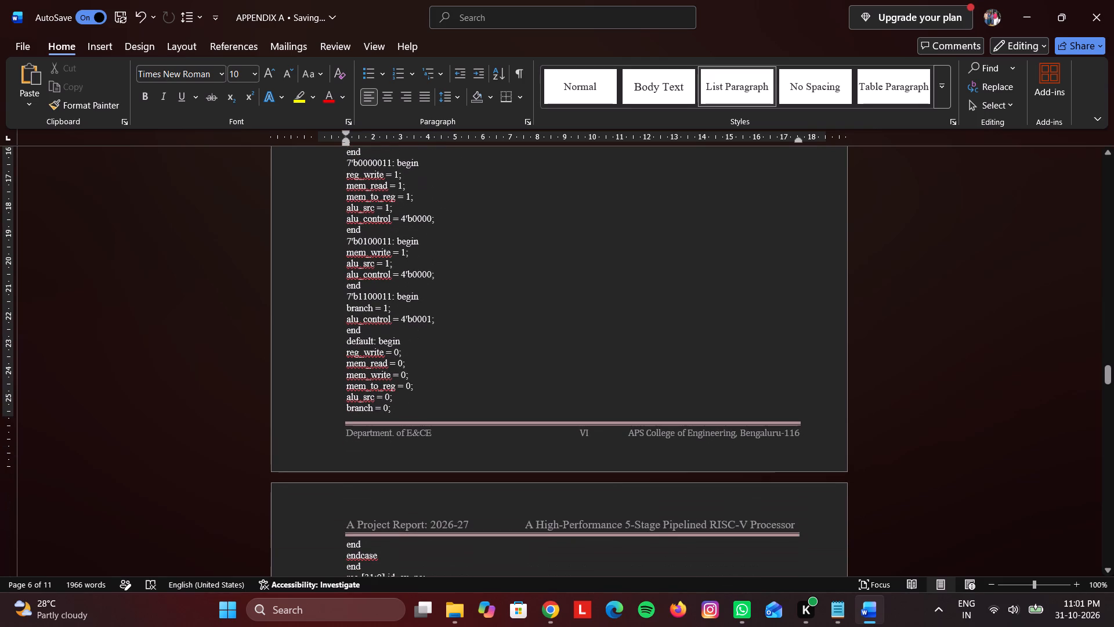
scroll(402, 396, down, 2)
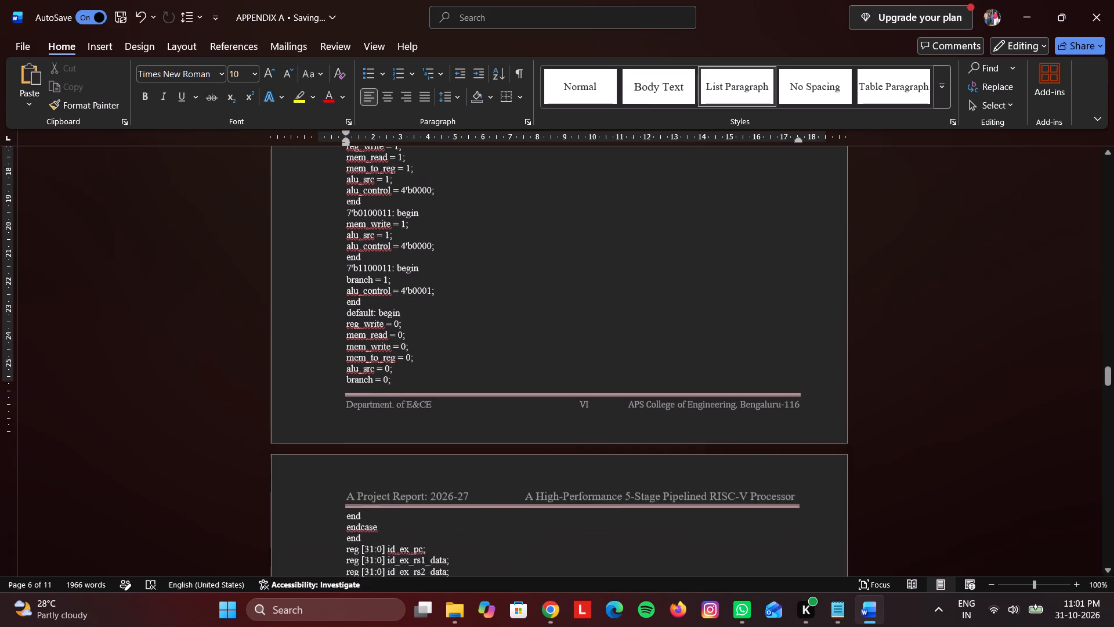
scroll(402, 396, down, 6)
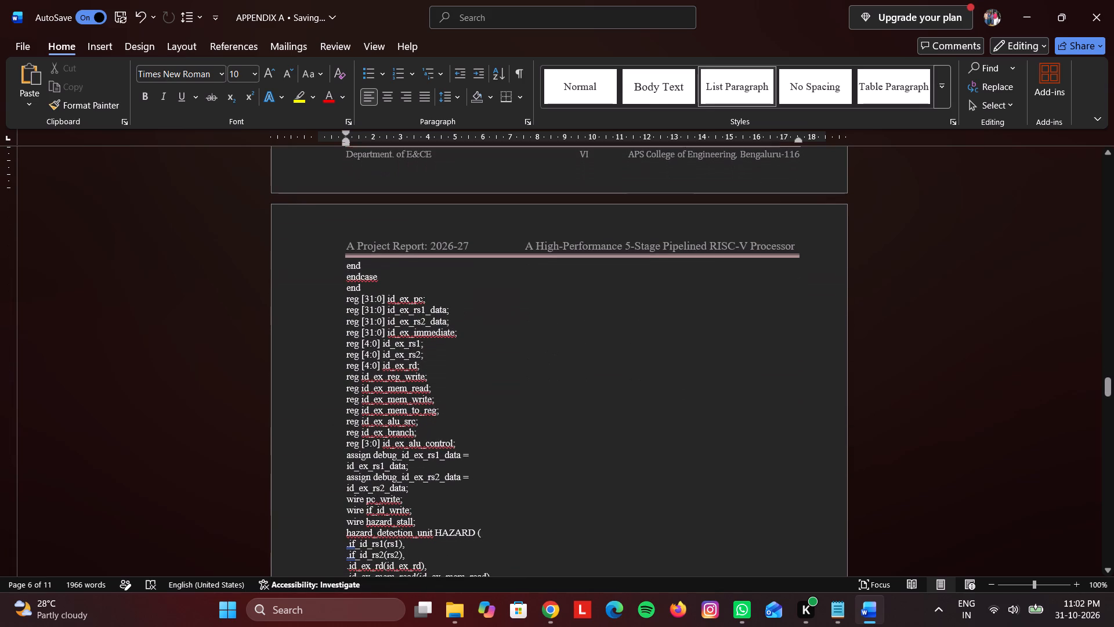
scroll(402, 396, down, 2)
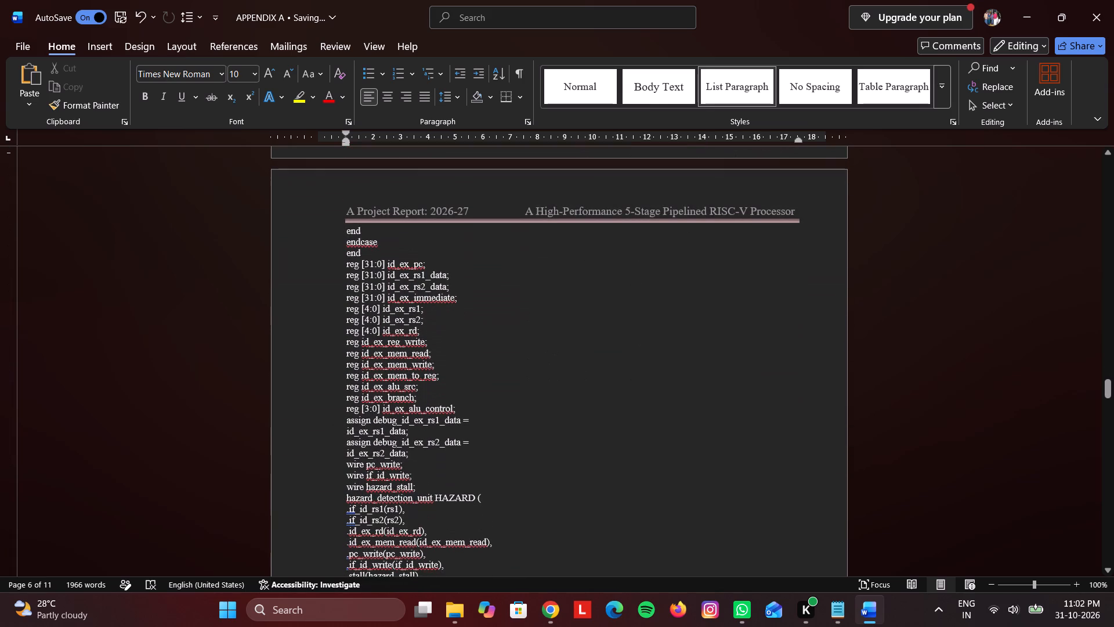
scroll(402, 396, down, 1)
click(345, 360)
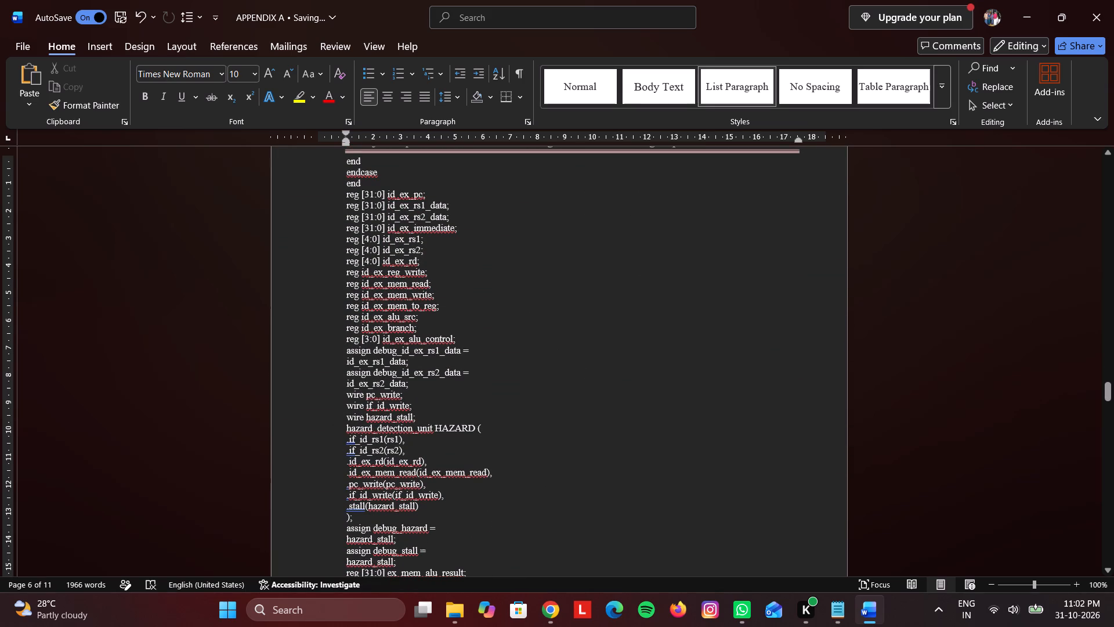
key(BackSpace)
key(BackSpace)
key(space)
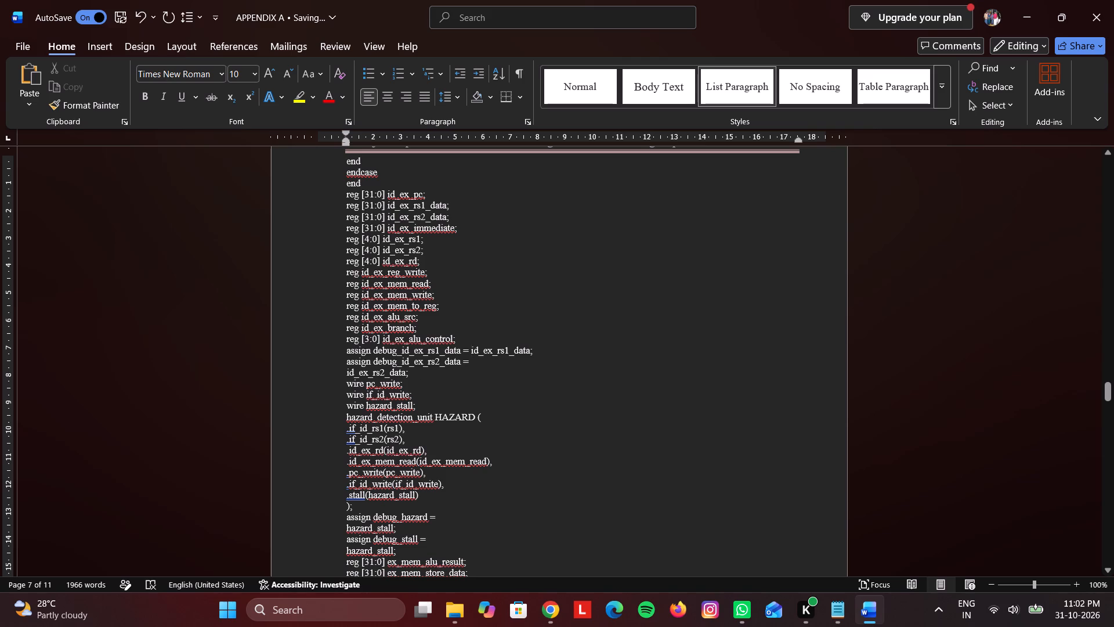
click(341, 375)
key(BackSpace)
key(BackSpace)
key(space)
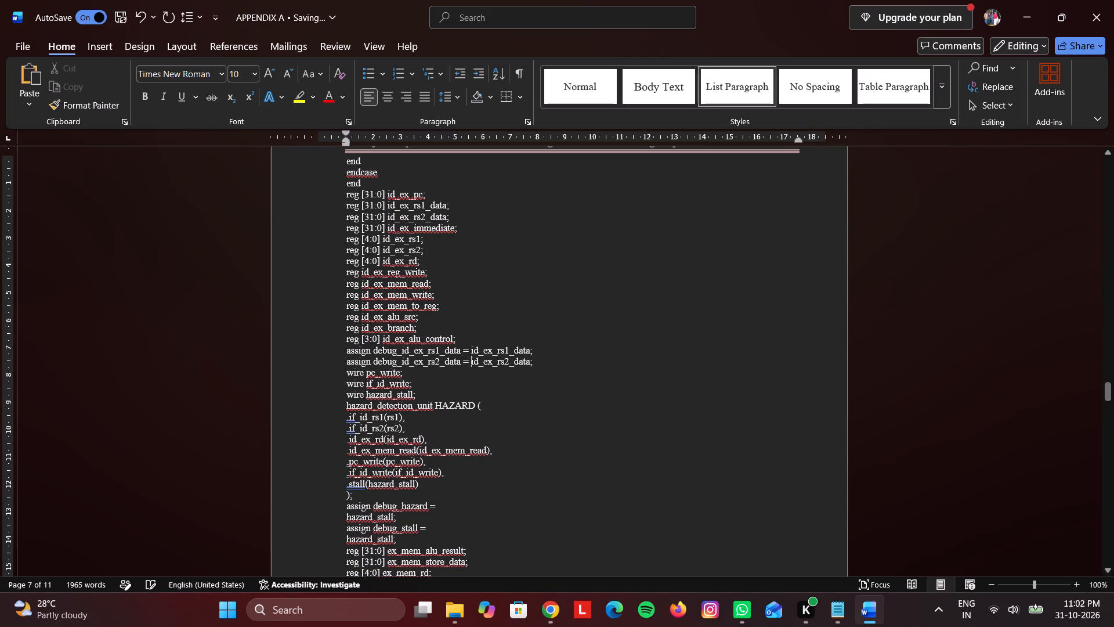
Run the first three HAZARD ports on after the opening bracket: "hazard_detection_unit HAZARD (.if_id_rs1(rs1), .if_id_rs2(rs2), .id_ex_rd(id_ex_rd),".
click(342, 416)
key(BackSpace)
key(BackSpace)
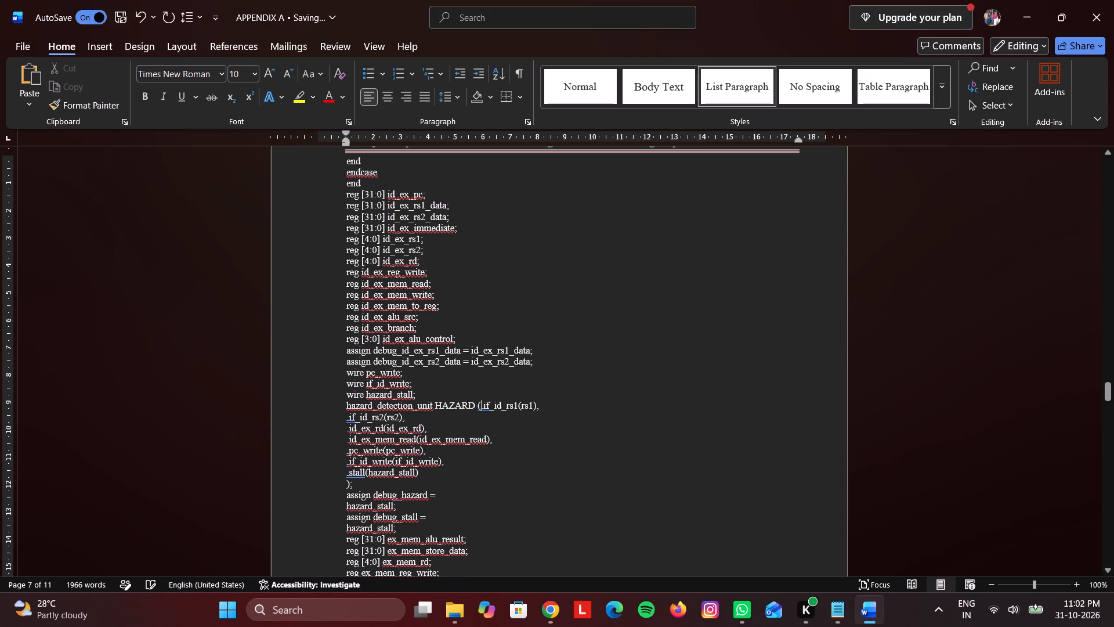
click(343, 419)
key(BackSpace)
key(BackSpace)
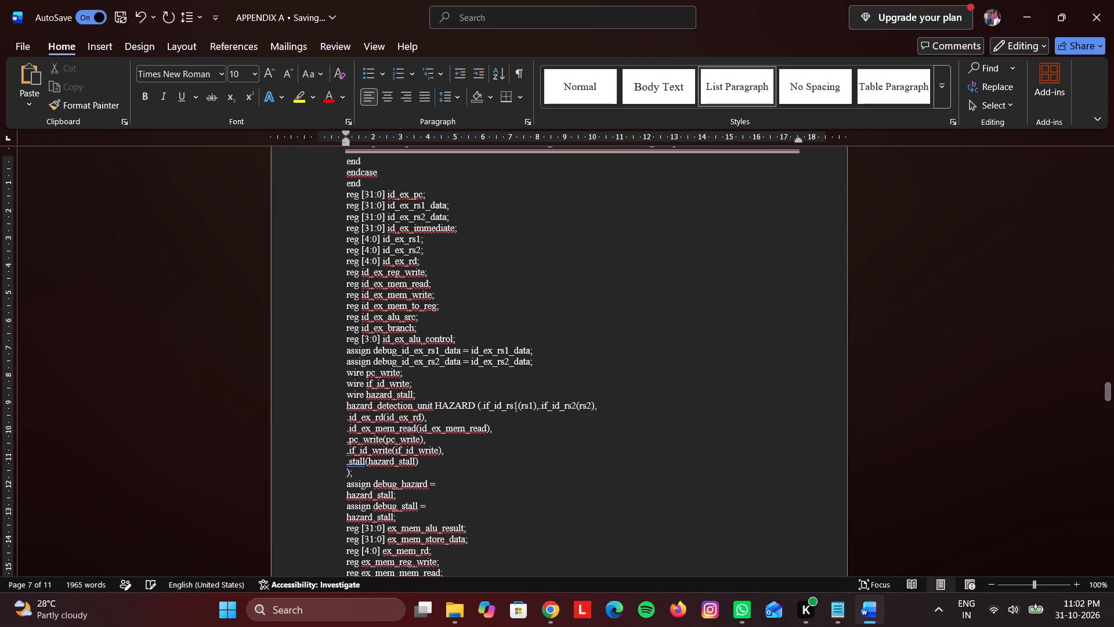
key(space)
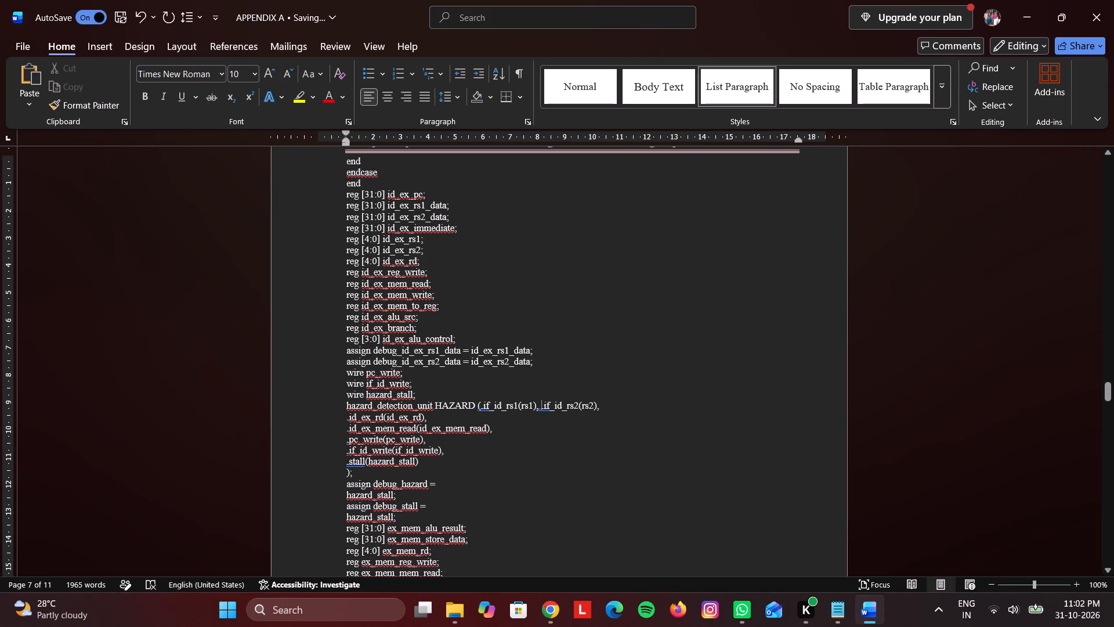
click(347, 419)
key(BackSpace)
key(BackSpace)
key(space)
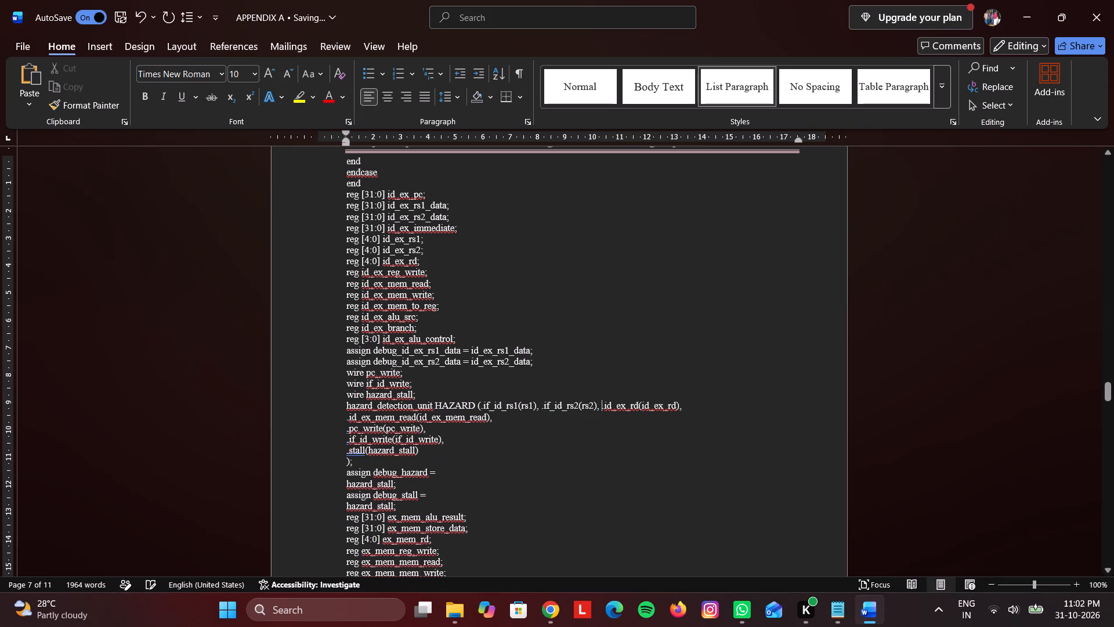
Append the next HAZARD ports to the same statement, separated by spaces: ".id_ex_mem_read(id_ex_mem_read), .pc_write(pc_write), .if_id_write(if_id_write),".
click(344, 421)
key(BackSpace)
key(BackSpace)
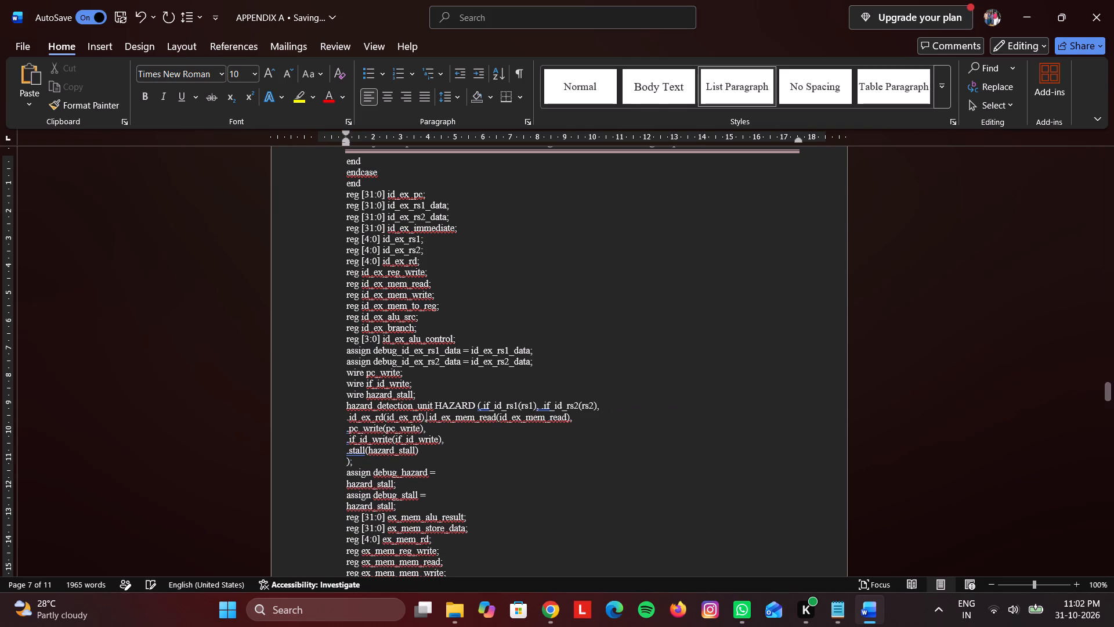
key(space)
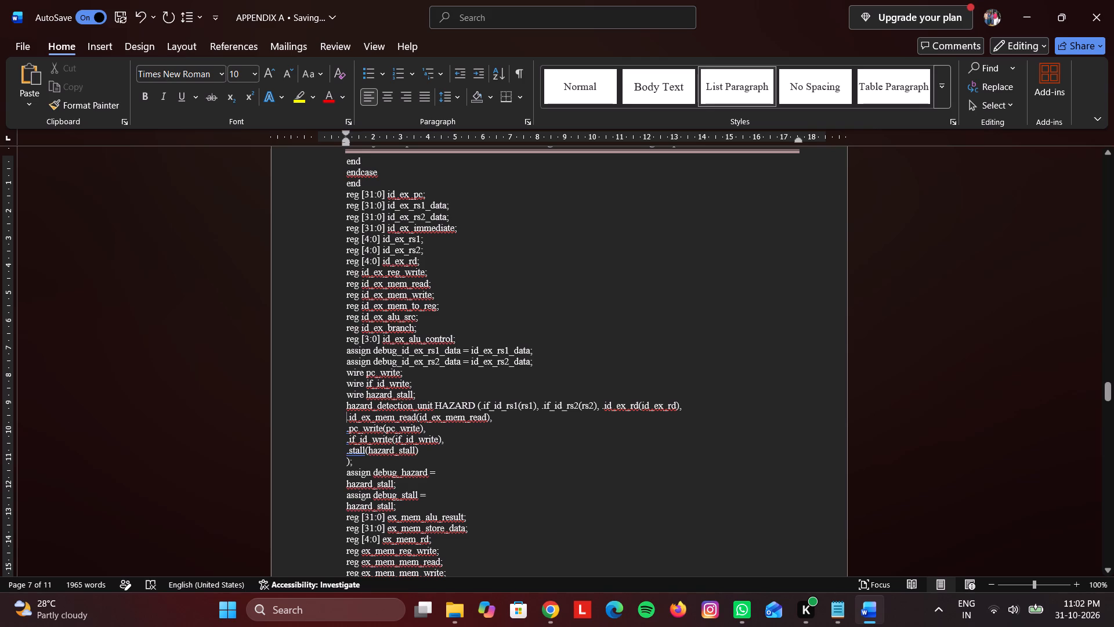
click(346, 427)
key(BackSpace)
key(BackSpace)
key(space)
click(345, 428)
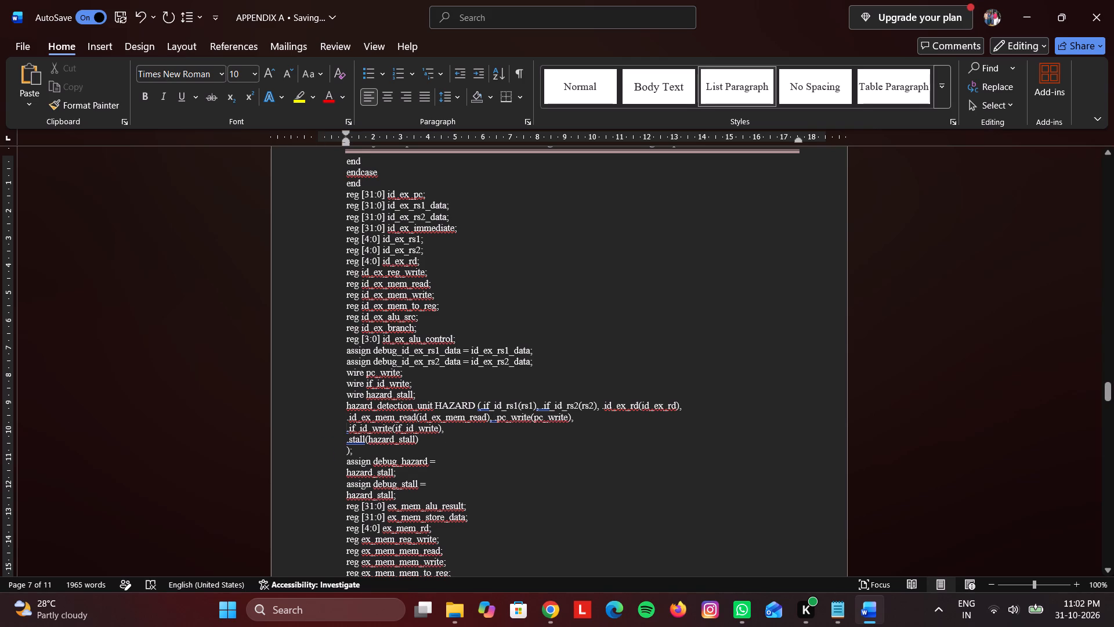
key(BackSpace)
key(BackSpace)
key(space)
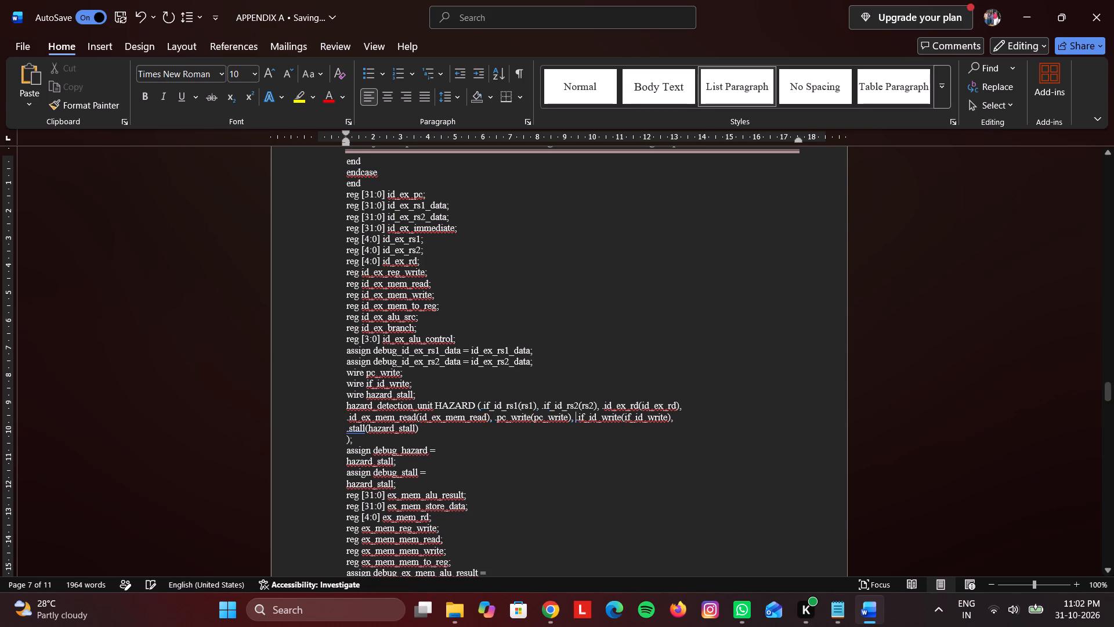
Append the stall port and the closing bracket to the HAZARD instance, ending it with ".stall(hazard_stall));".
click(347, 430)
key(BackSpace)
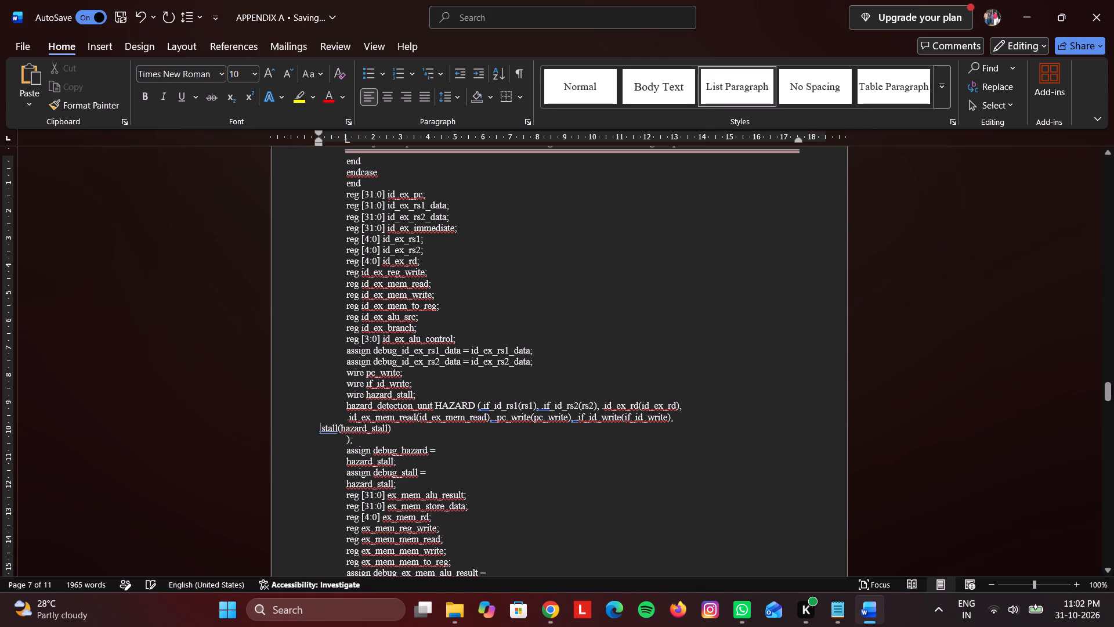
key(BackSpace)
key(space)
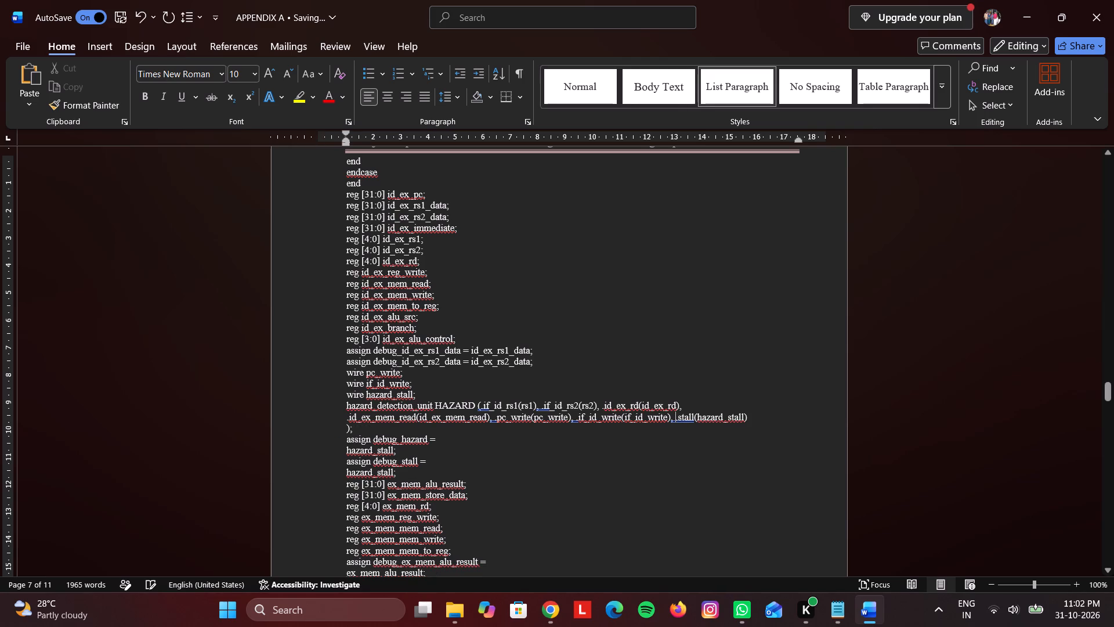
click(349, 428)
key(Left)
key(BackSpace)
key(BackSpace)
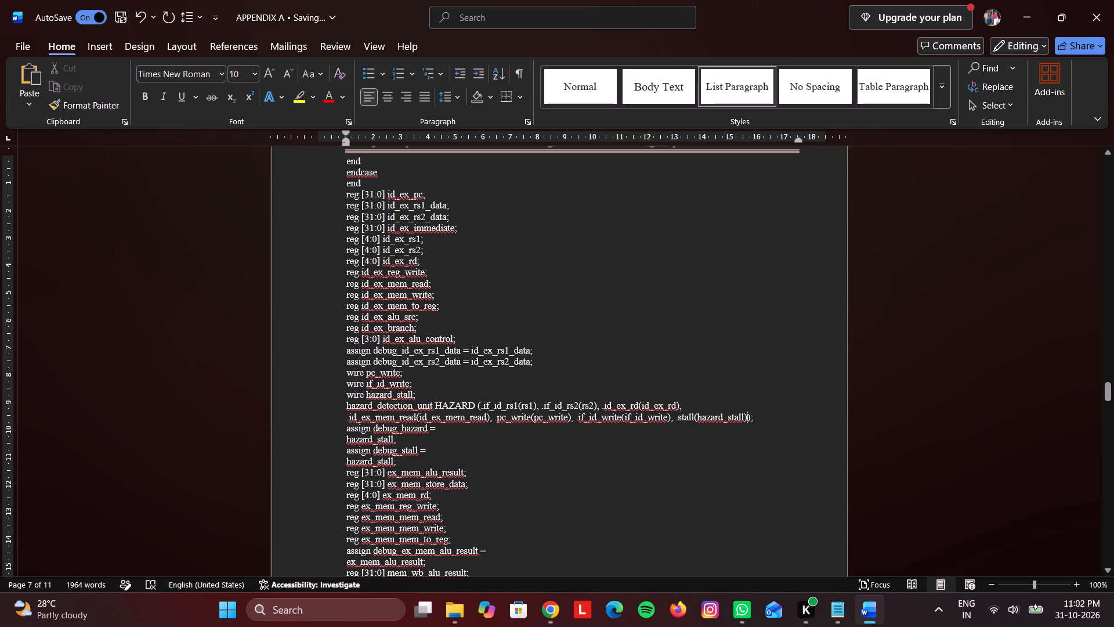
Put the split debug_hazard and debug_stall assignments on one line each, with "hazard_stall;" following the equals sign.
click(343, 442)
key(BackSpace)
key(BackSpace)
key(space)
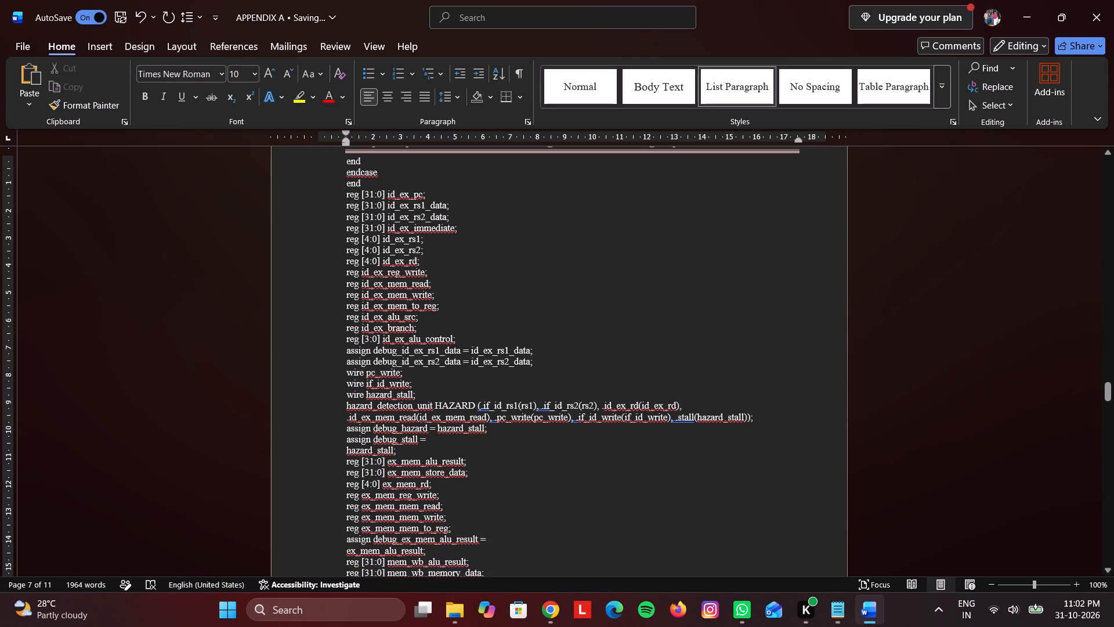
click(344, 452)
key(BackSpace)
key(BackSpace)
key(space)
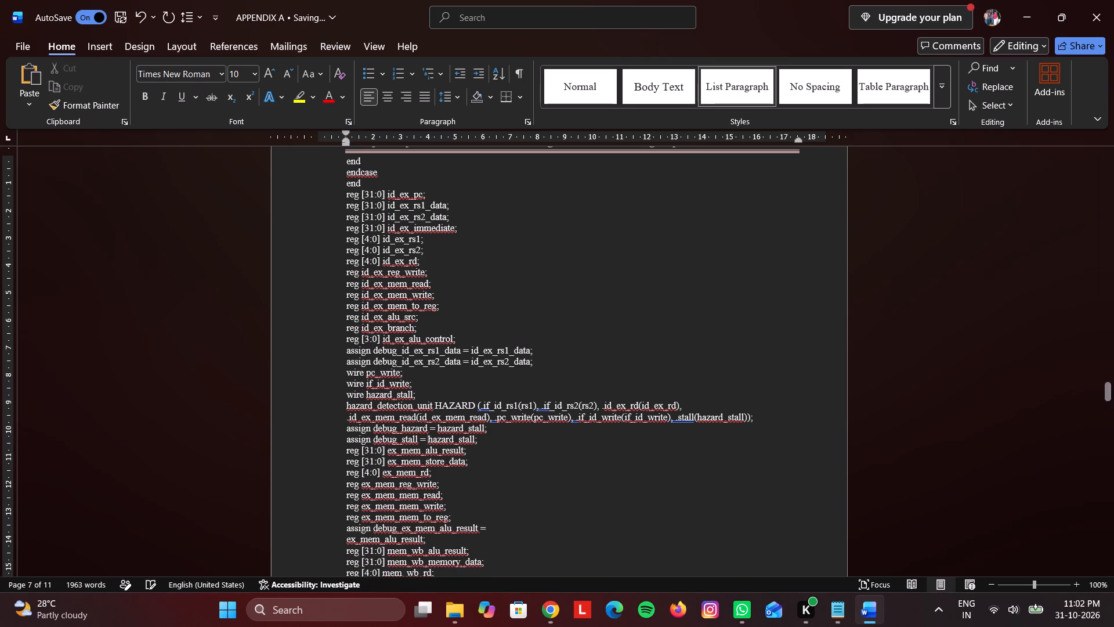
Join the split debug_ex_mem_alu_result statement into one line reading "assign debug_ex_mem_alu_result = ex_mem_alu_result;".
scroll(458, 477, down, 1)
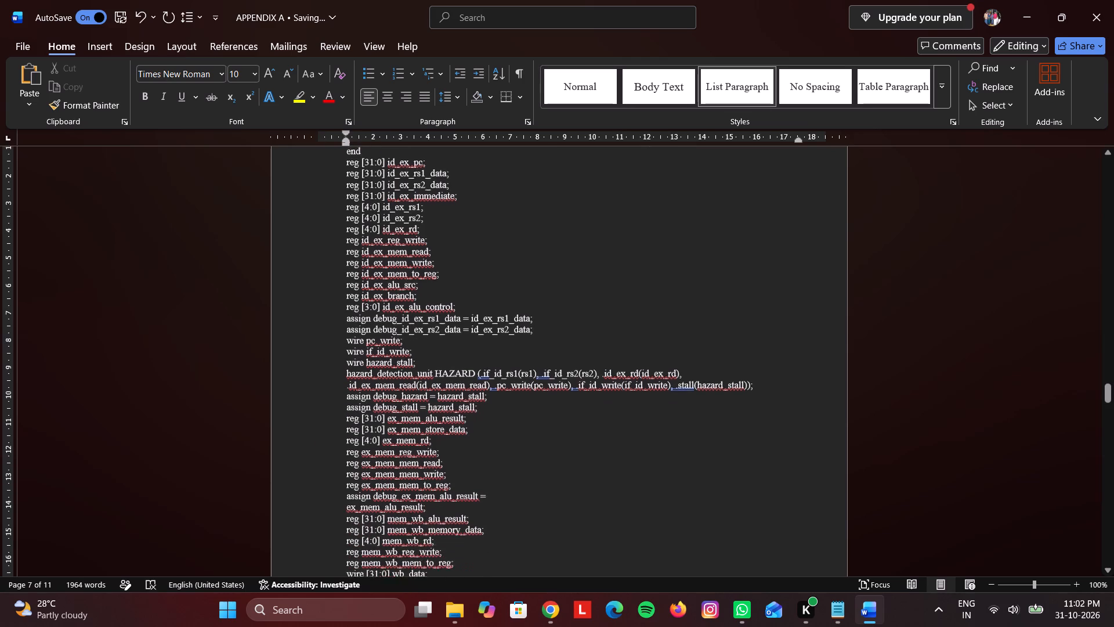
scroll(458, 477, down, 2)
click(340, 438)
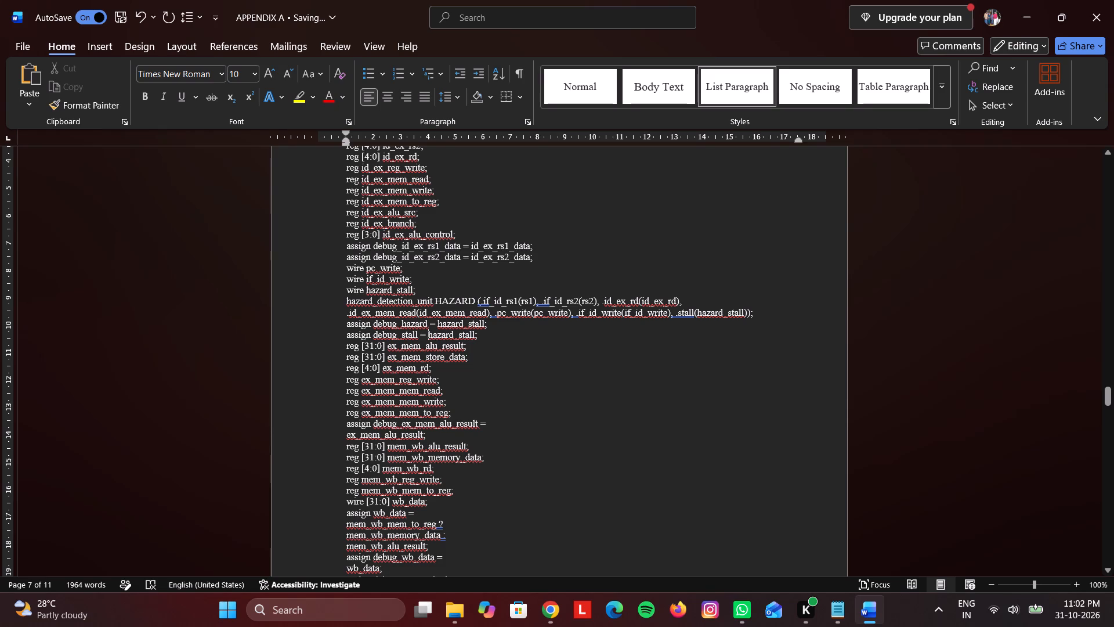
key(BackSpace)
key(BackSpace)
key(space)
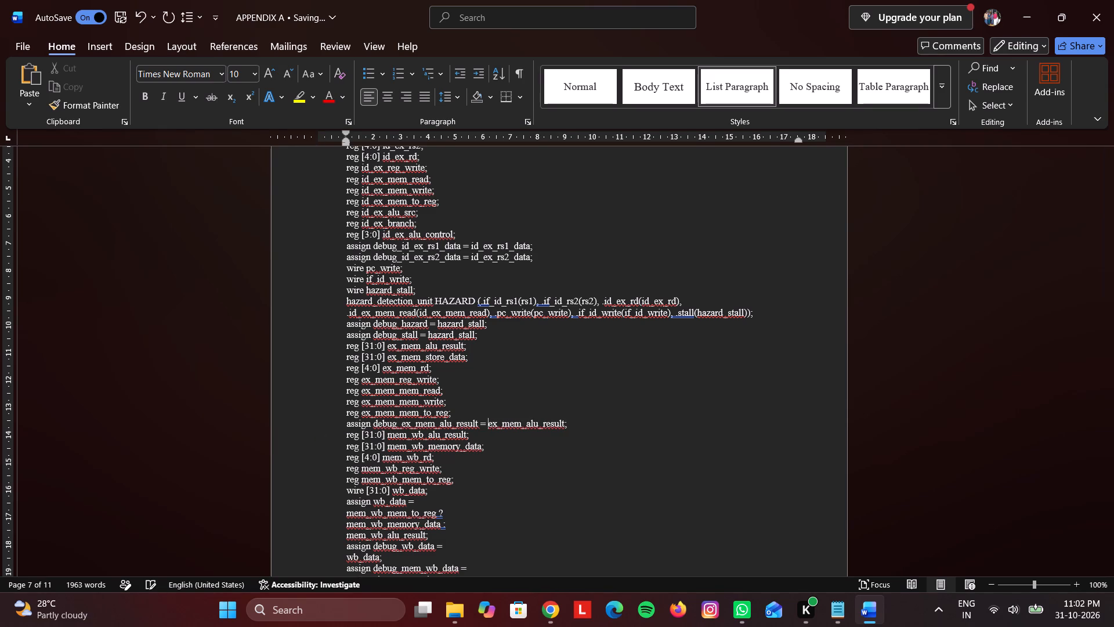
Join mem_wb_mem_to_reg onto the "assign wb_data =" line with a space before it, and delete the trailing question mark.
scroll(429, 448, down, 2)
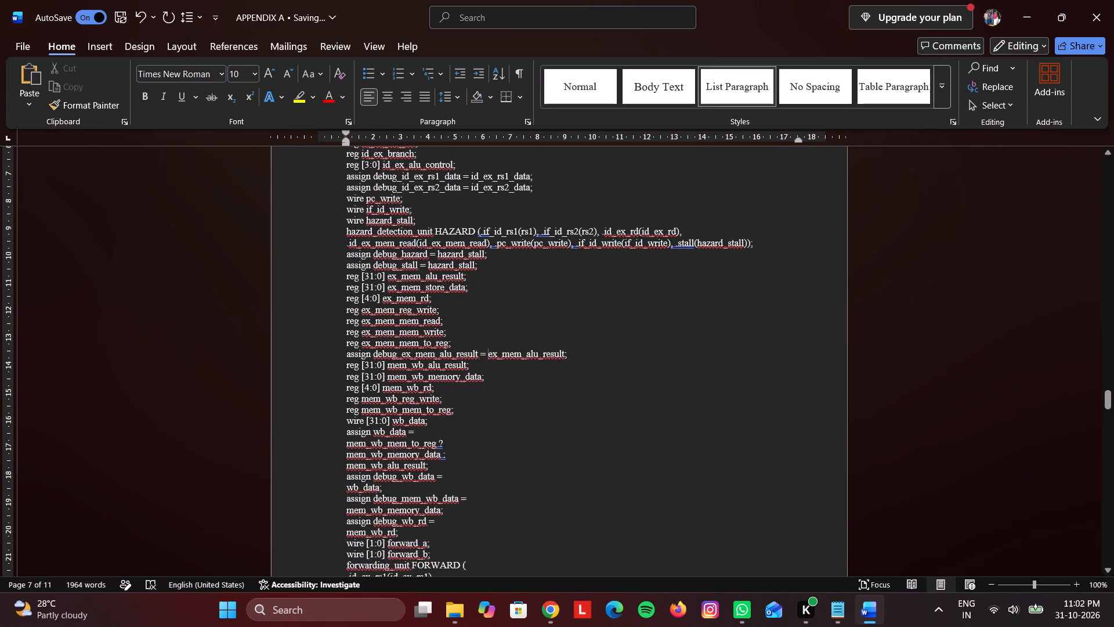
scroll(429, 448, down, 3)
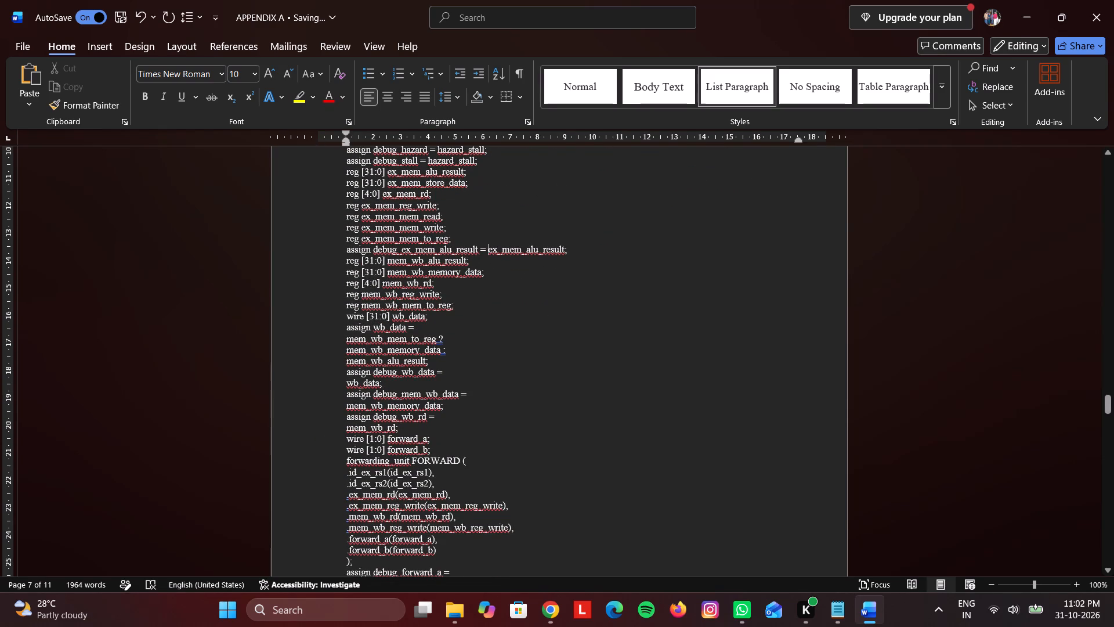
click(344, 338)
key(BackSpace)
key(BackSpace)
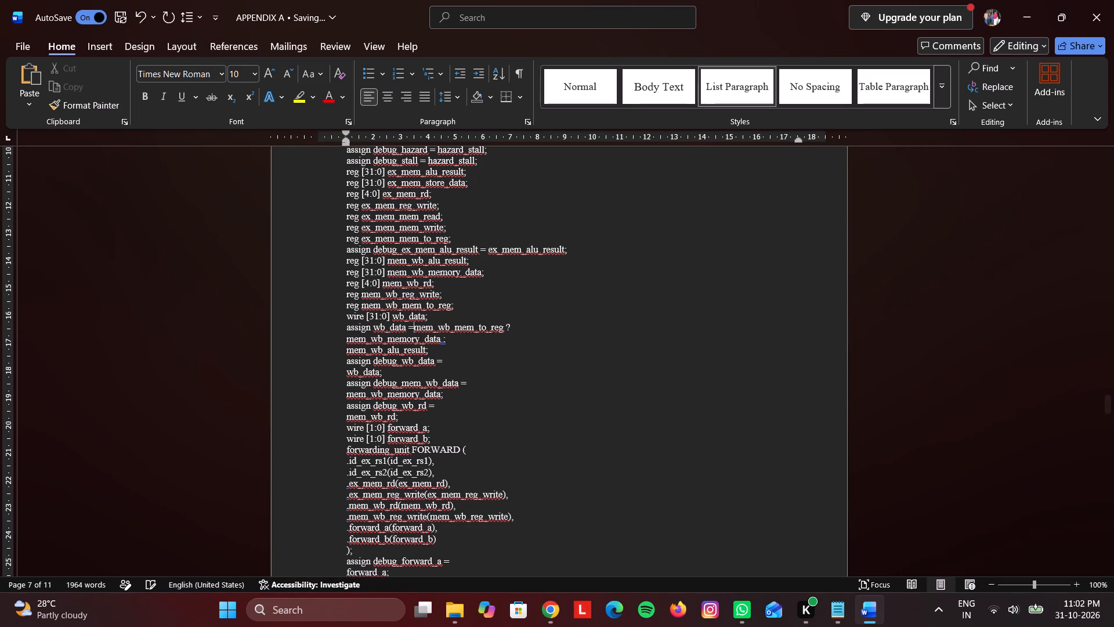
key(space)
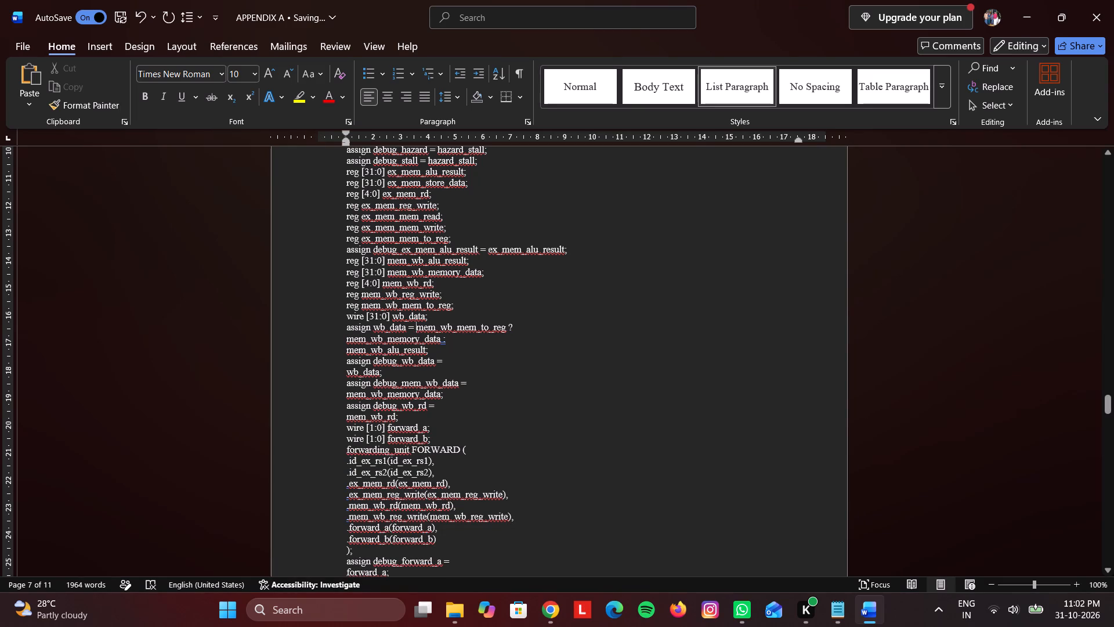
click(522, 323)
key(BackSpace)
Append "mem_wb_memory_data : mem_wb_alu_result;" from the next two lines to the assign wb_data line, separated by spaces.
click(346, 341)
key(BackSpace)
key(BackSpace)
key(space)
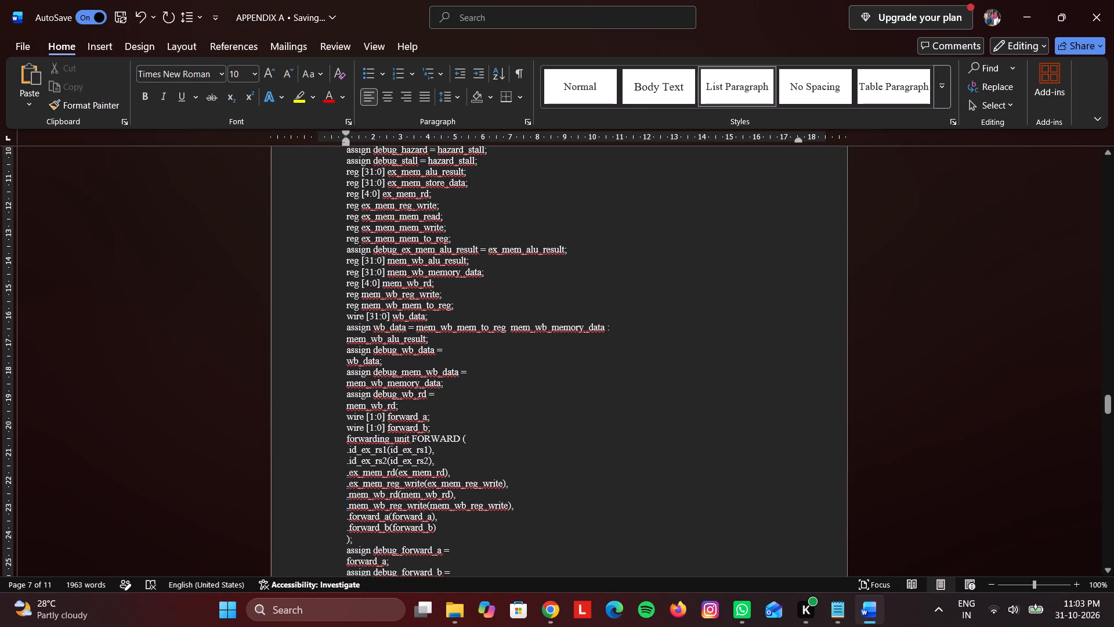
click(343, 339)
key(BackSpace)
key(BackSpace)
key(space)
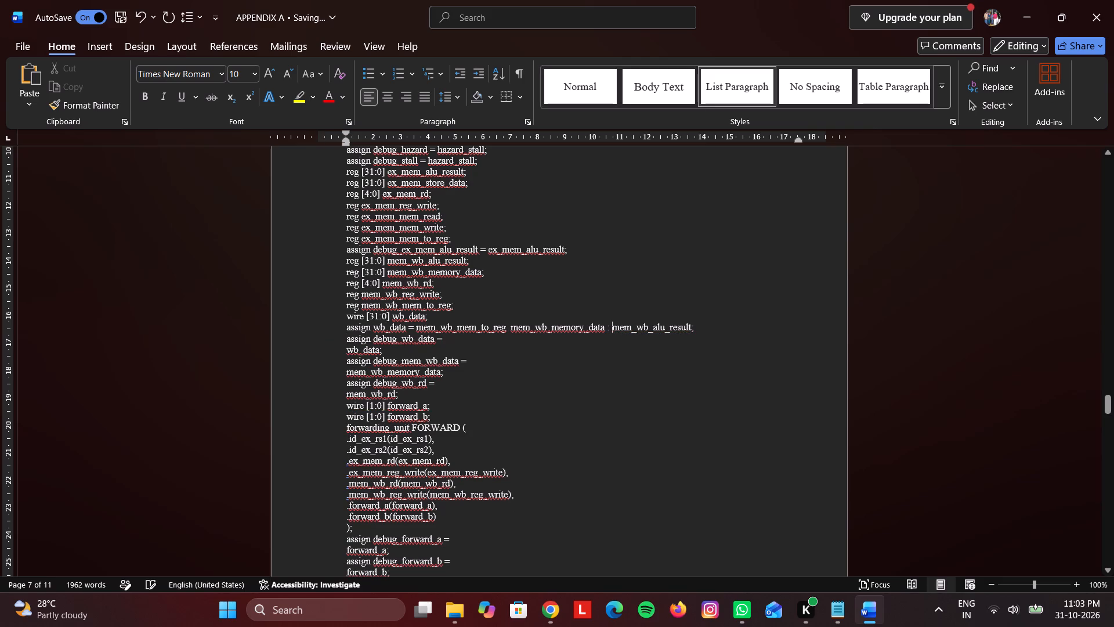
Put the split debug_wb_data, debug_mem_wb_data and debug_wb_rd assignments on one line each, with a space after the equals sign.
click(349, 352)
key(BackSpace)
key(BackSpace)
key(space)
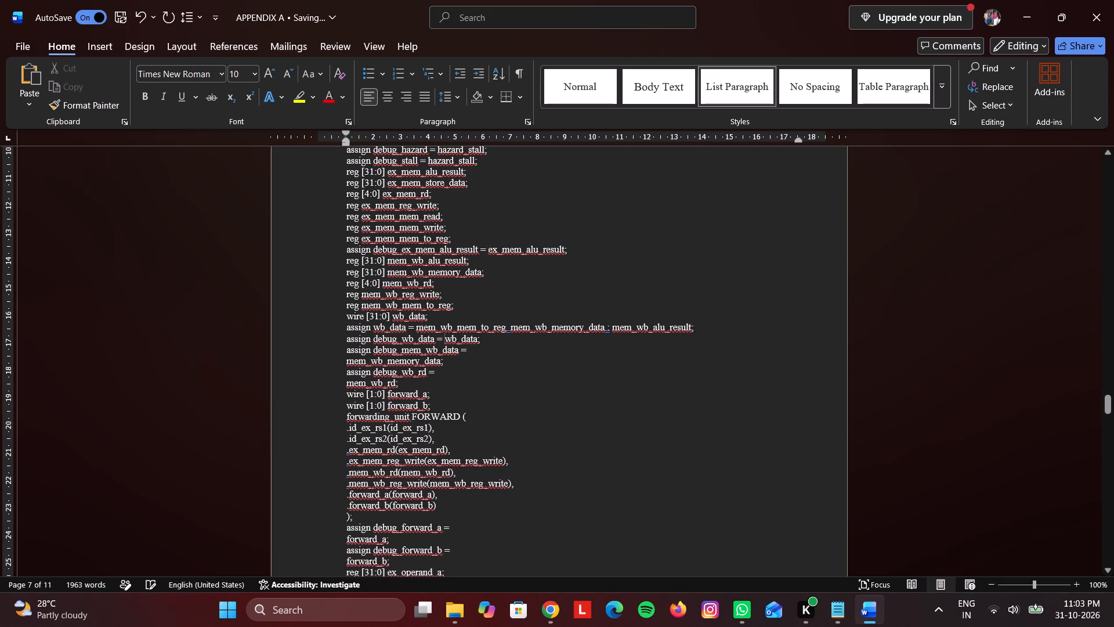
click(346, 364)
key(BackSpace)
key(BackSpace)
key(space)
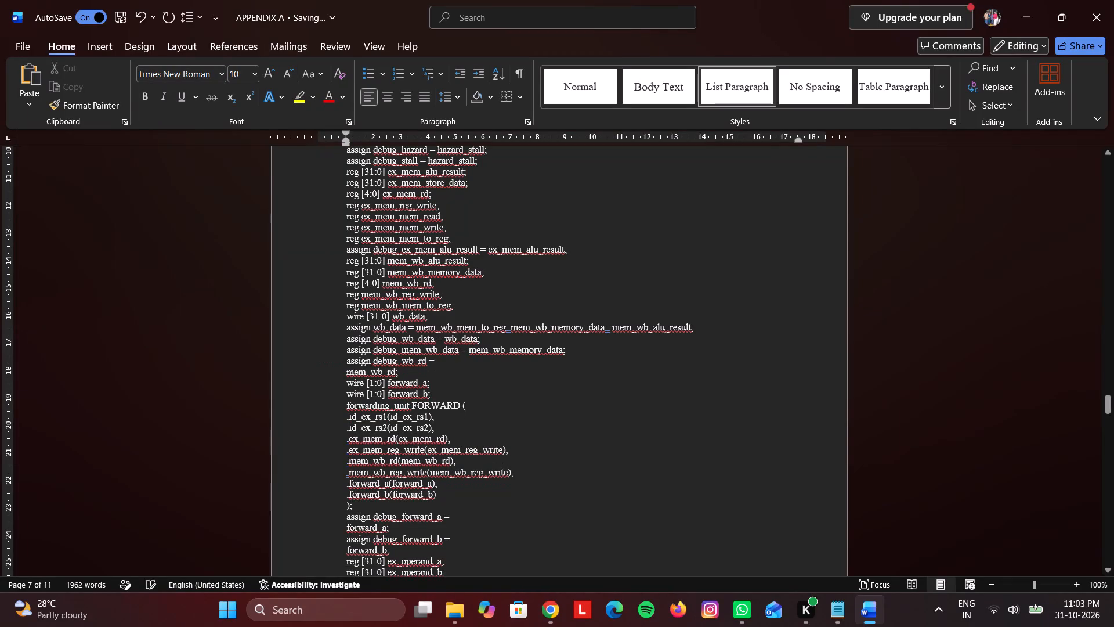
click(344, 369)
key(BackSpace)
key(BackSpace)
key(space)
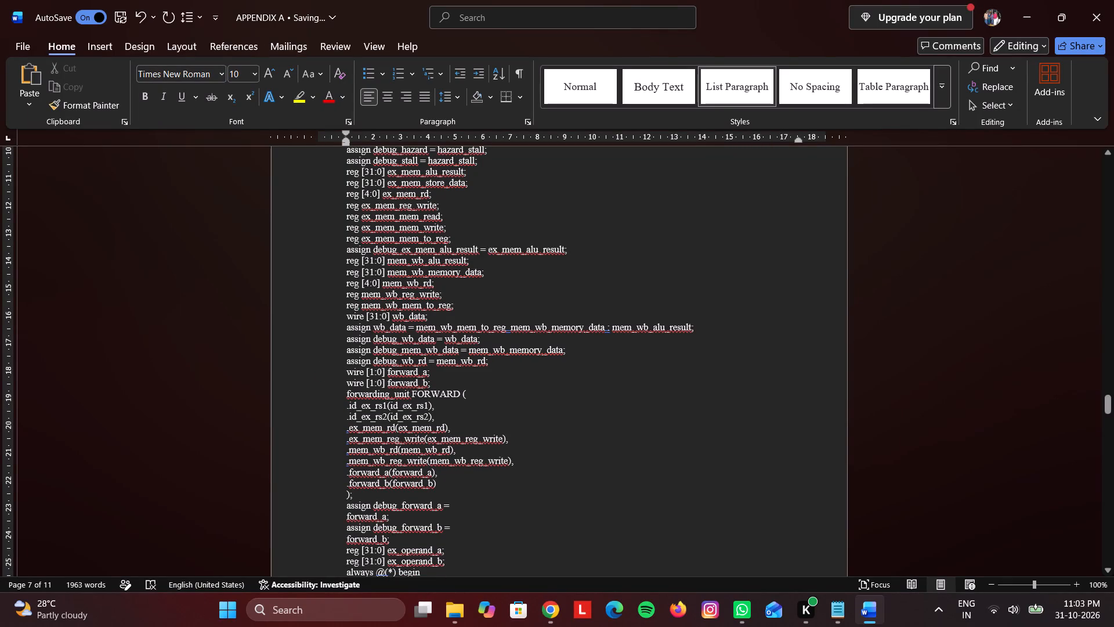
Join the first two ports onto the FORWARD instance line, reading "forwarding_unit FORWARD (.id_ex_rs1(id_ex_rs1), .id_ex_rs2(id_ex_rs2),".
click(349, 403)
key(Left)
key(BackSpace)
key(BackSpace)
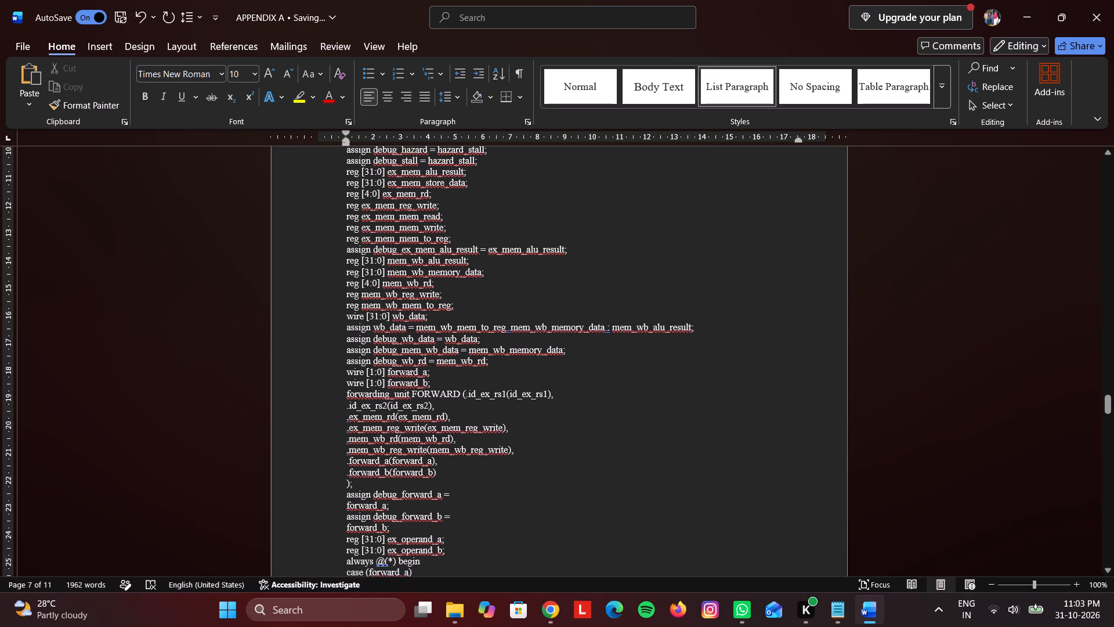
key(Left)
key(Down)
key(Left)
key(Left)
key(Left)
key(Left)
key(Left)
key(Left)
key(Left)
key(Left)
key(Left)
key(Left)
key(Left)
key(Left)
key(Left)
key(Left)
key(Left)
key(Left)
key(Left)
key(Left)
key(Left)
key(Left)
key(Left)
key(Left)
key(BackSpace)
key(BackSpace)
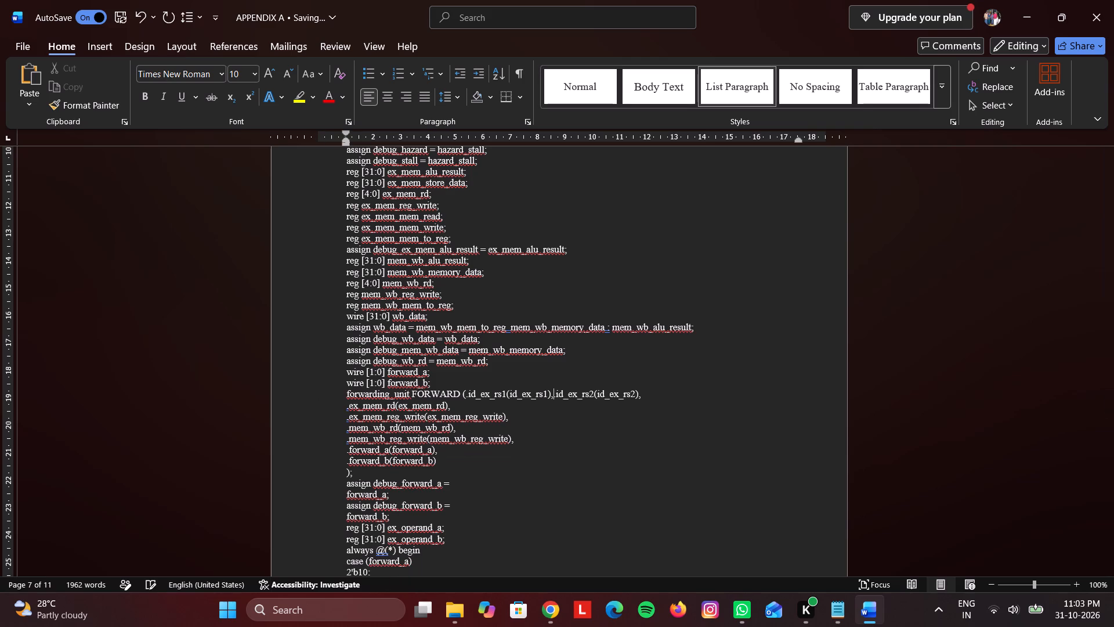
key(space)
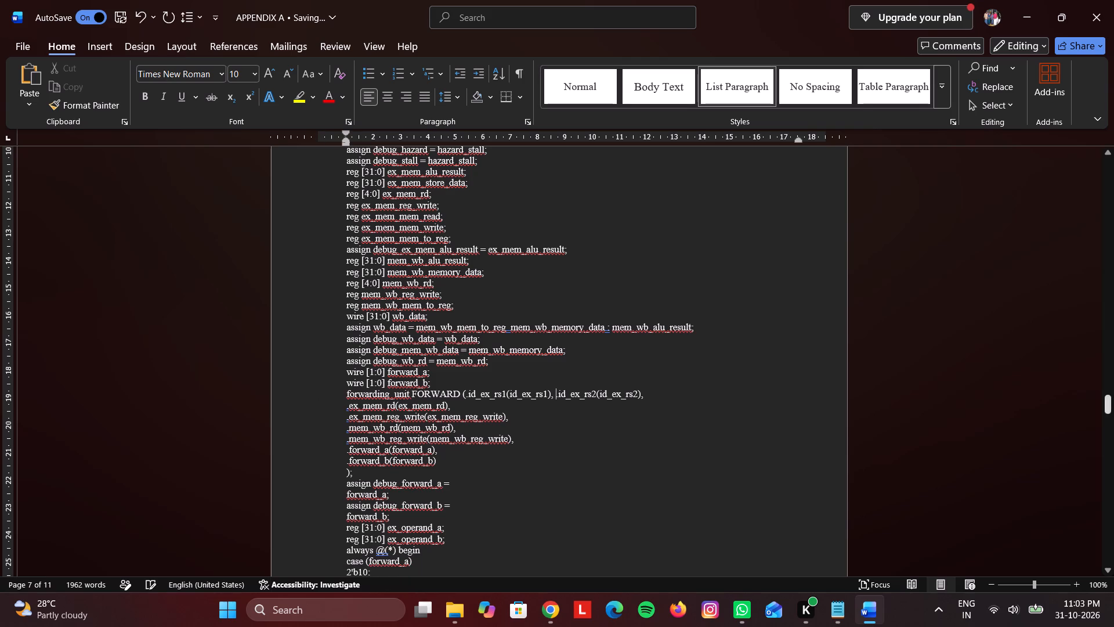
Append the next two FORWARD ports to the same statement, separated by spaces: ".ex_mem_rd(ex_mem_rd), .ex_mem_reg_write(ex_mem_reg_write),".
click(345, 408)
key(BackSpace)
key(BackSpace)
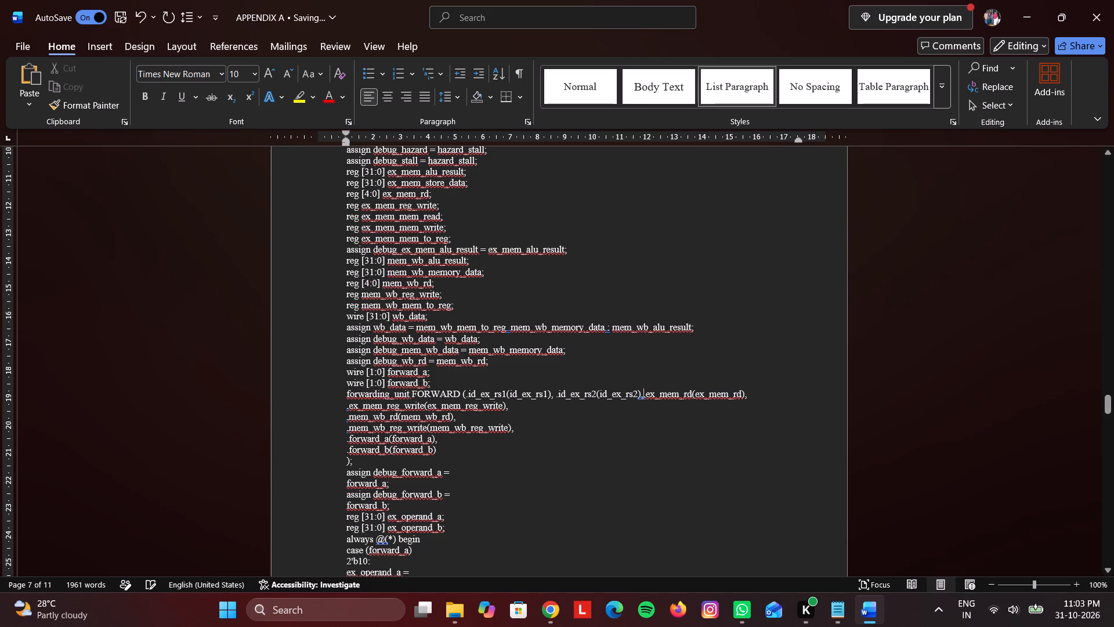
key(space)
click(345, 409)
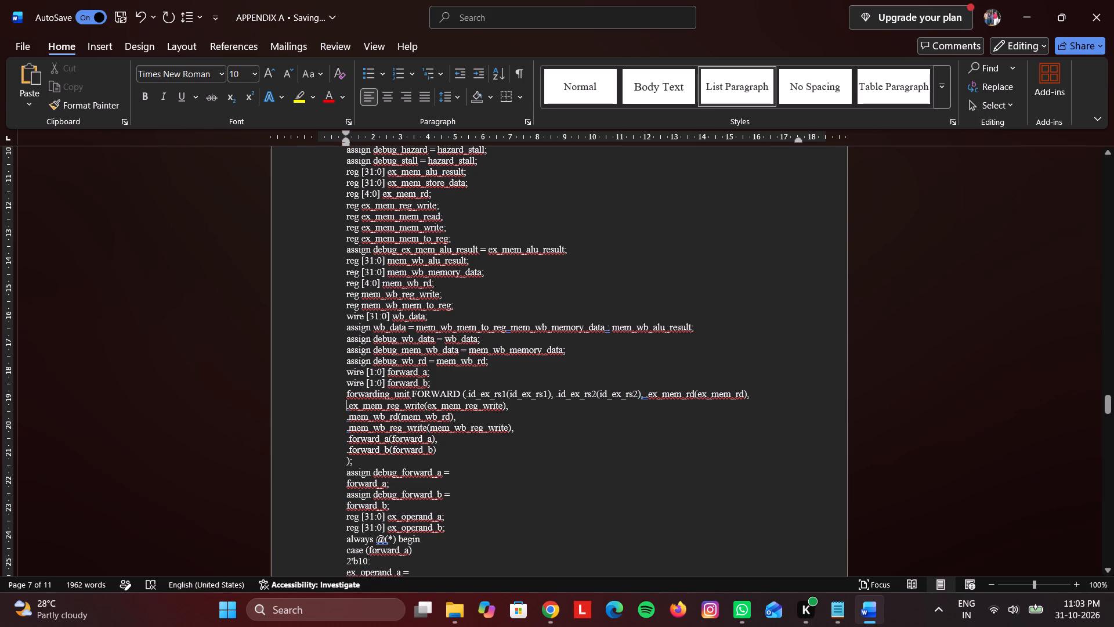
key(BackSpace)
key(BackSpace)
key(space)
Append the two write-back ports to the FORWARD statement, separated by spaces: ".mem_wb_rd(mem_wb_rd), .mem_wb_reg_write(mem_wb_reg_write),".
click(346, 420)
key(BackSpace)
key(BackSpace)
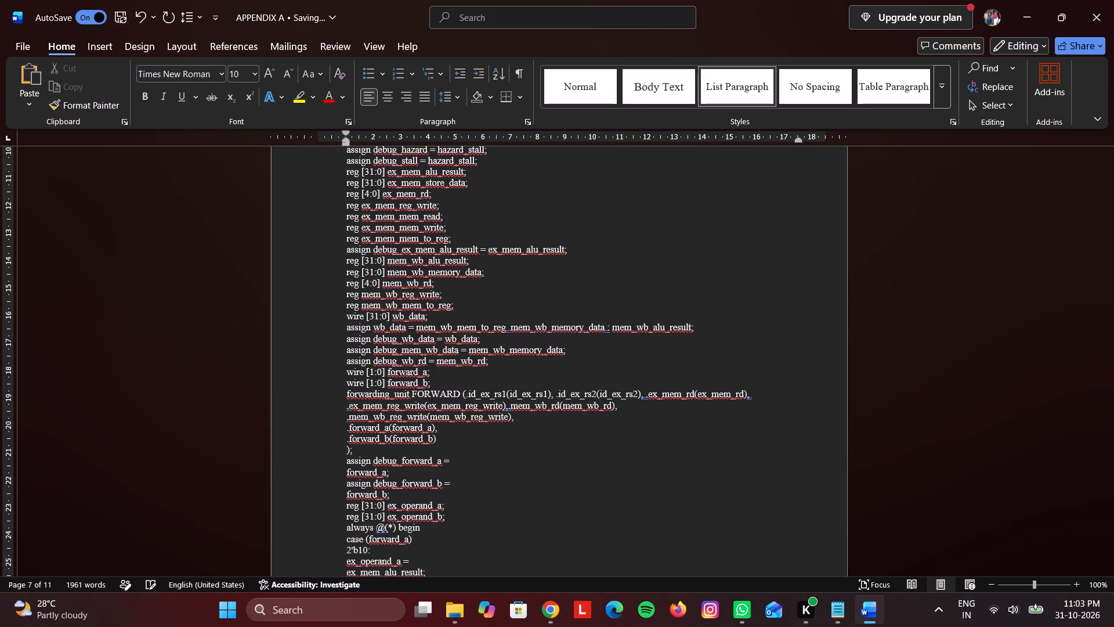
key(space)
click(342, 421)
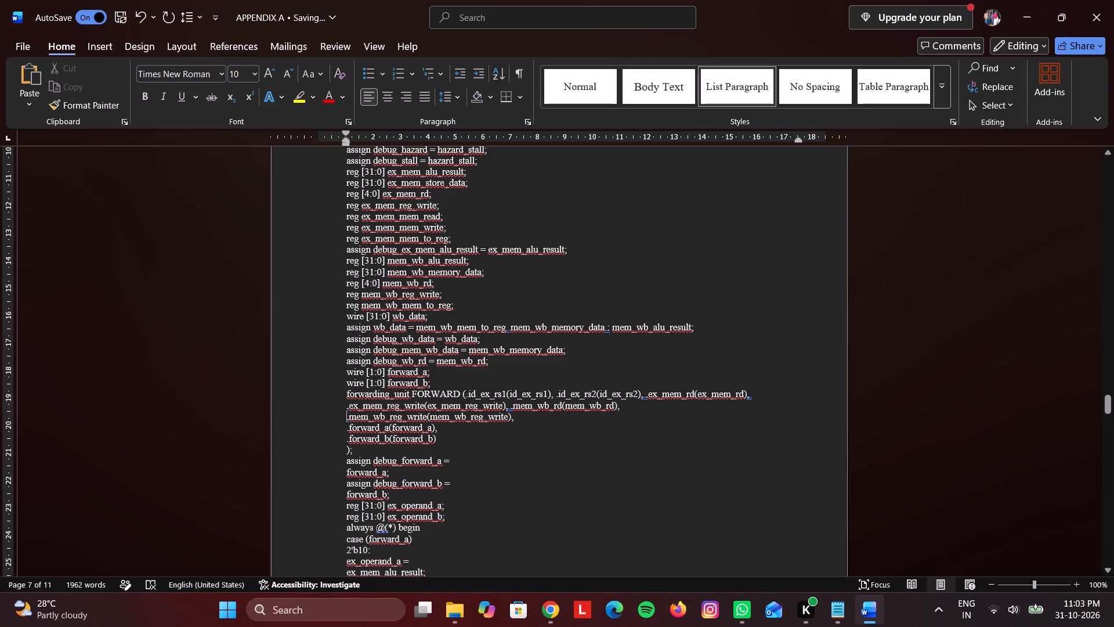
key(BackSpace)
key(BackSpace)
key(space)
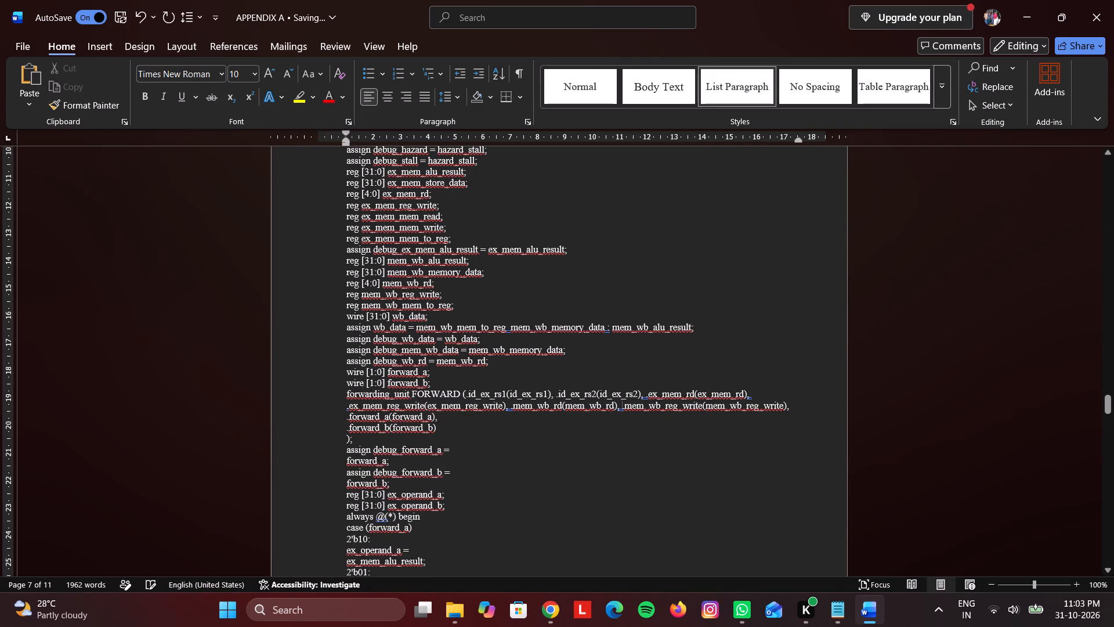
Join the forward_b port and closing bracket onto the forward_a port line, ending the FORWARD instance with ".forward_b(forward_b));".
click(343, 431)
key(BackSpace)
key(BackSpace)
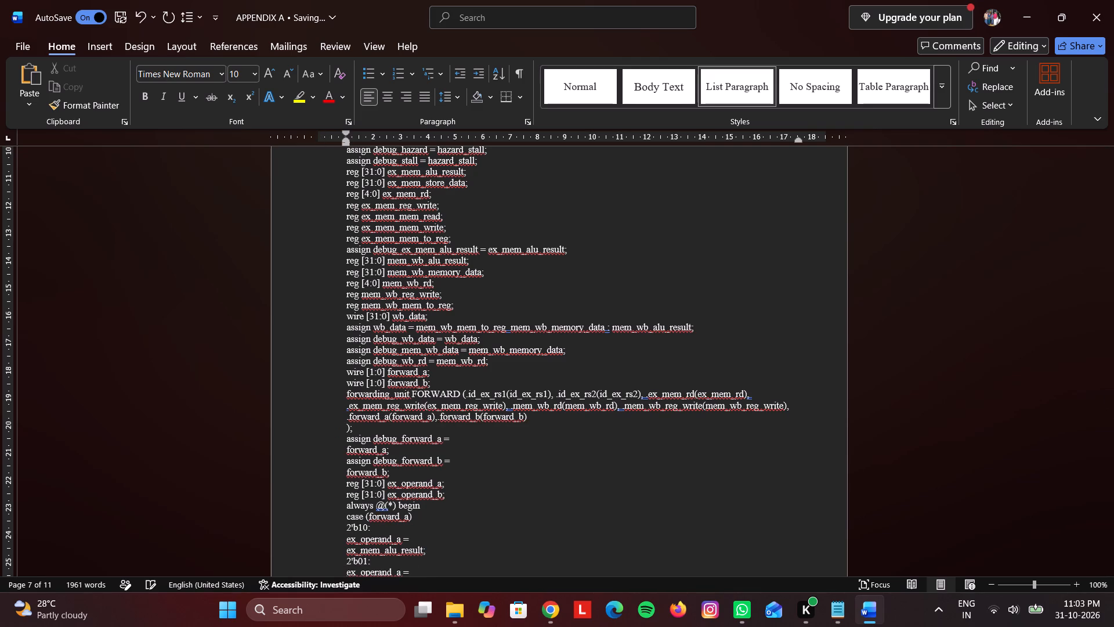
key(space)
key(space)
click(343, 429)
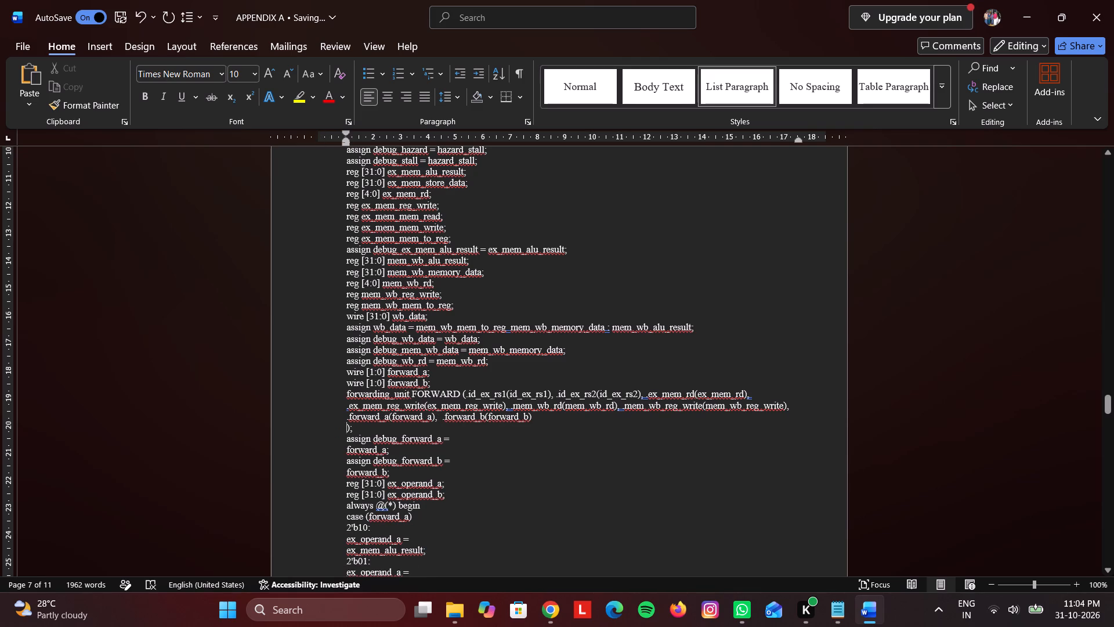
key(BackSpace)
key(BackSpace)
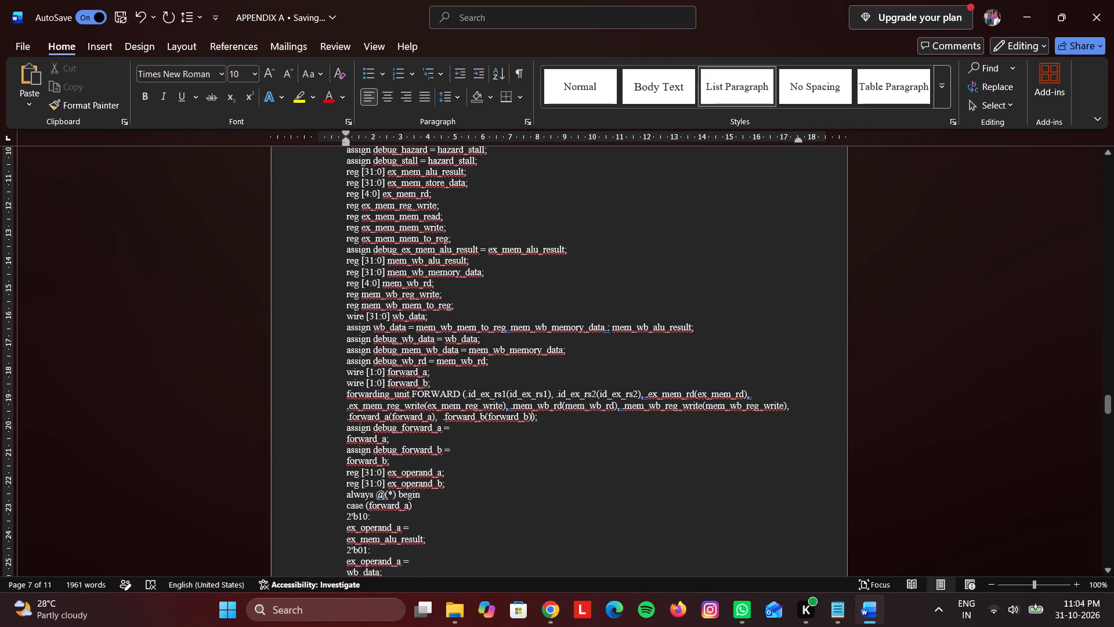
Put the split debug_forward_a and debug_forward_b assignments on one line each, with a space after the equals sign.
click(346, 442)
key(BackSpace)
key(BackSpace)
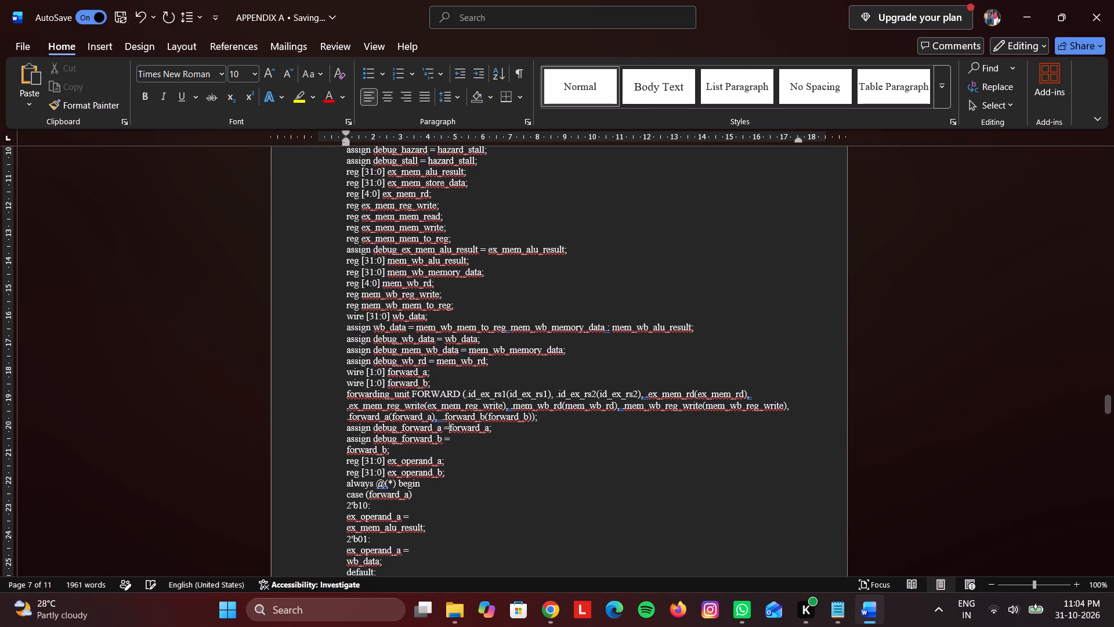
key(space)
click(348, 453)
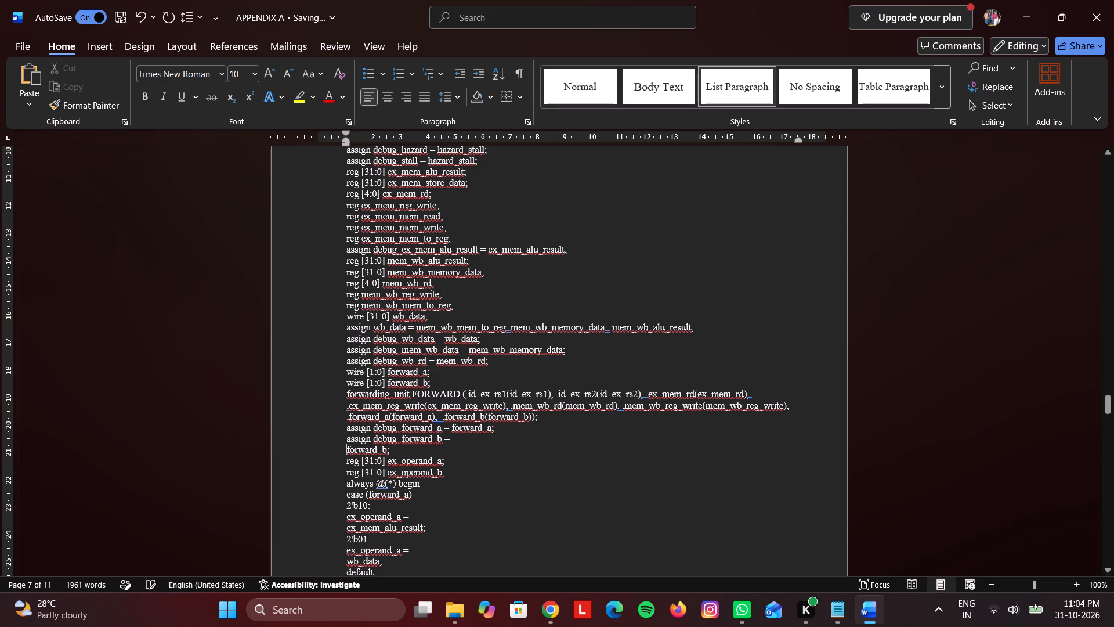
key(BackSpace)
key(BackSpace)
key(space)
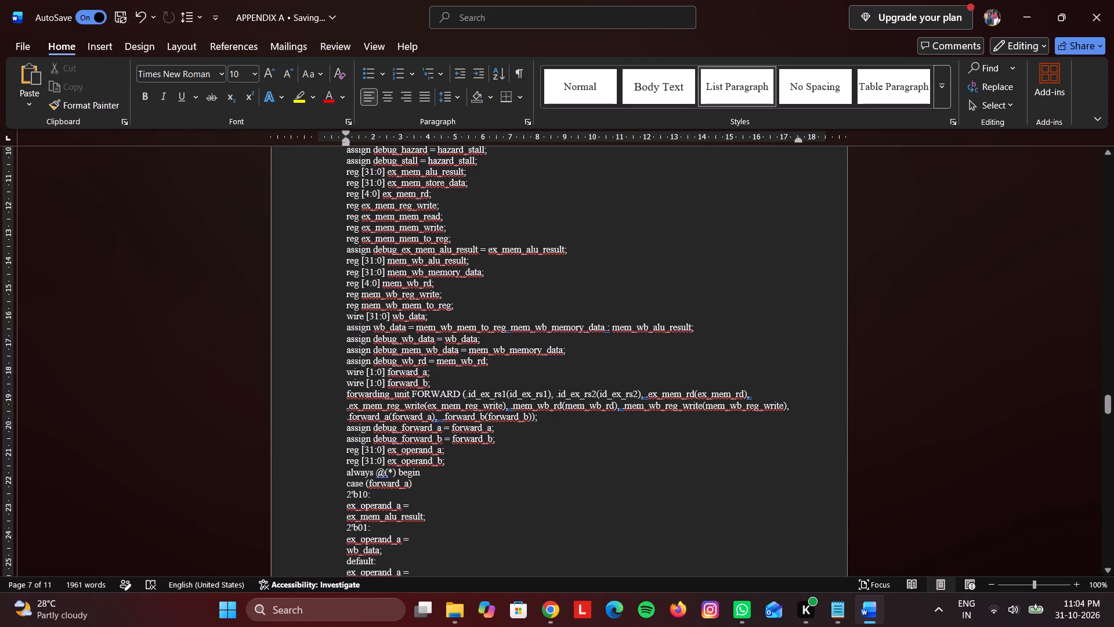
scroll(366, 491, down, 3)
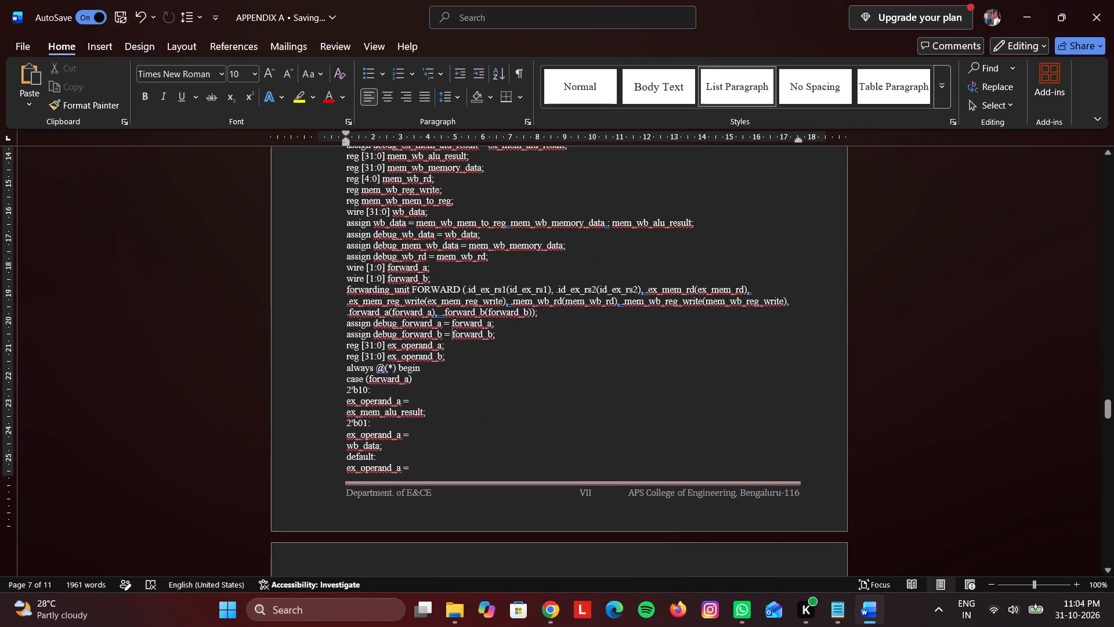
Join the first branch of case (forward_a) into one spaced line: "2'b10: ex_operand_a = ex_mem_alu_result;".
click(345, 400)
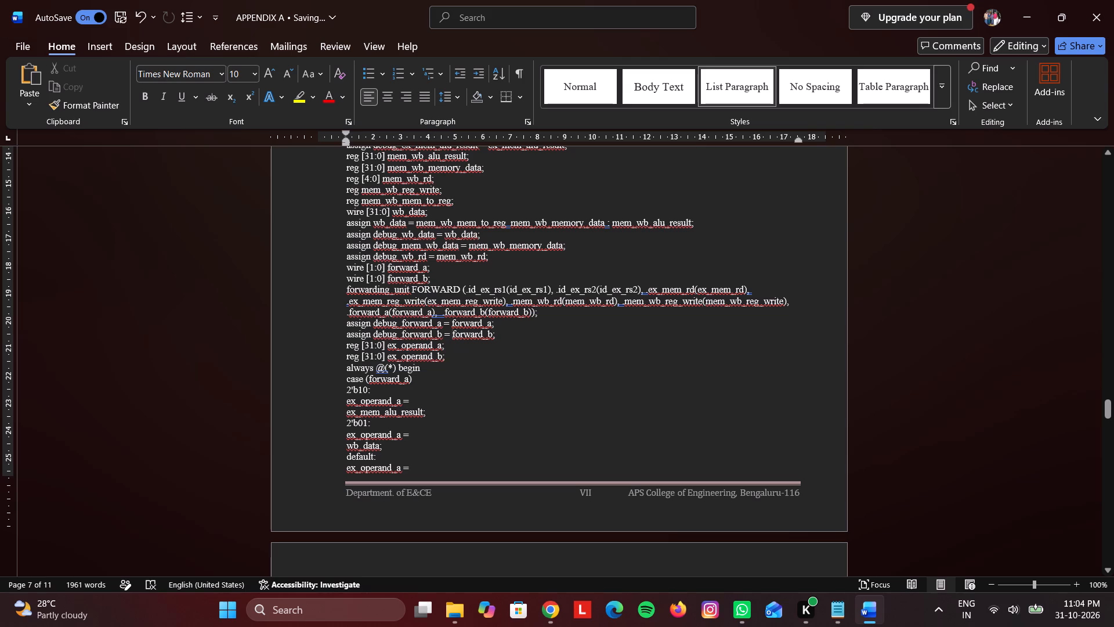
key(BackSpace)
key(BackSpace)
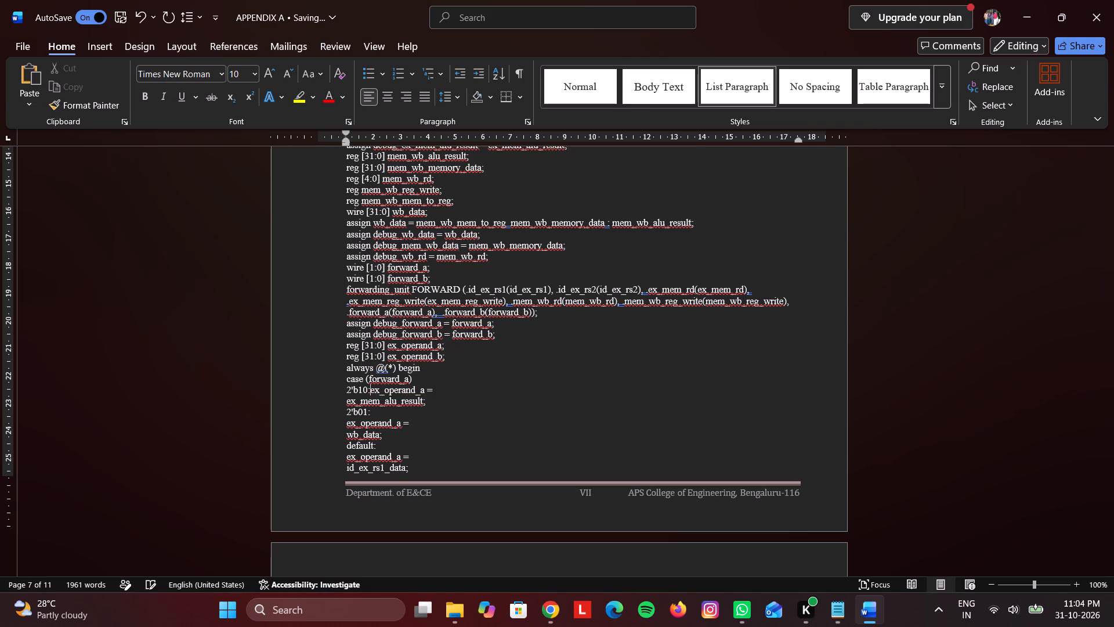
key(space)
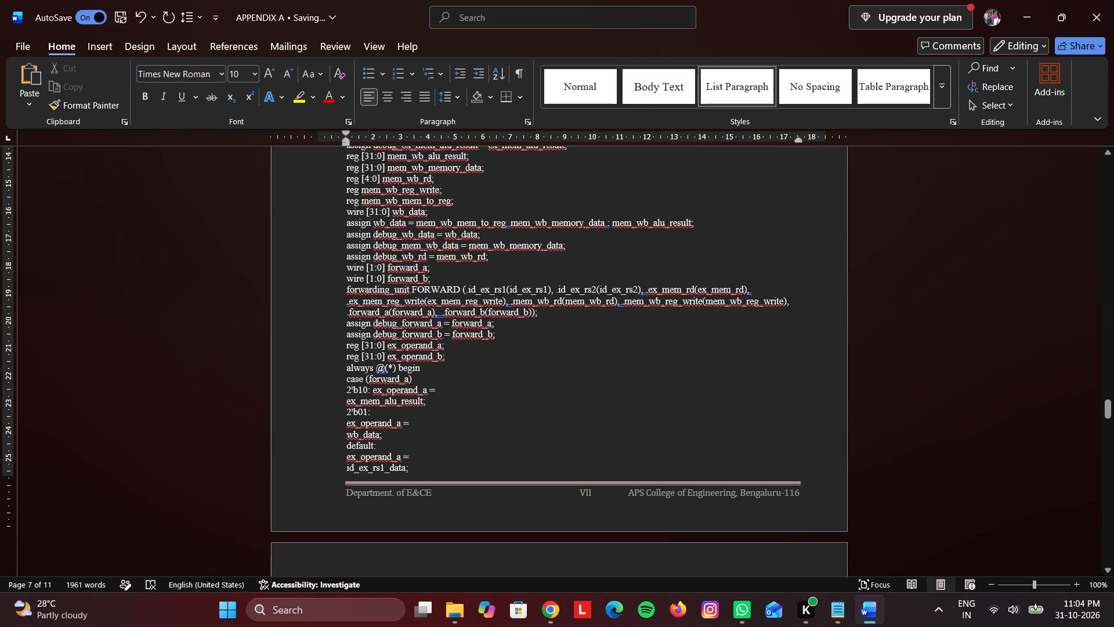
click(347, 402)
key(BackSpace)
key(BackSpace)
key(space)
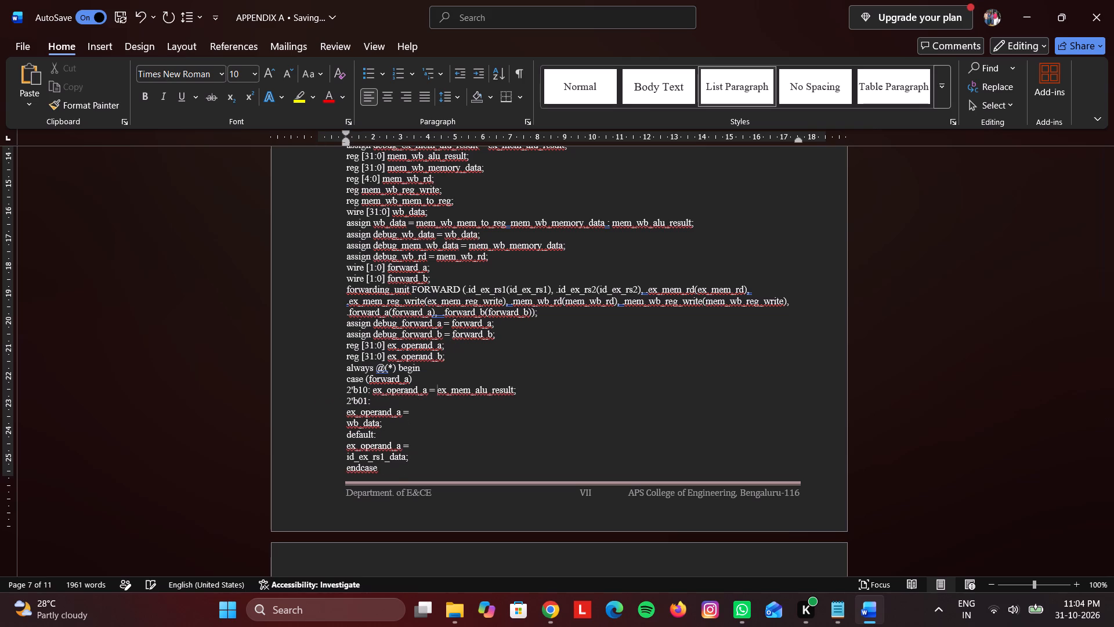
Join the second branch of case (forward_a) into one spaced line: "2'b01: ex_operand_a = wb_data;".
click(349, 410)
key(Left)
key(BackSpace)
key(BackSpace)
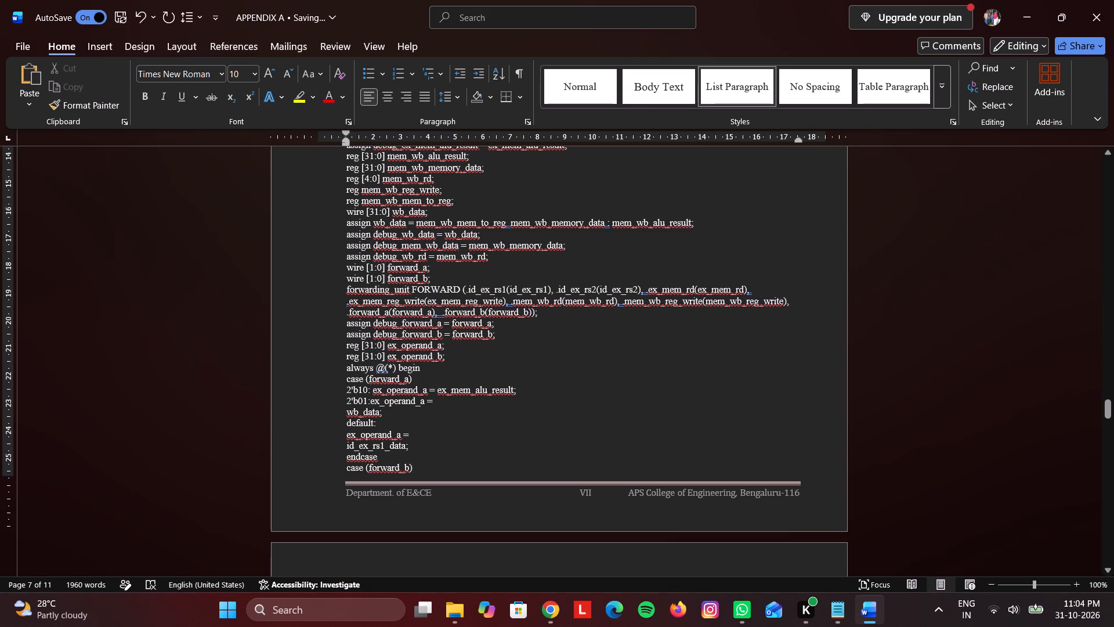
key(space)
click(343, 416)
key(BackSpace)
key(BackSpace)
key(space)
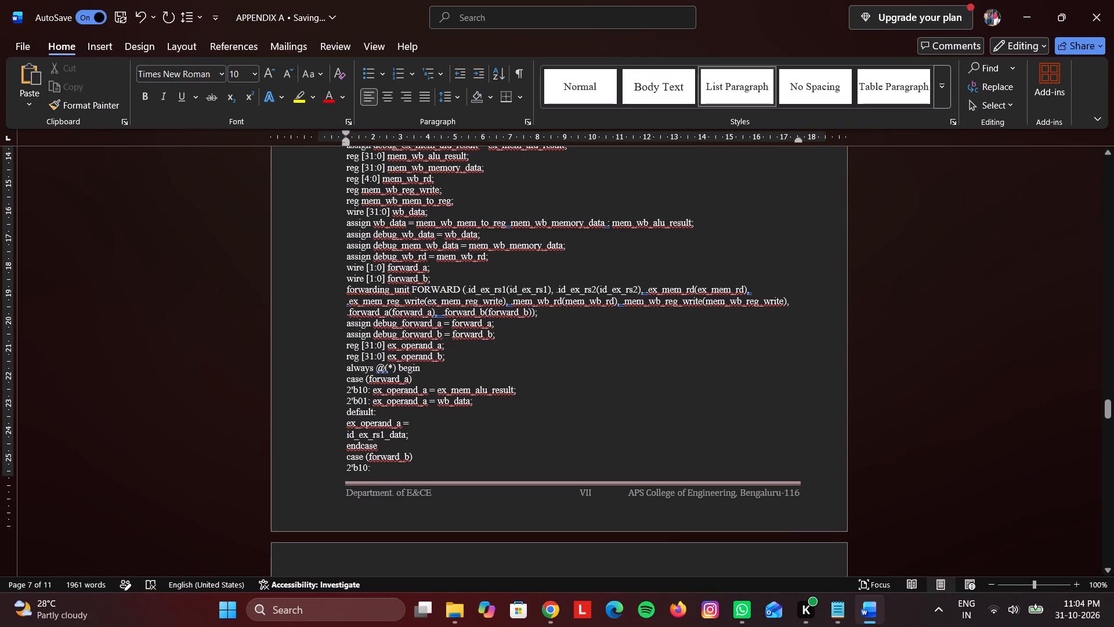
Join the default branch of case (forward_a) into one spaced line: "default: ex_operand_a = id_ex_rs1_data;".
click(344, 425)
key(BackSpace)
key(BackSpace)
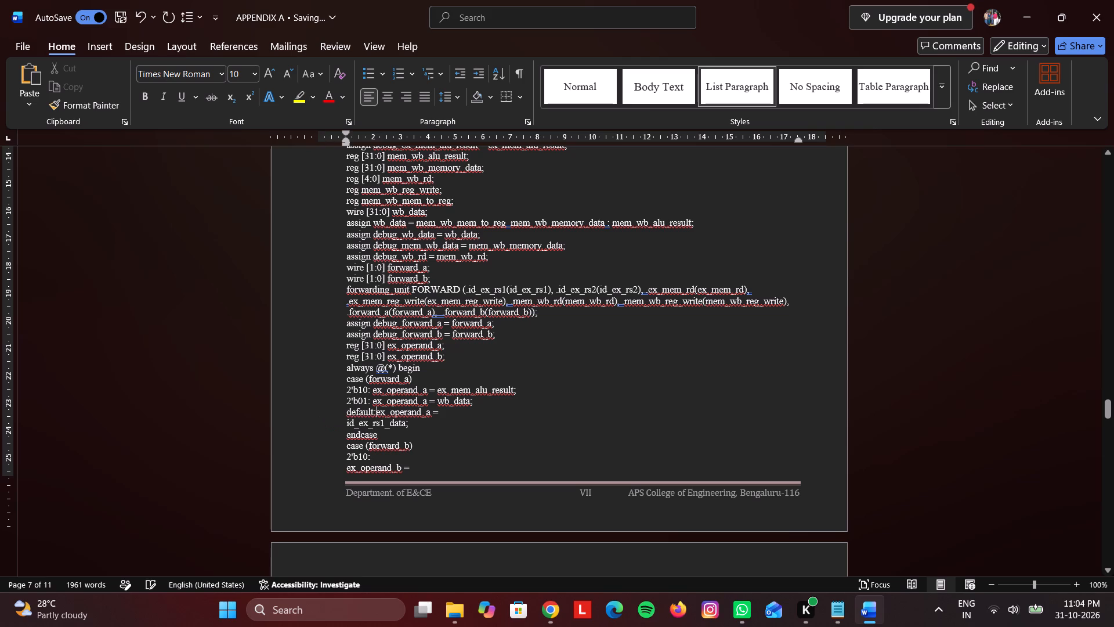
key(space)
click(345, 424)
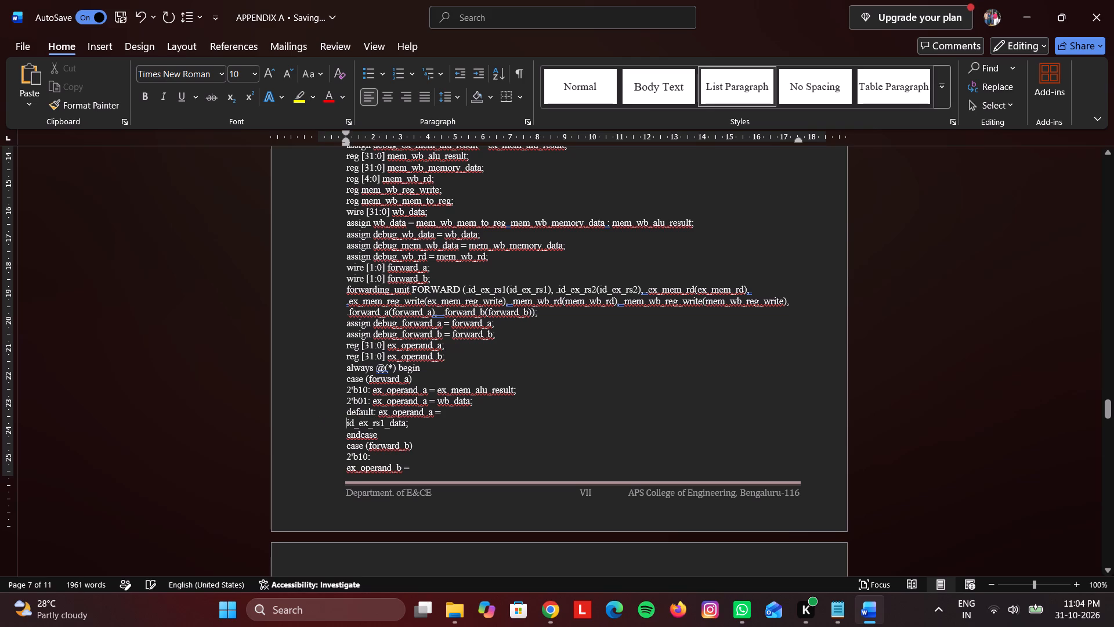
key(BackSpace)
key(BackSpace)
key(space)
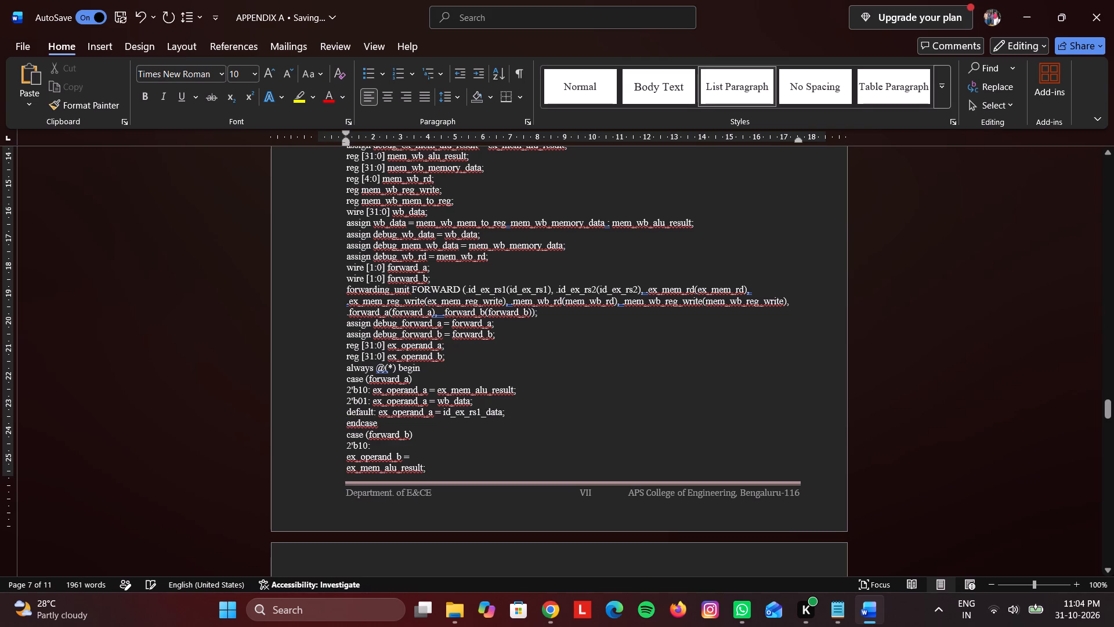
Join the case (forward_b) header and its first branch into one line: "case (forward_b) 2'b10: ex_operand_b = ex_mem_alu_result;".
scroll(411, 439, down, 2)
click(342, 376)
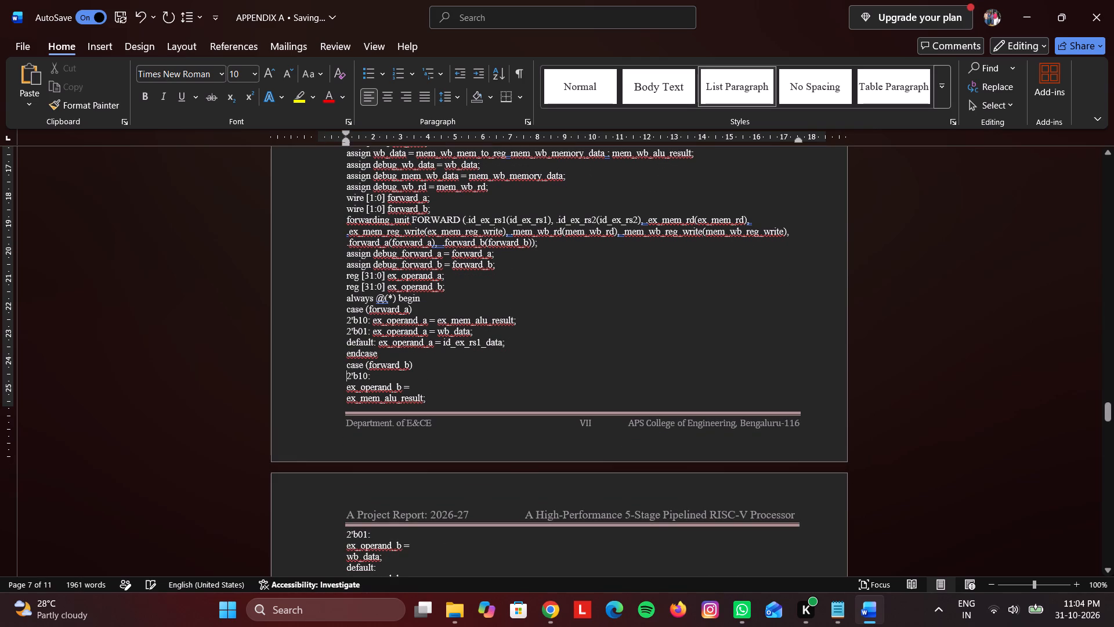
key(BackSpace)
key(BackSpace)
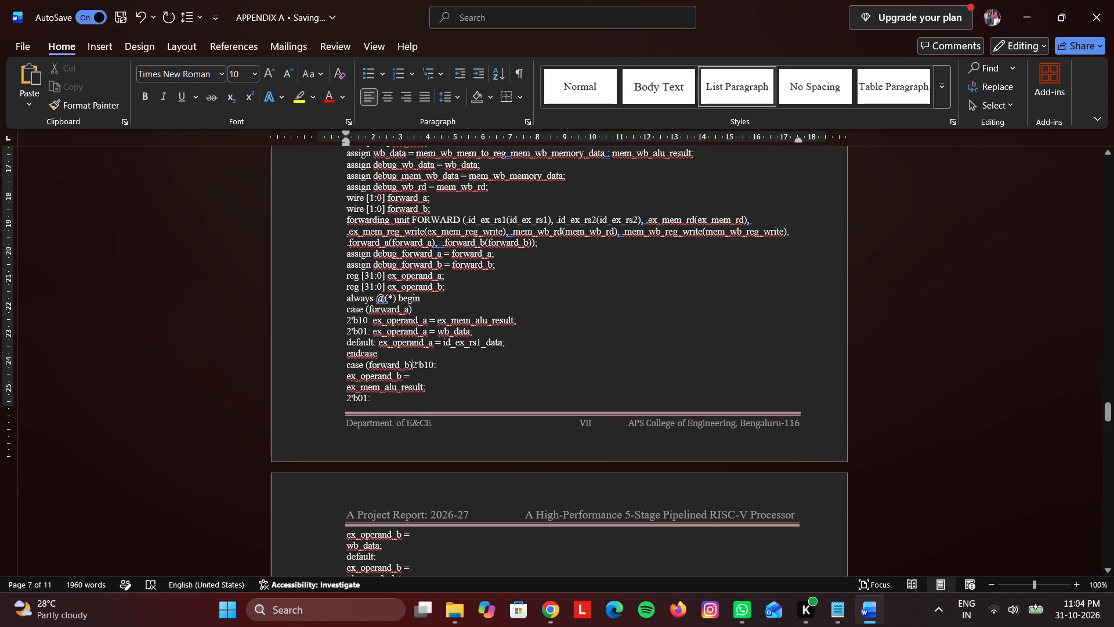
key(space)
click(345, 376)
key(BackSpace)
key(BackSpace)
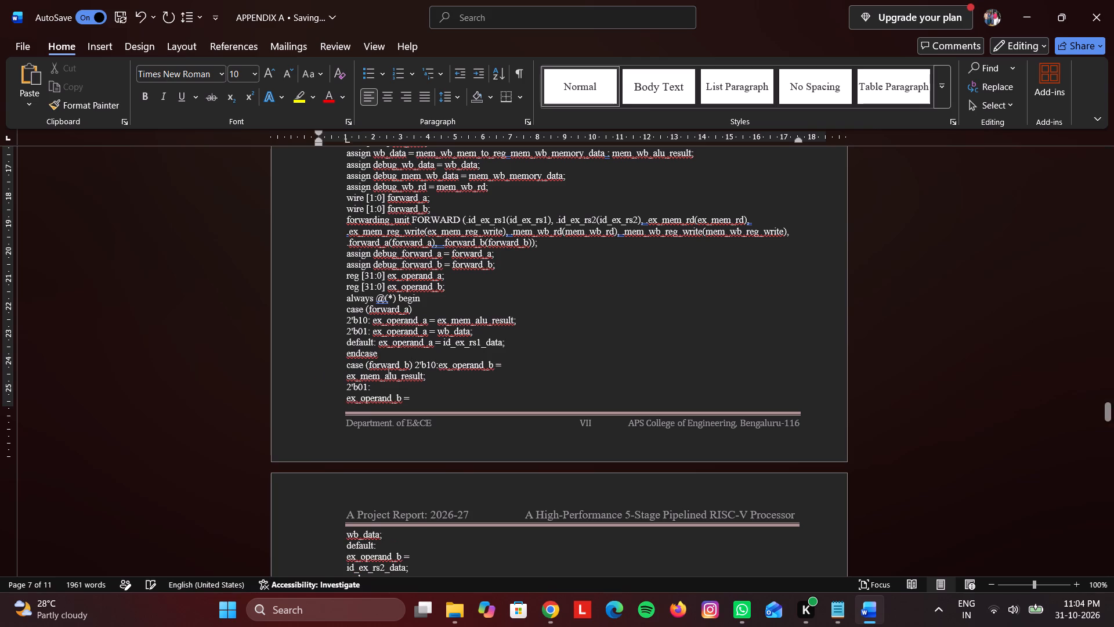
key(space)
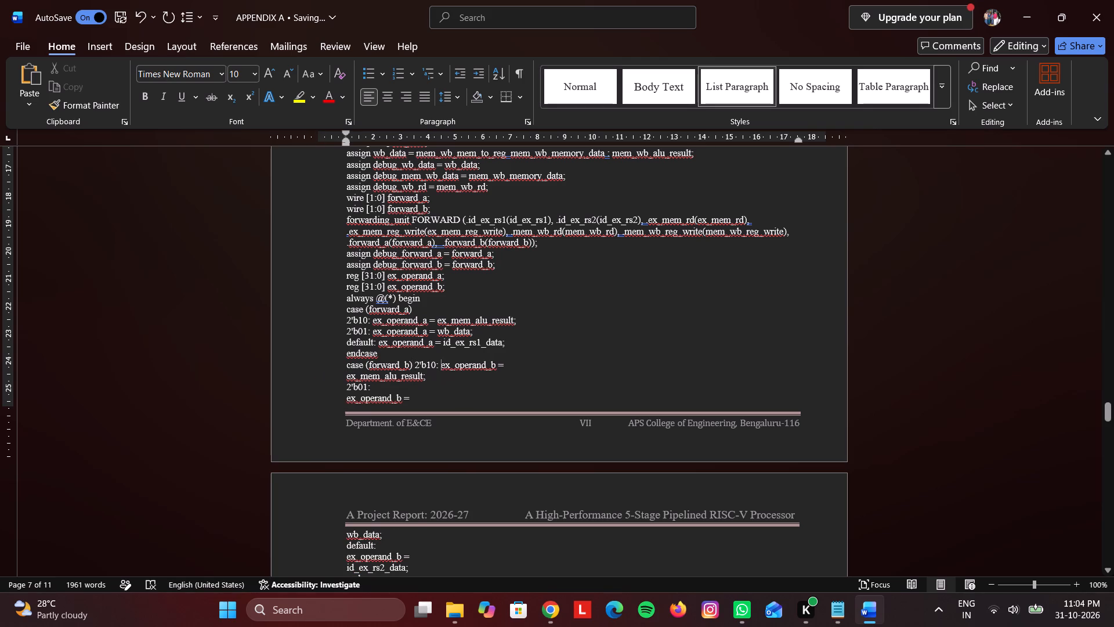
click(345, 379)
key(BackSpace)
key(BackSpace)
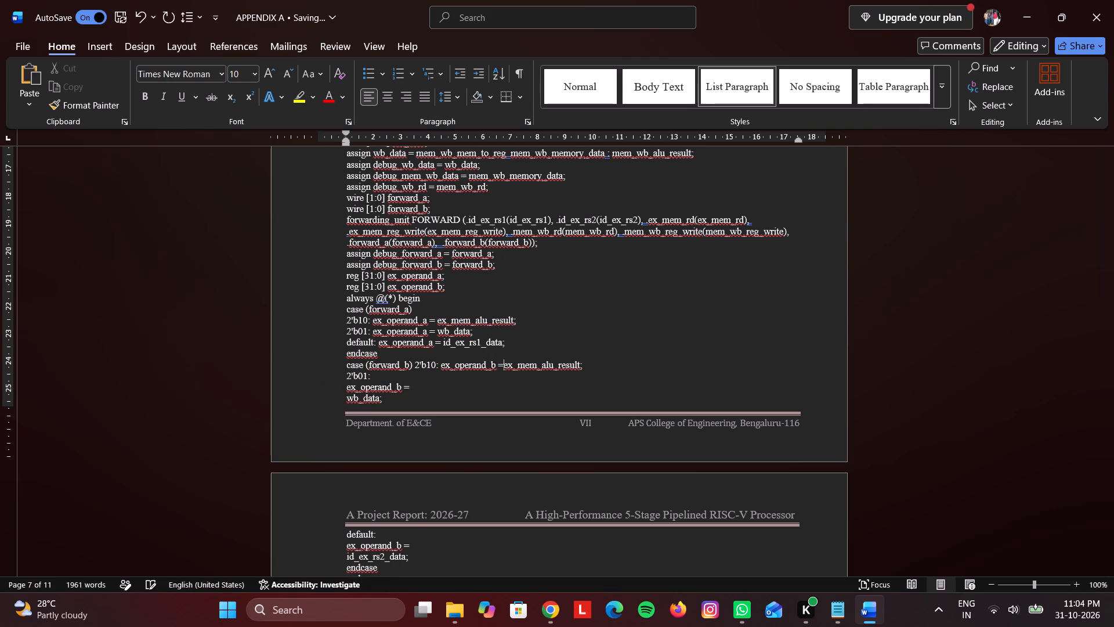
key(space)
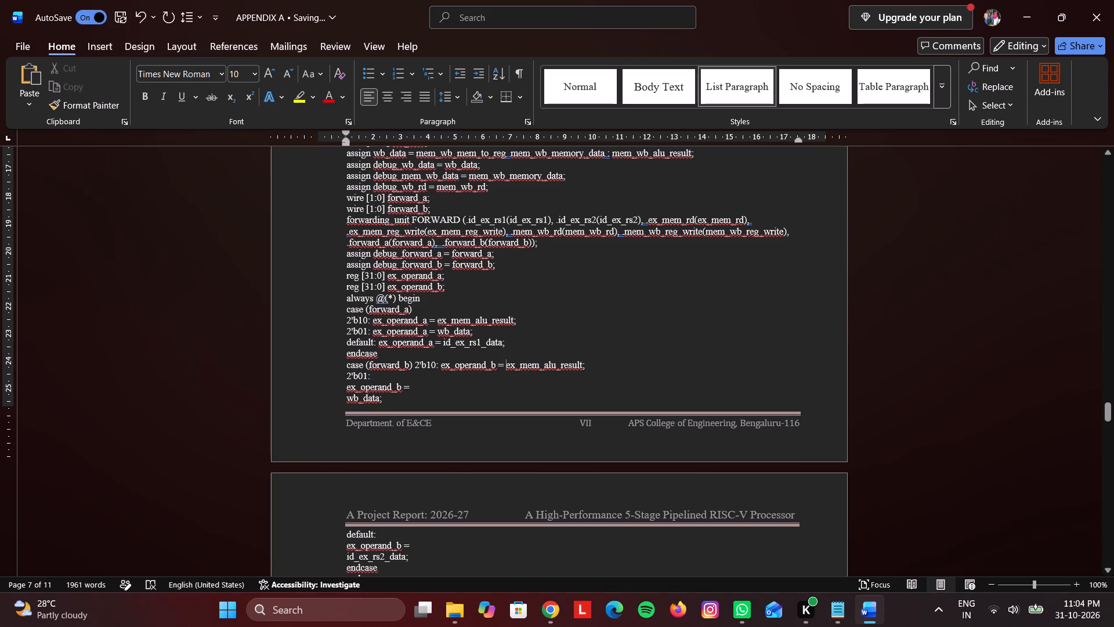
Join the second branch of case (forward_b) into one spaced line: "2'b01: ex_operand_b = wb_data;".
click(345, 392)
key(Up)
key(BackSpace)
key(BackSpace)
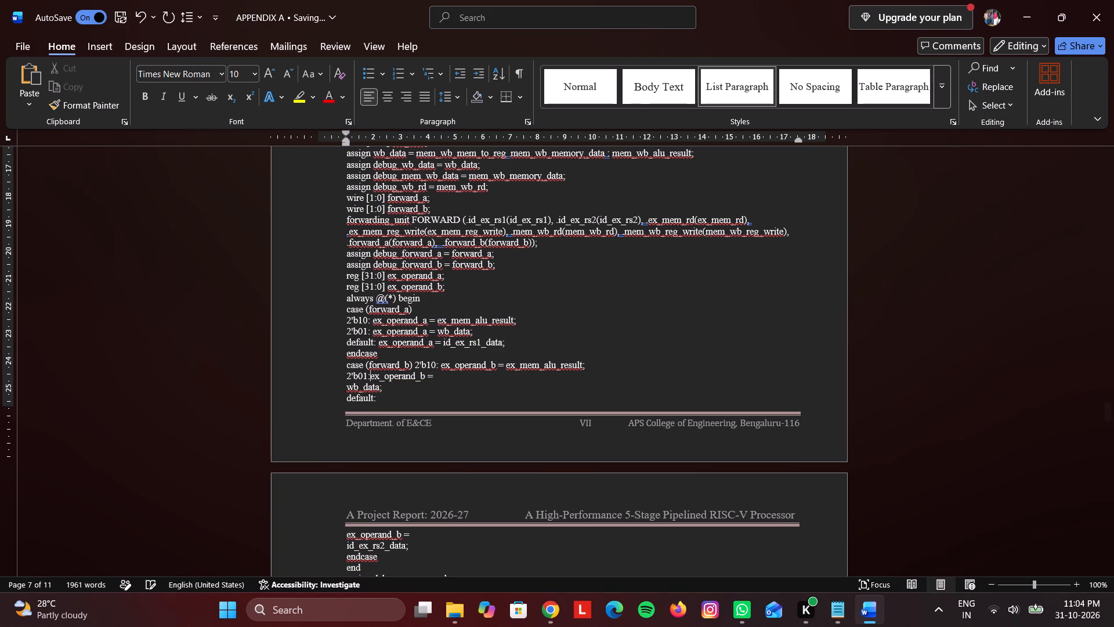
key(space)
click(342, 401)
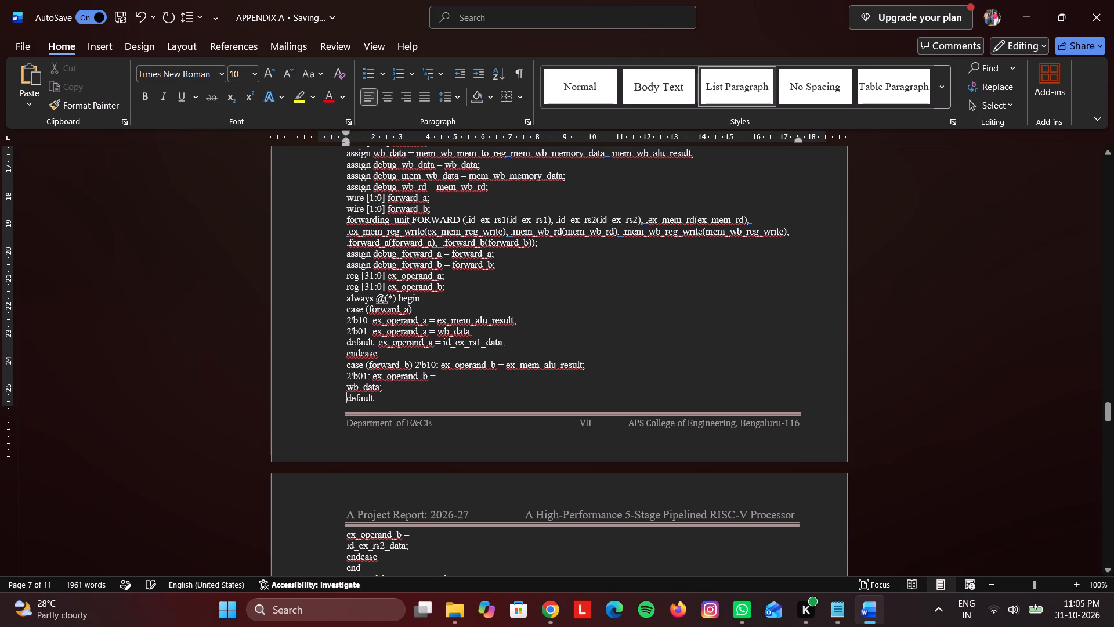
click(346, 389)
key(BackSpace)
key(BackSpace)
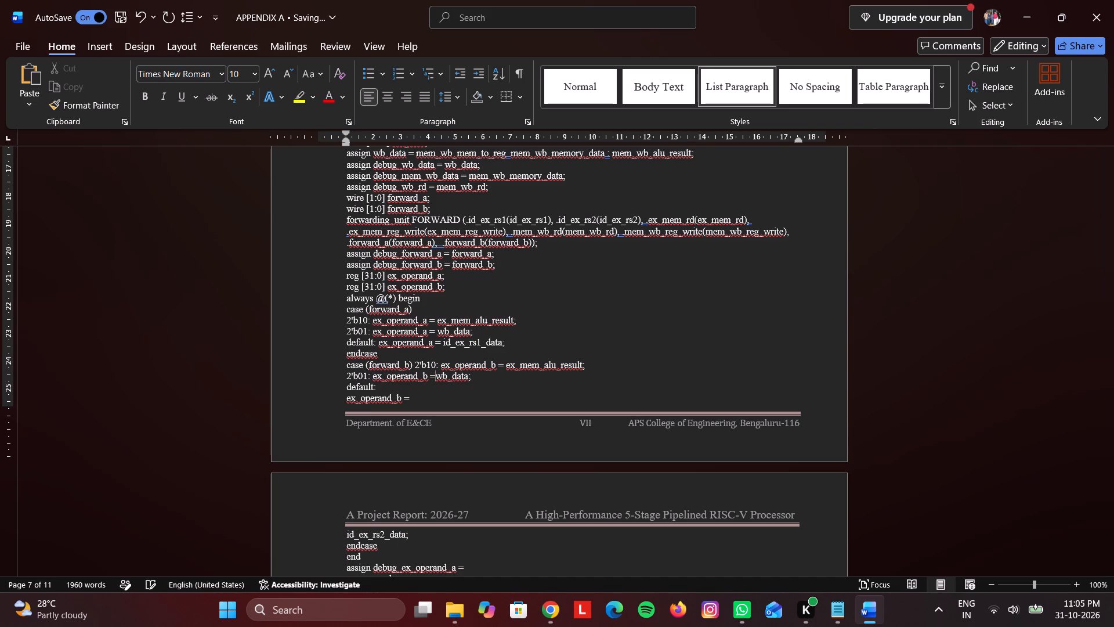
key(space)
Join the default branch of case (forward_b) into one spaced line: "default: ex_operand_b = id_ex_rs2_data;".
click(345, 399)
key(BackSpace)
key(BackSpace)
key(space)
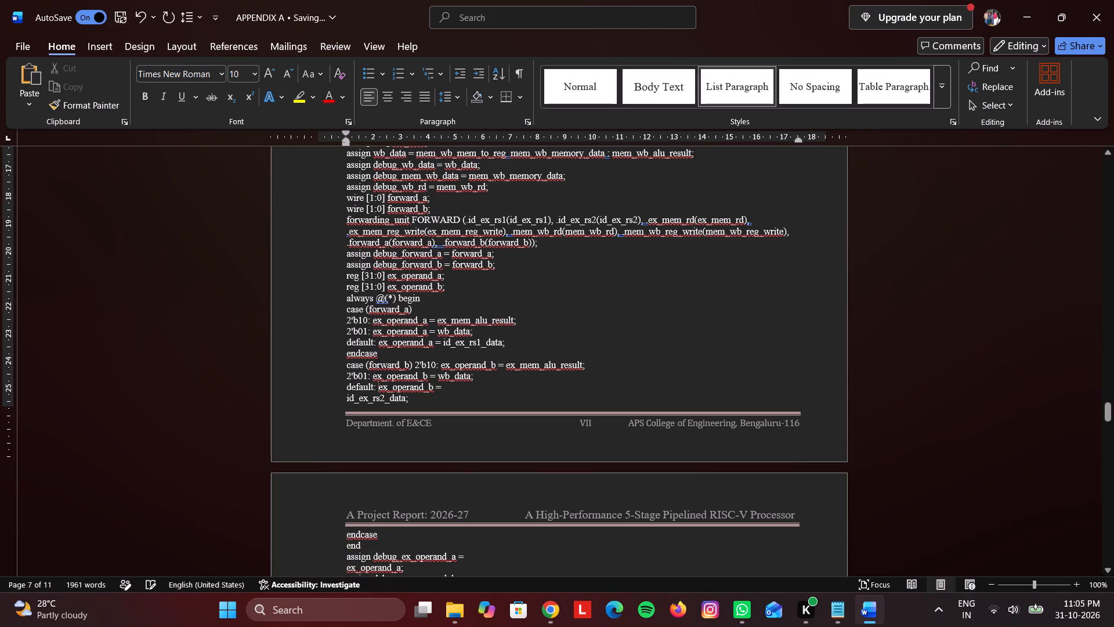
click(344, 402)
key(BackSpace)
key(BackSpace)
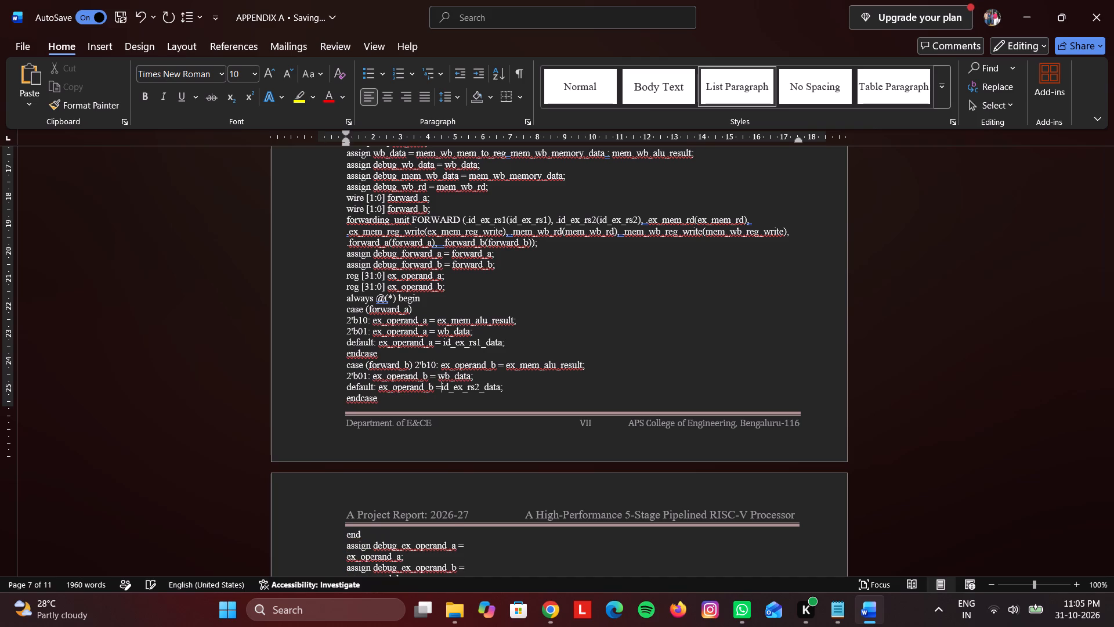
key(space)
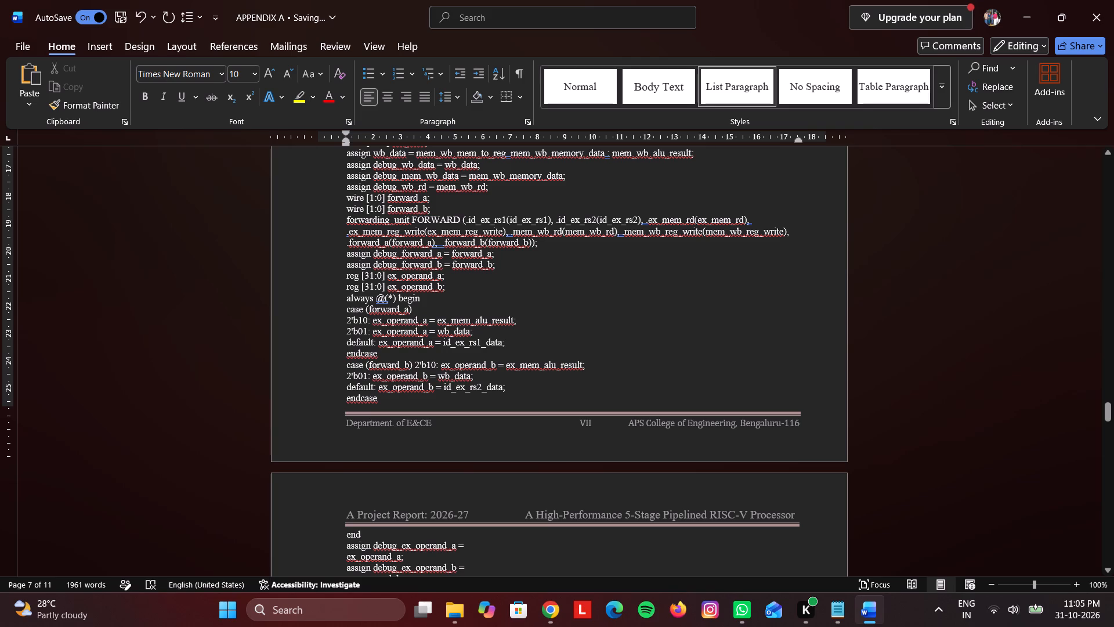
Put the split debug_ex_operand_a and debug_ex_operand_b assignments on one line each, with a space after the equals sign.
scroll(414, 399, down, 5)
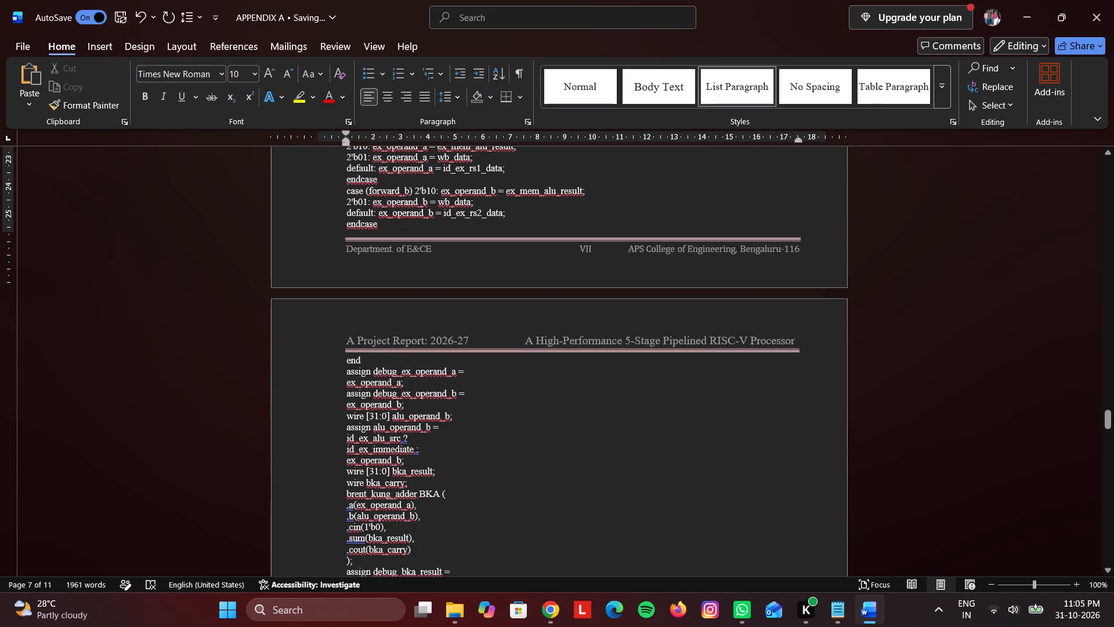
scroll(489, 399, down, 2)
click(343, 315)
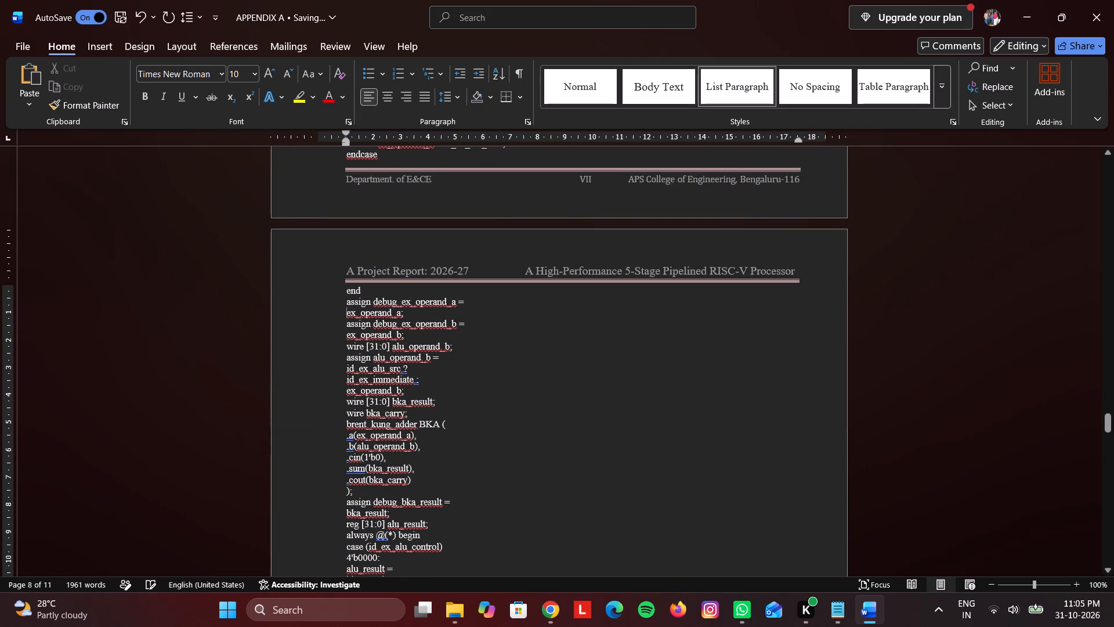
key(BackSpace)
key(BackSpace)
key(space)
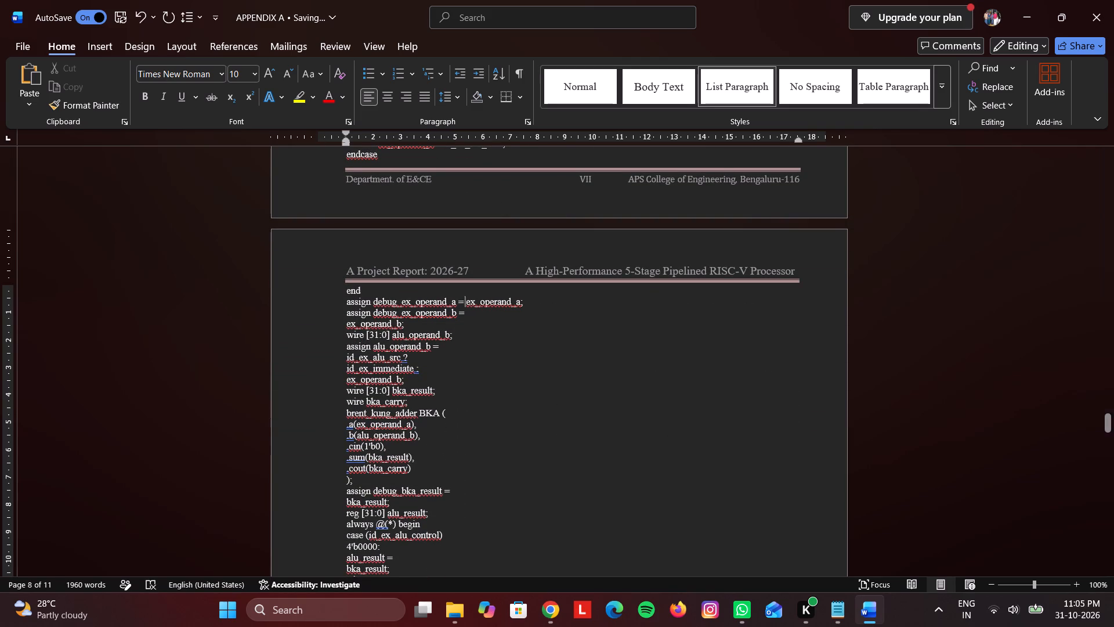
click(344, 327)
key(BackSpace)
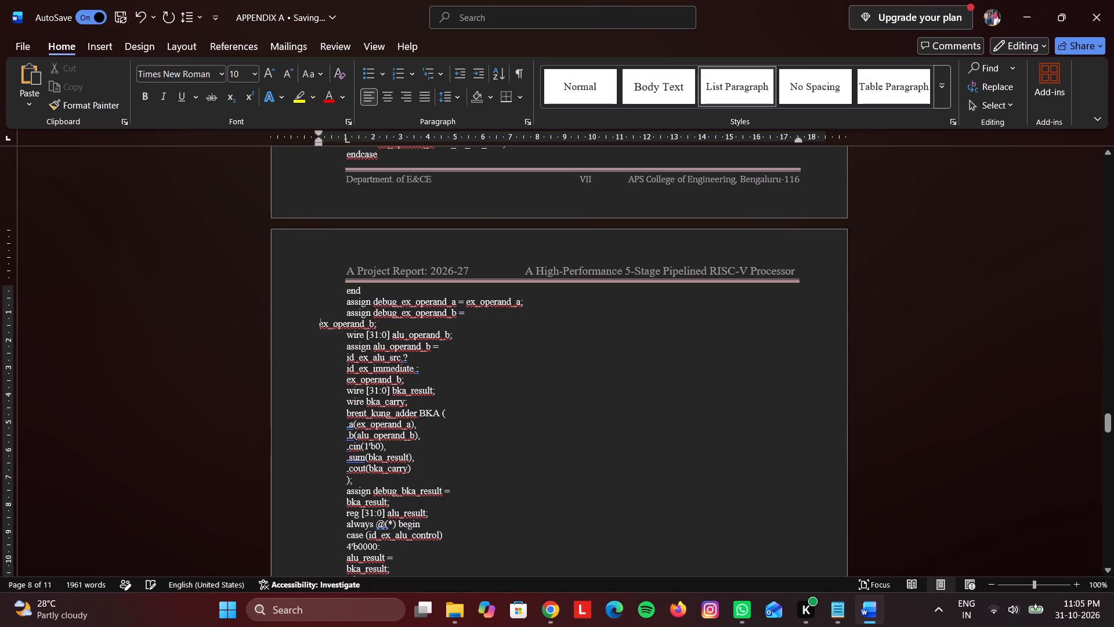
key(BackSpace)
key(space)
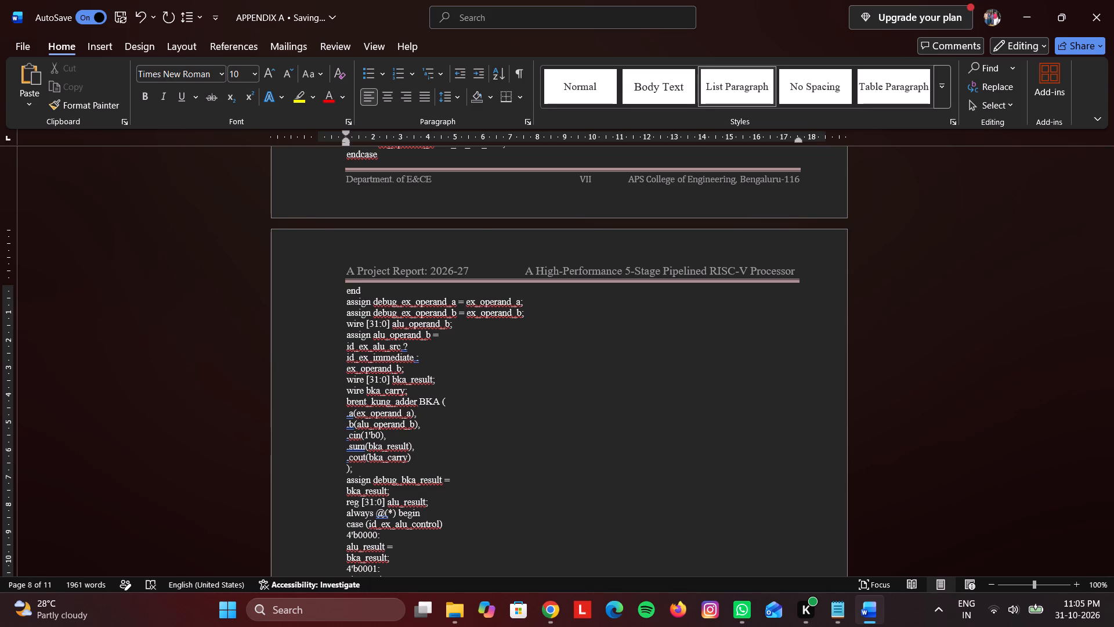
Join the alu_operand_b assignment into one line without the question mark: "assign alu_operand_b = id_ex_alu_src id_ex_immediate : ex_operand_b;".
click(347, 348)
key(BackSpace)
key(BackSpace)
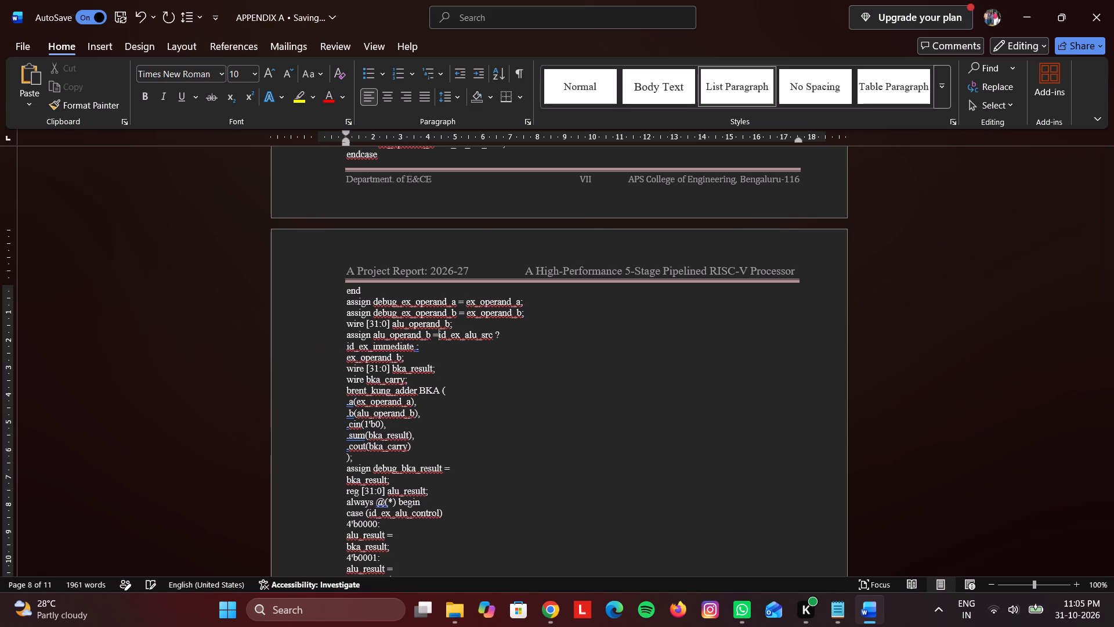
key(space)
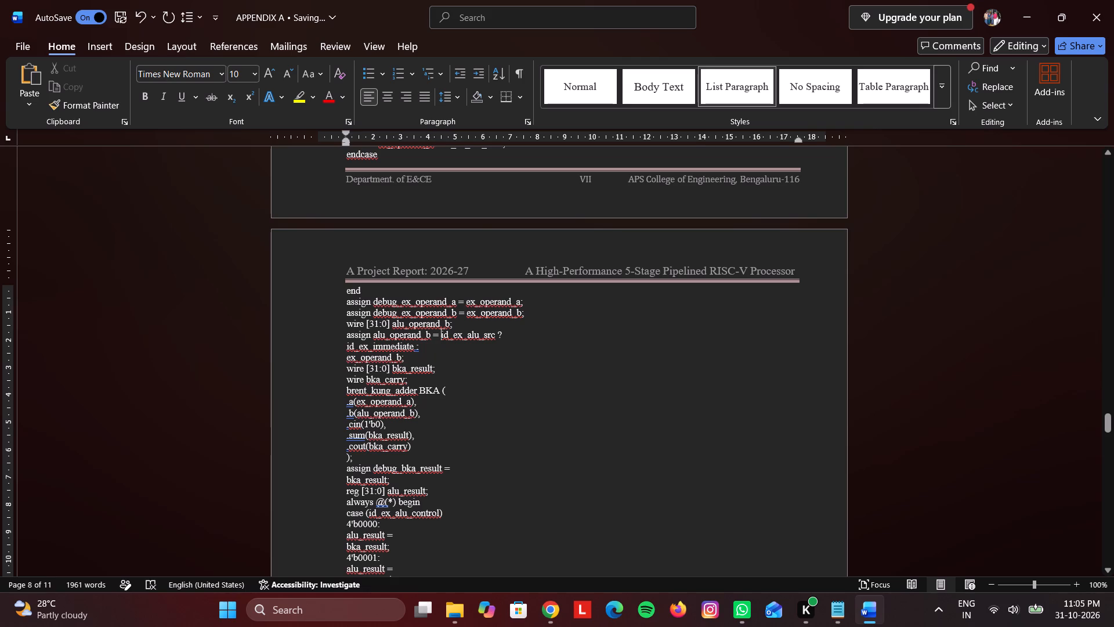
click(502, 333)
key(BackSpace)
click(343, 345)
key(BackSpace)
key(BackSpace)
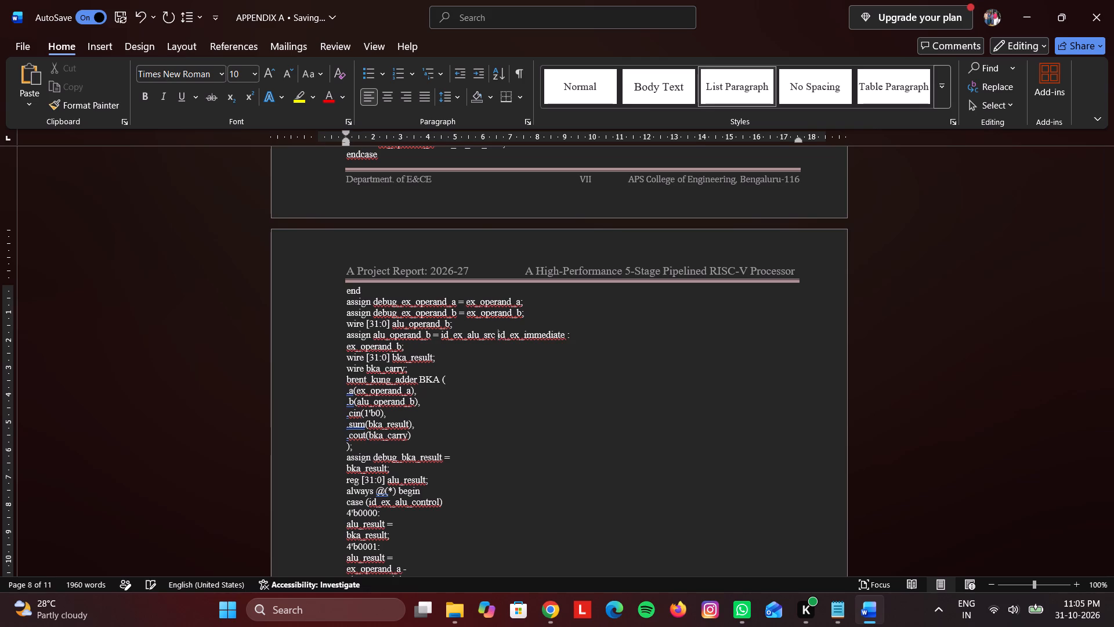
click(341, 350)
key(BackSpace)
key(BackSpace)
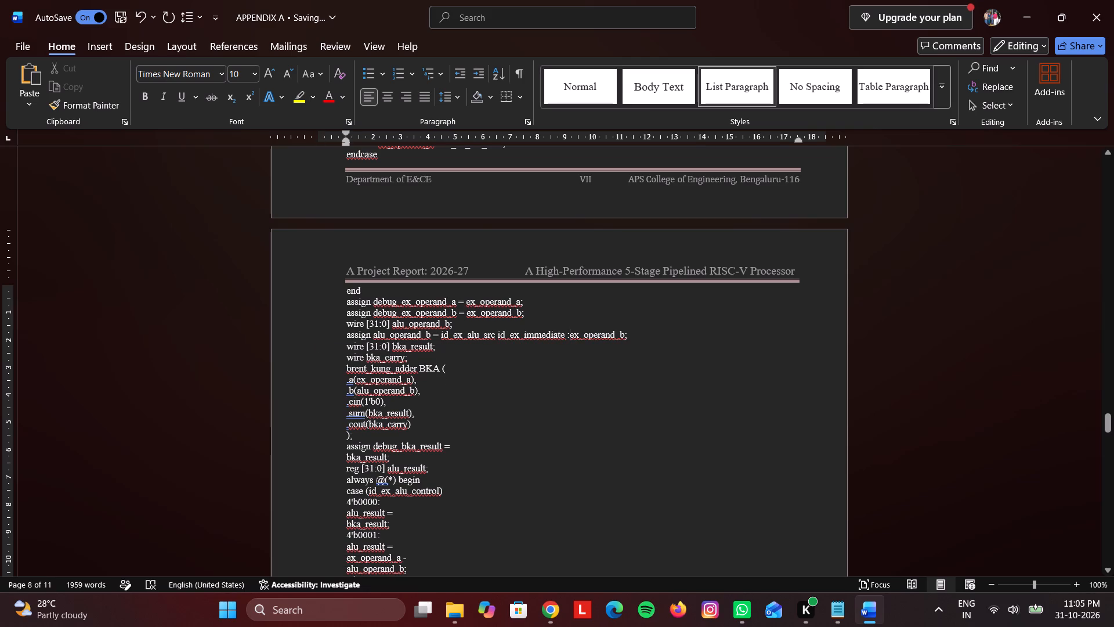
key(space)
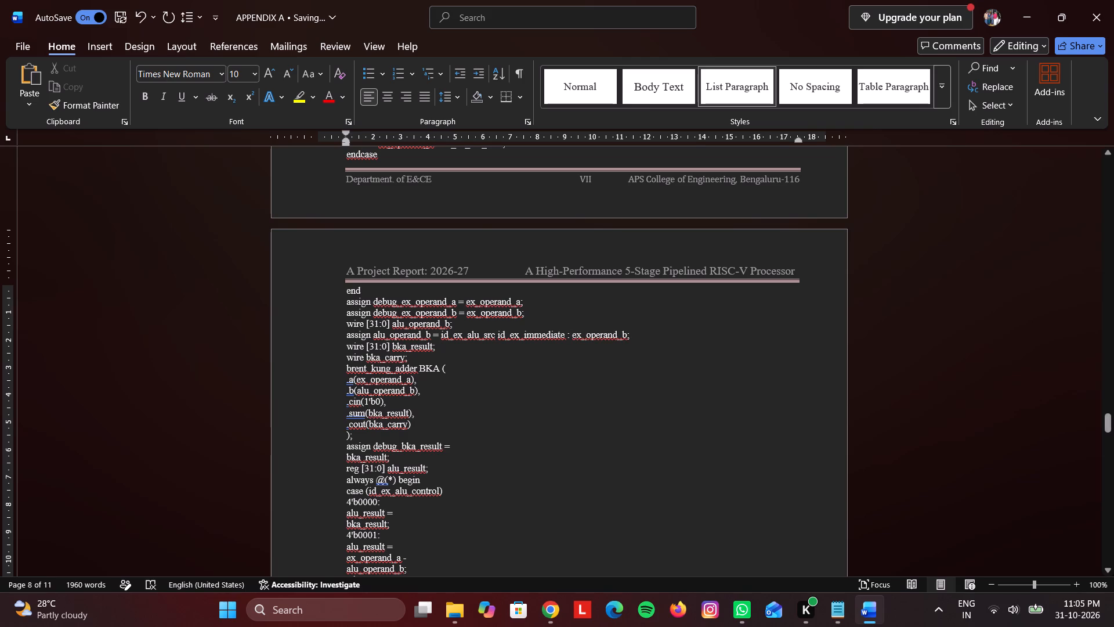
Join the .a(ex_operand_a), .b(alu_operand_b) and .cin(1'b0) ports onto the "brent_kung_adder BKA (" line, with spaces between the ports.
click(347, 381)
key(BackSpace)
key(BackSpace)
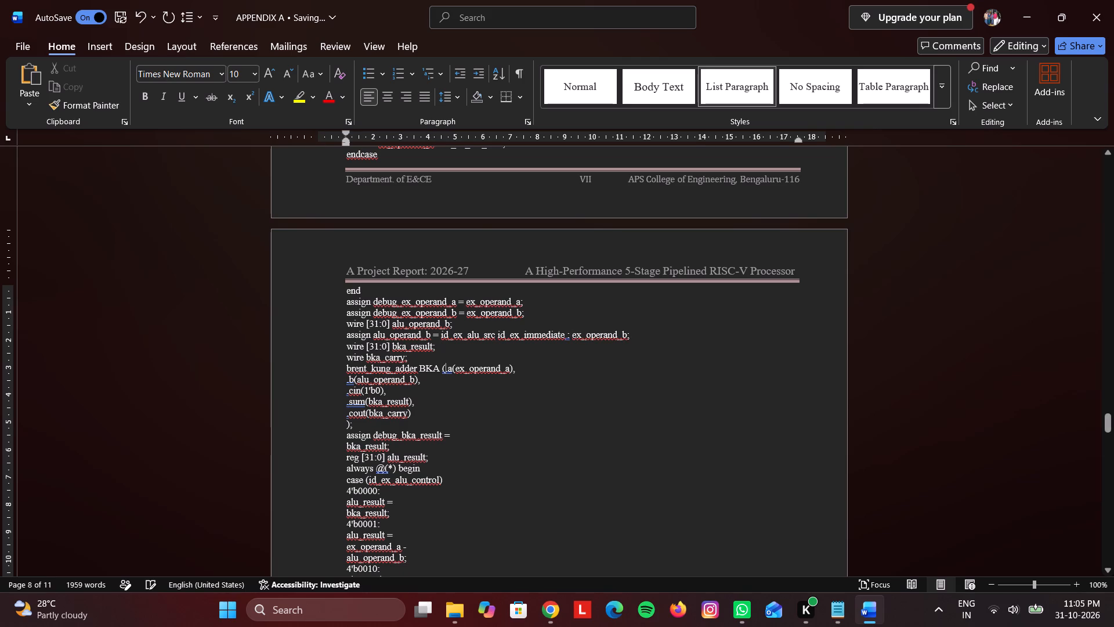
click(348, 379)
key(Left)
key(BackSpace)
key(BackSpace)
key(space)
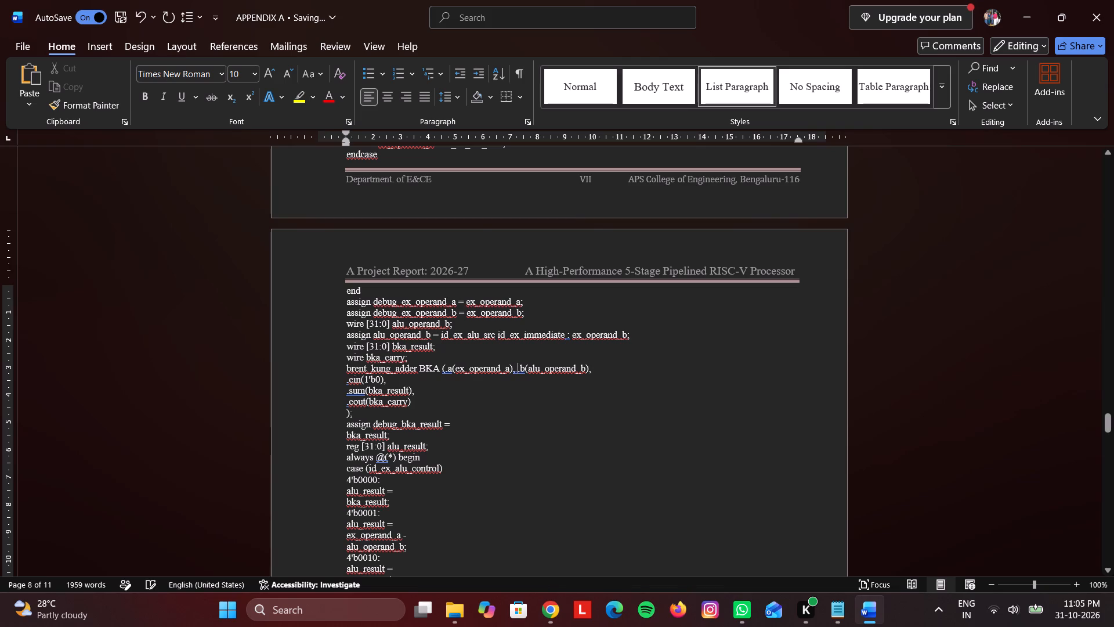
click(344, 382)
key(BackSpace)
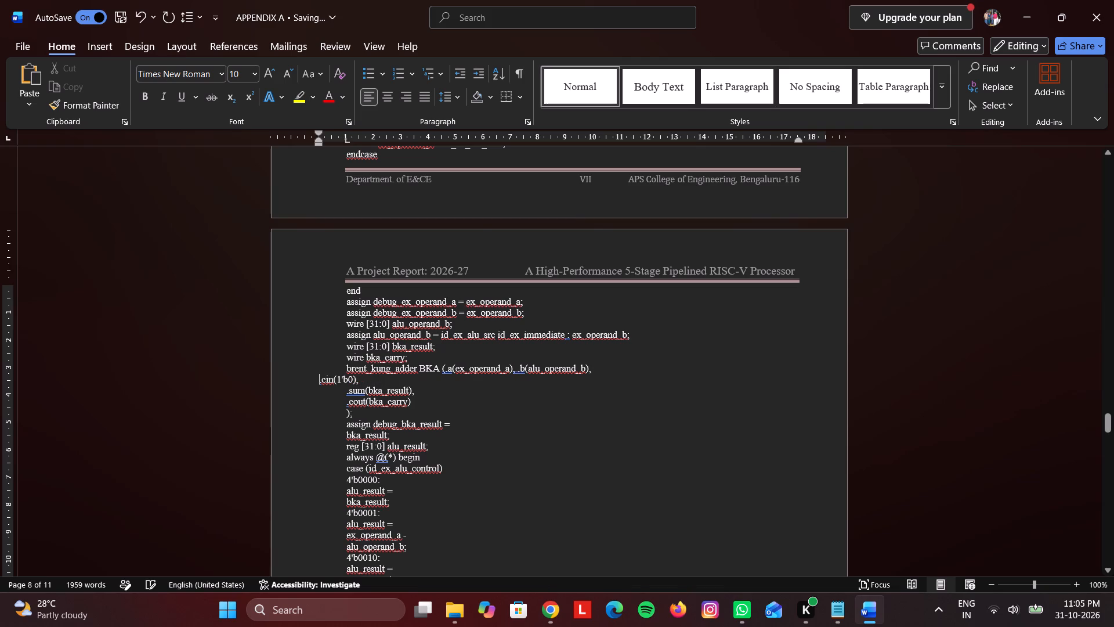
key(BackSpace)
key(space)
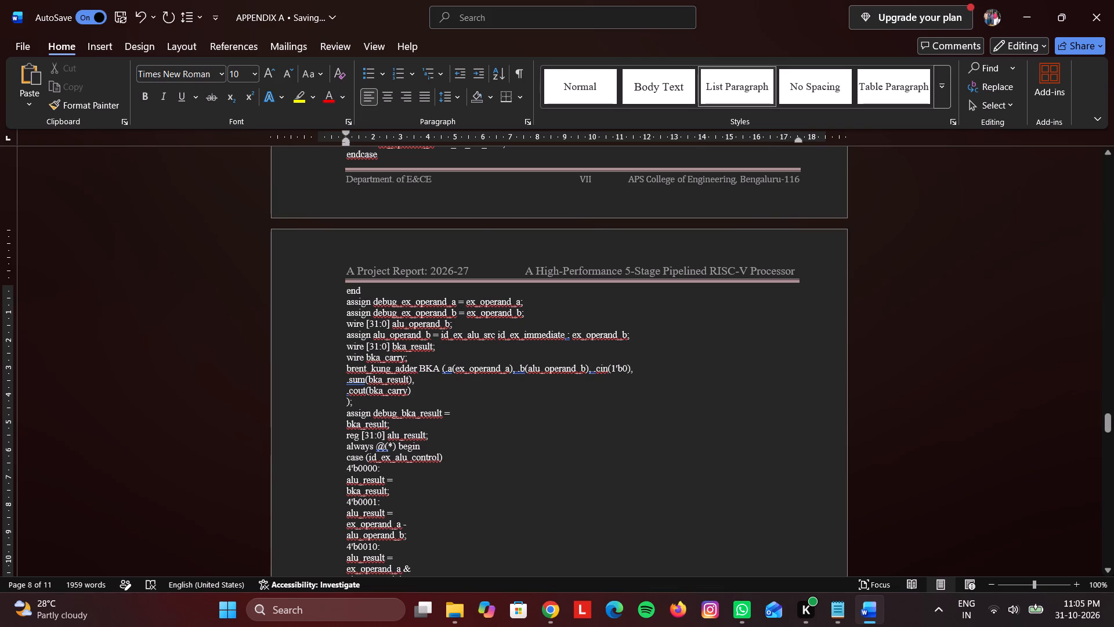
Append .sum(bka_result), .cout(bka_carry) and the closing ");" to the brent_kung_adder BKA line, with a space before each port.
click(344, 380)
key(BackSpace)
key(BackSpace)
key(space)
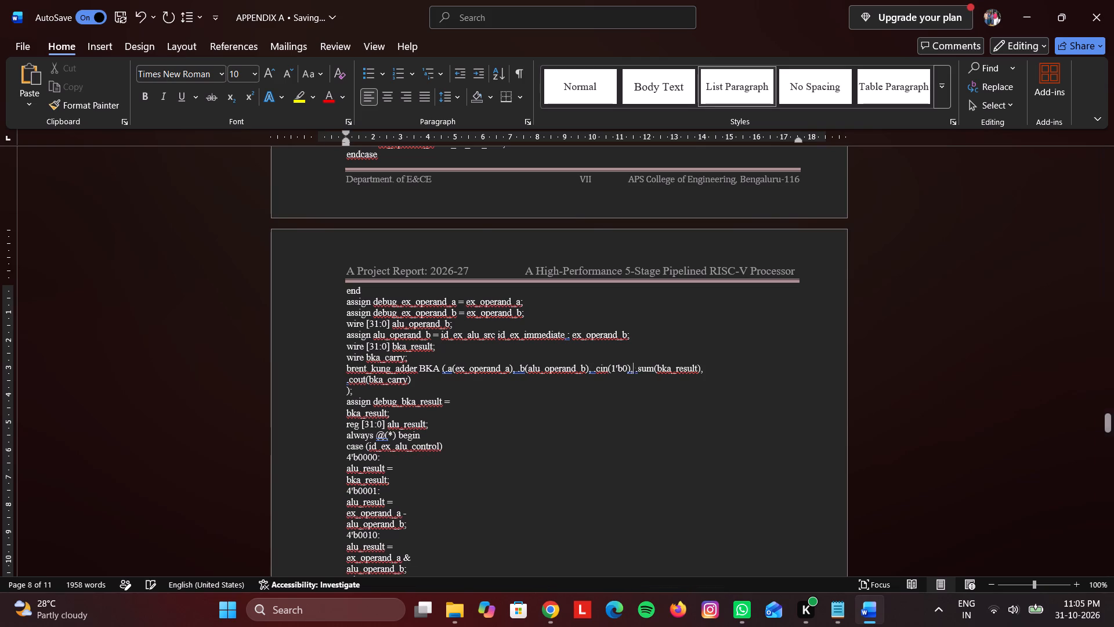
click(345, 382)
key(BackSpace)
key(BackSpace)
key(space)
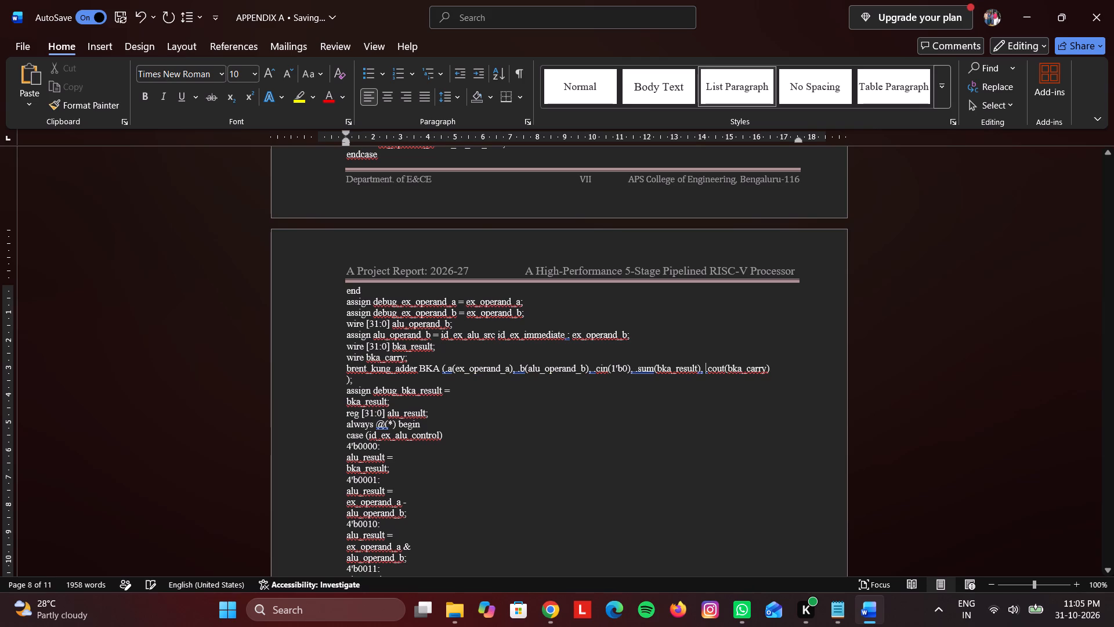
click(346, 376)
key(BackSpace)
key(BackSpace)
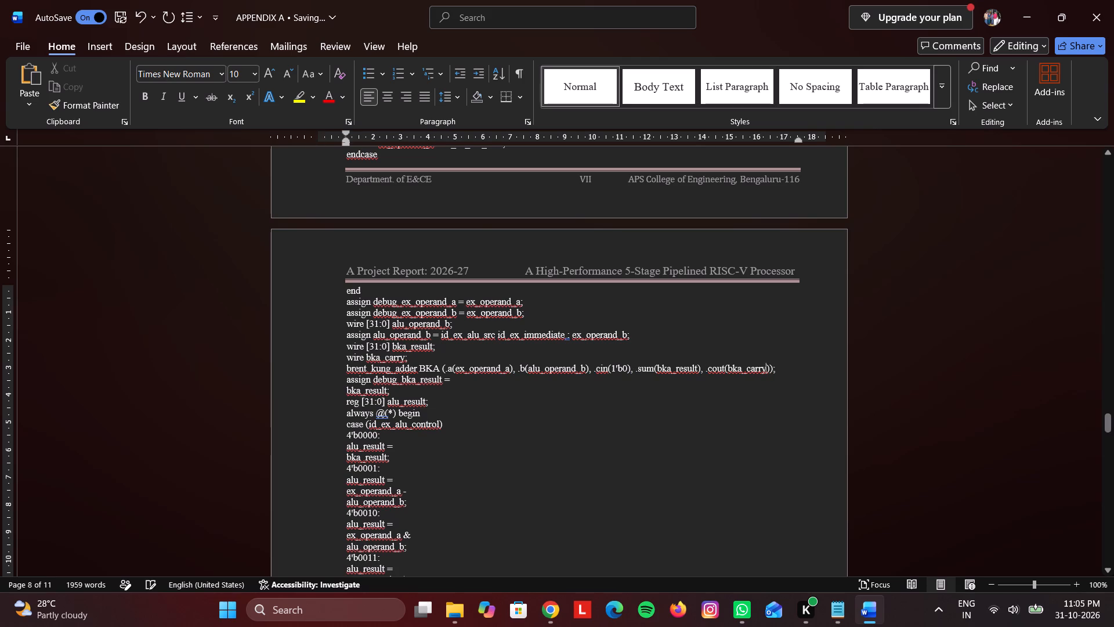
Join the split debug_bka_result assignment into one spaced line: "assign debug_bka_result = bka_result;".
click(346, 387)
key(BackSpace)
key(BackSpace)
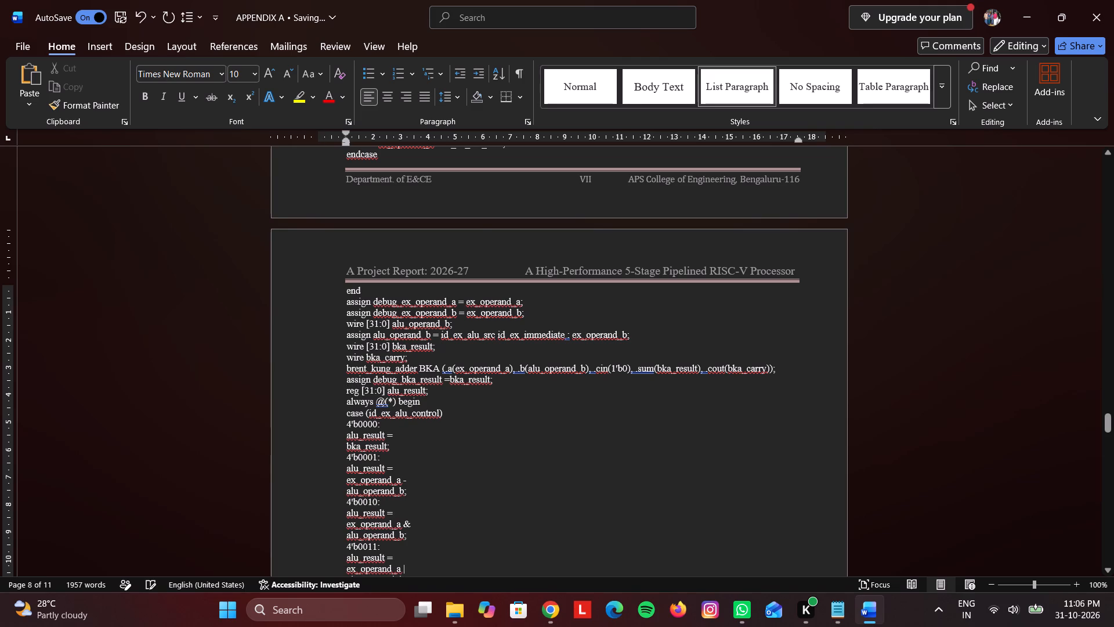
key(space)
Join the first branch of case (id_ex_alu_control) into one spaced line: "4'b0000: alu_result = bka_result;".
scroll(390, 438, down, 2)
click(347, 365)
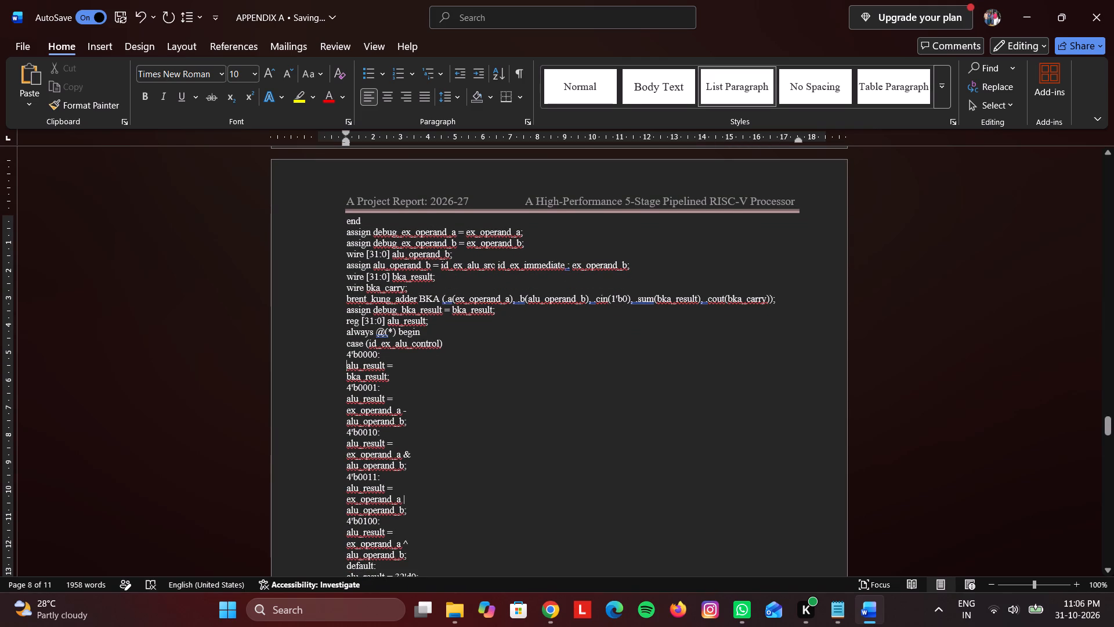
key(BackSpace)
key(BackSpace)
key(space)
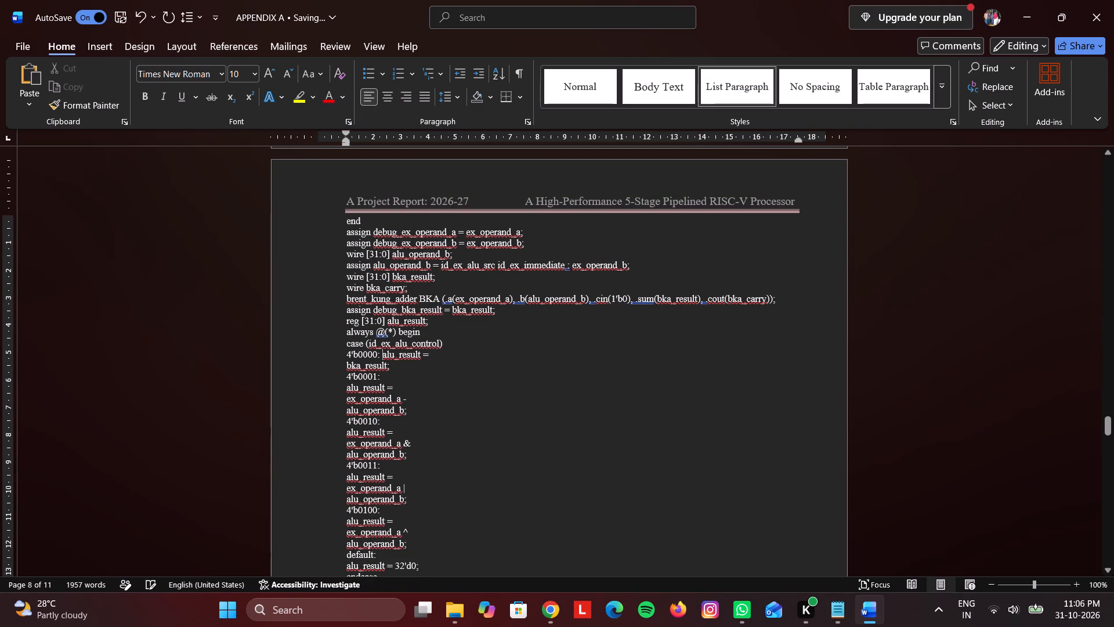
click(345, 370)
key(BackSpace)
key(BackSpace)
key(space)
Join the second branch of case (id_ex_alu_control) into one spaced line: "4'b0001: alu_result = ex_operand_a - alu_operand_b;".
click(342, 380)
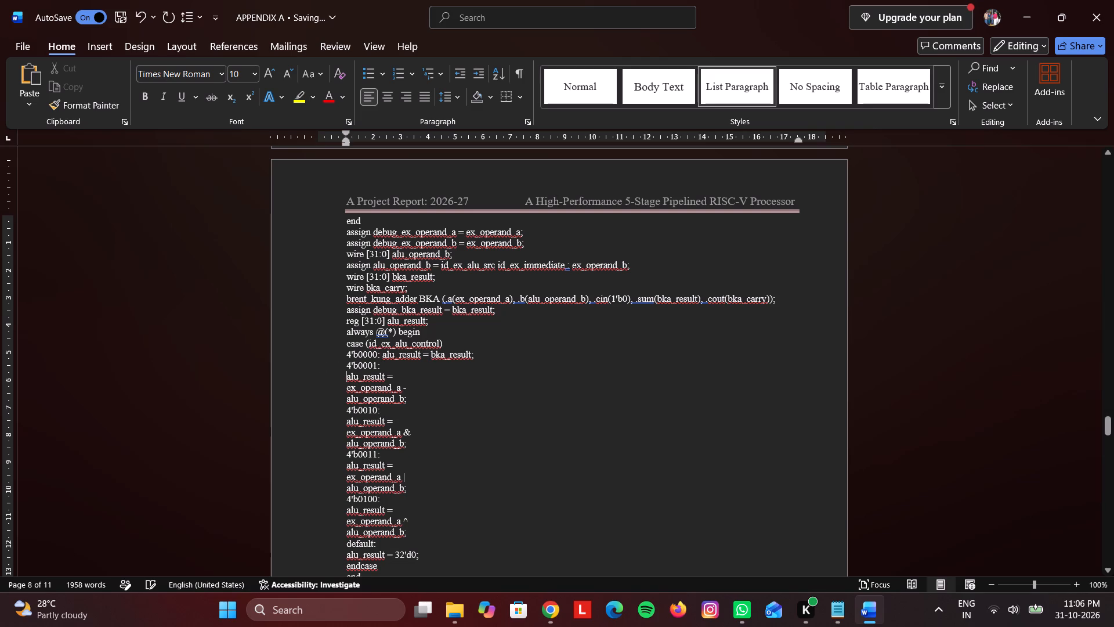
key(BackSpace)
key(BackSpace)
key(space)
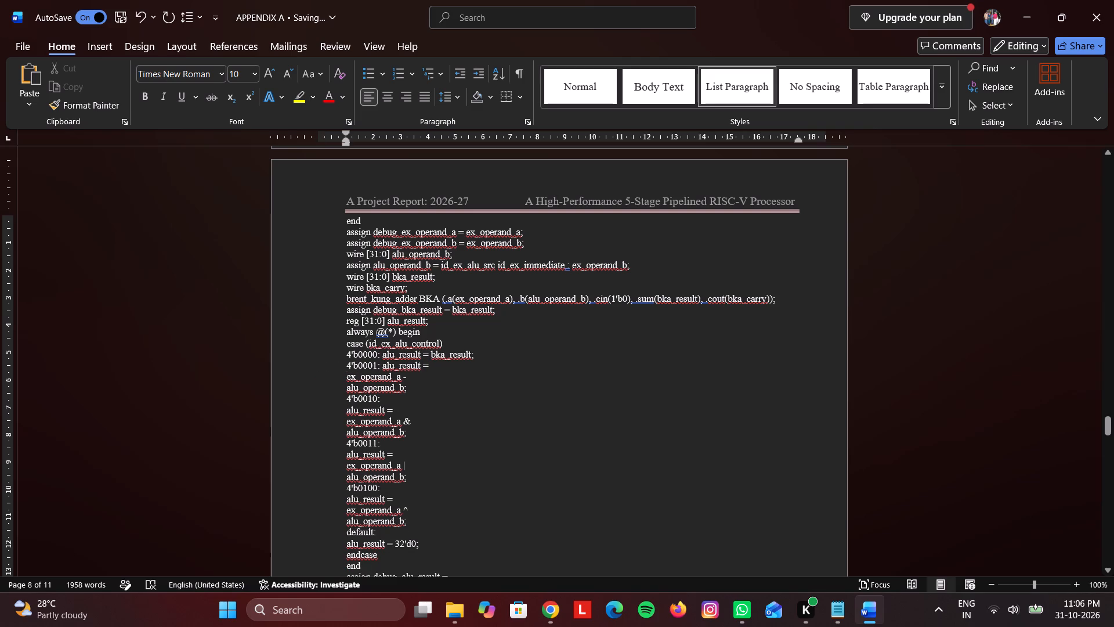
click(345, 377)
key(BackSpace)
key(BackSpace)
key(space)
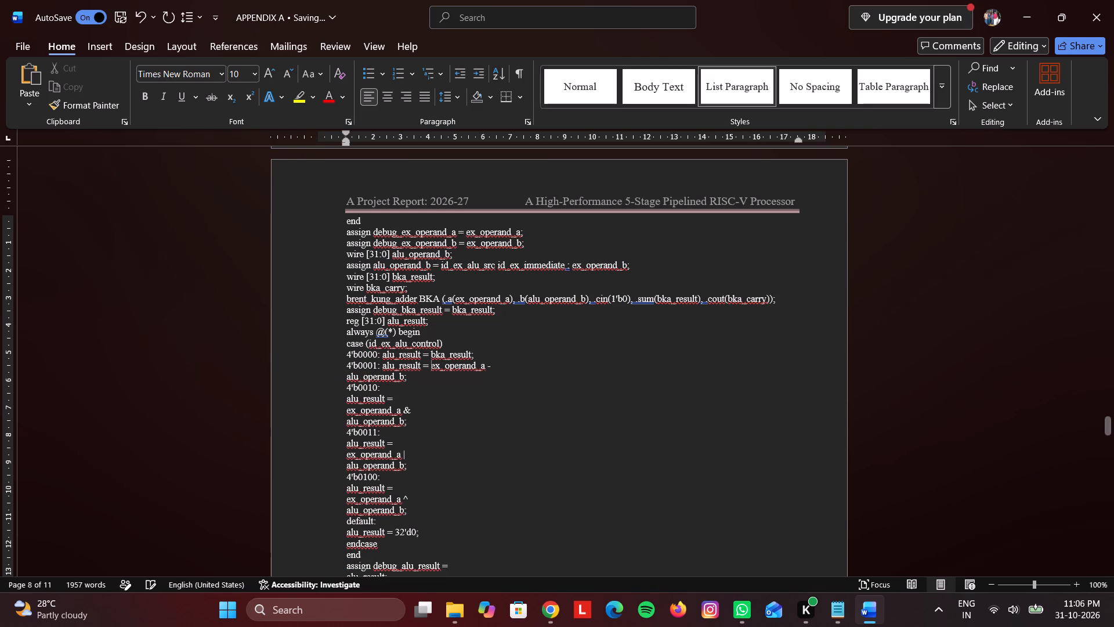
click(345, 379)
key(BackSpace)
key(BackSpace)
key(space)
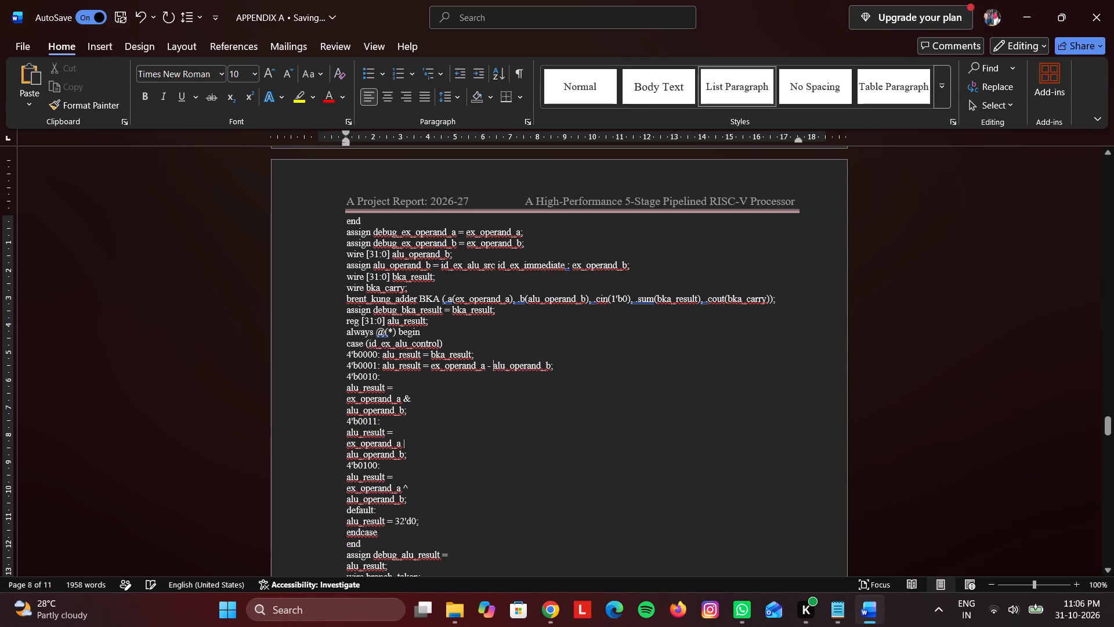
Join the third branch of case (id_ex_alu_control) into one spaced line: "4'b0010: alu_result = ex_operand_a & alu_operand_b;".
click(343, 385)
key(BackSpace)
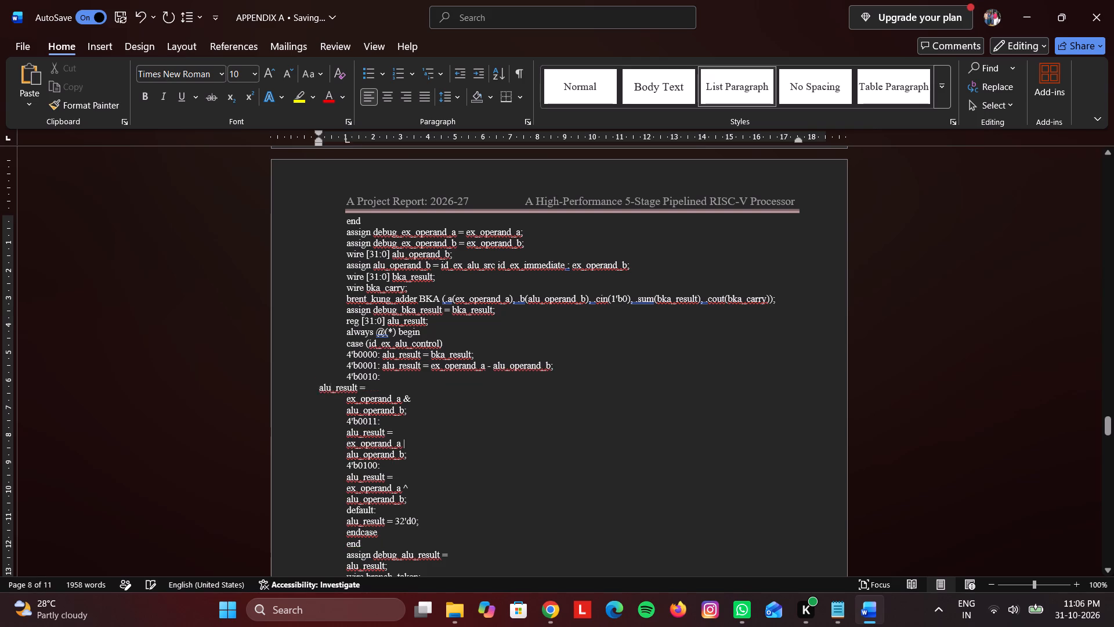
key(BackSpace)
key(space)
click(343, 392)
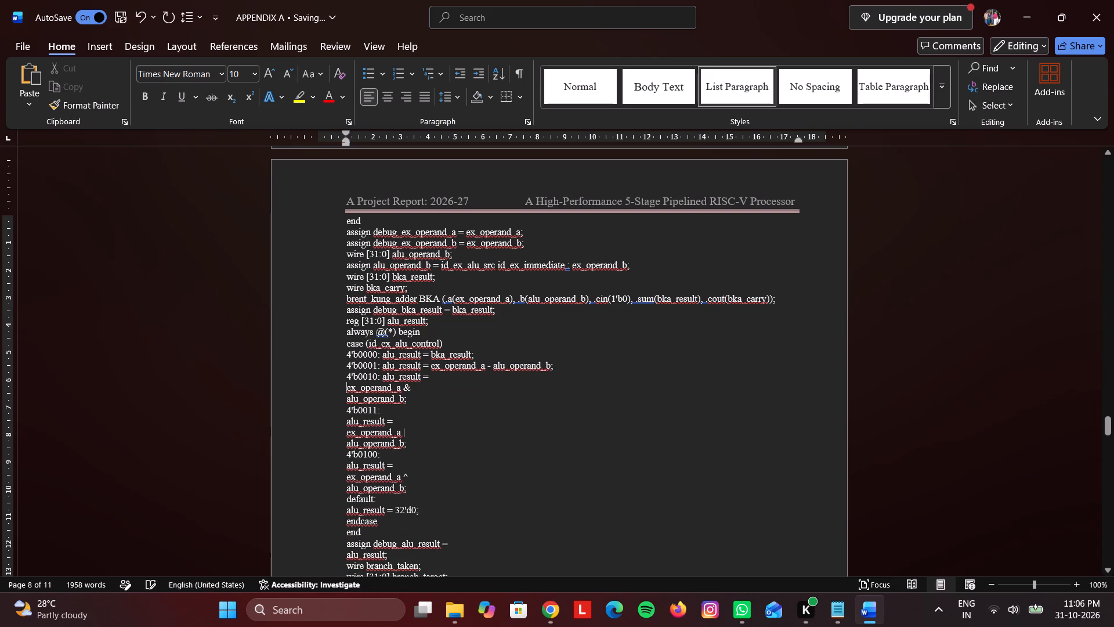
key(BackSpace)
key(BackSpace)
key(space)
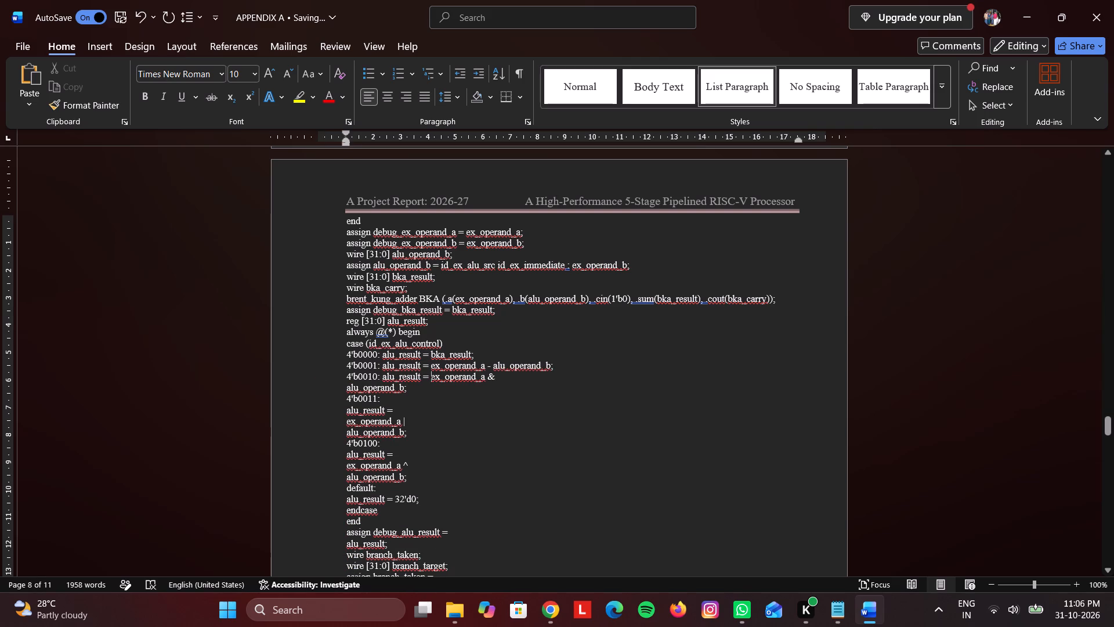
click(346, 386)
key(BackSpace)
key(BackSpace)
key(space)
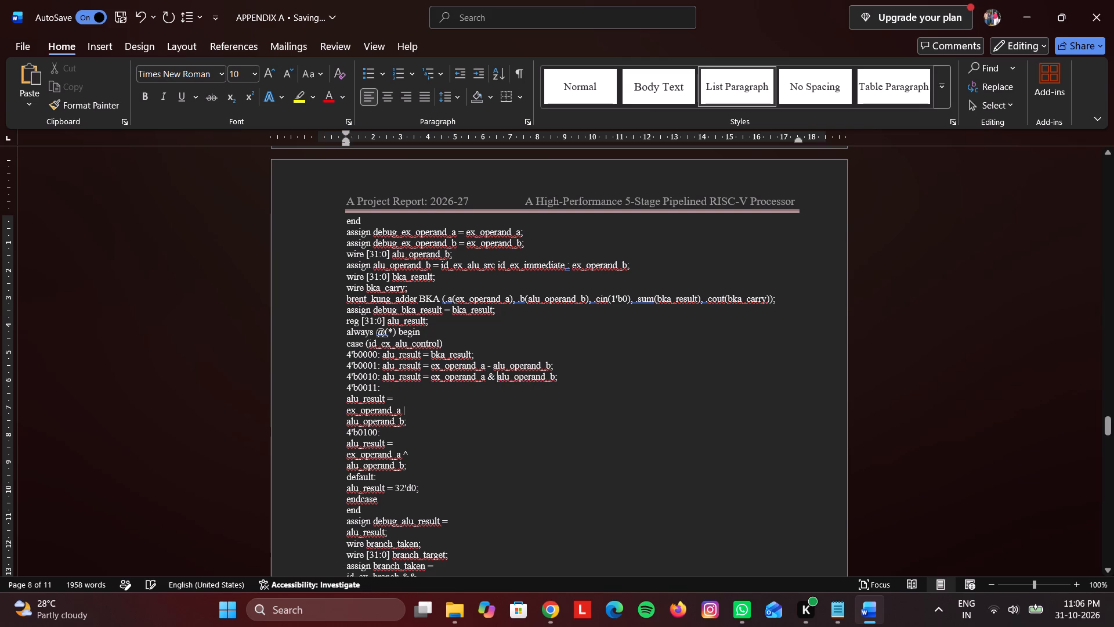
Join the fourth branch of case (id_ex_alu_control) into one spaced line: "4'b0011: alu_result = ex_operand_a | alu_operand_b;".
click(348, 398)
key(BackSpace)
key(BackSpace)
key(space)
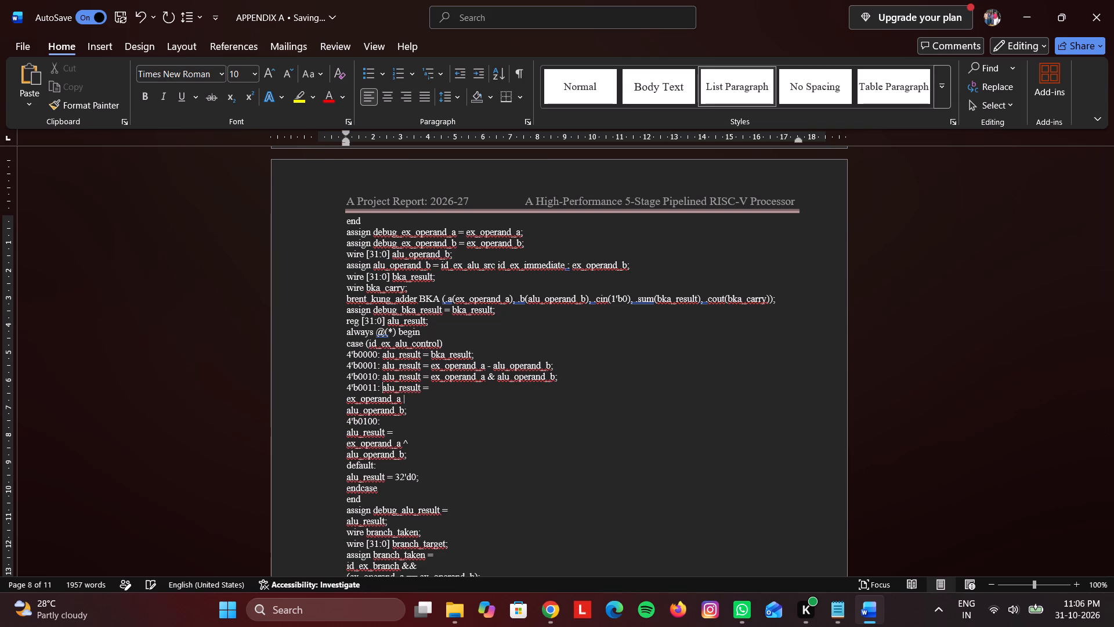
click(342, 401)
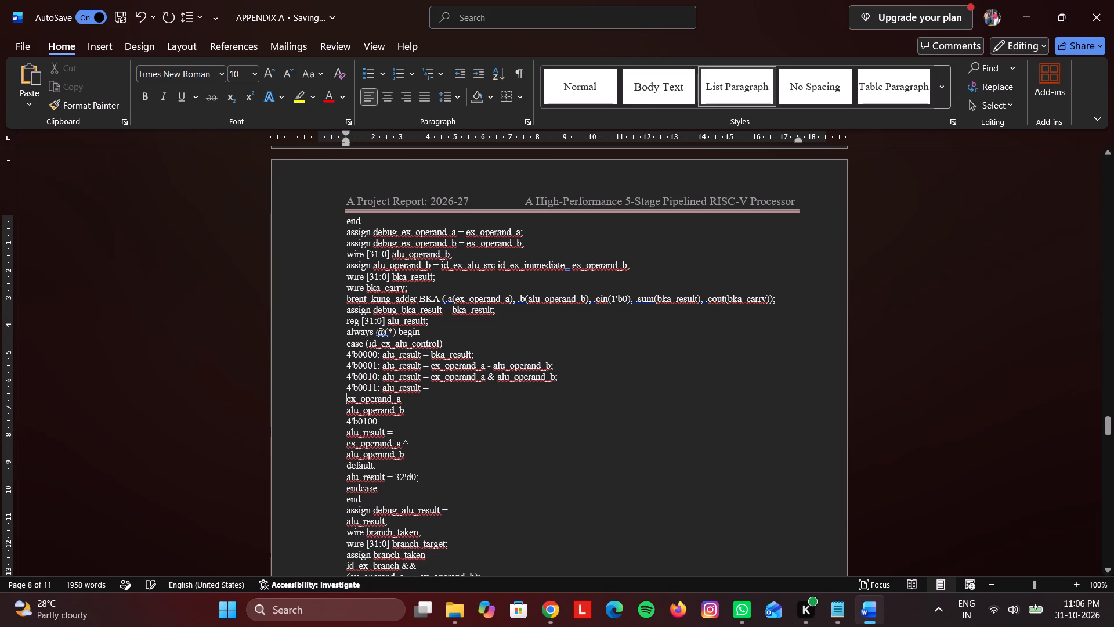
key(BackSpace)
key(BackSpace)
key(space)
click(345, 399)
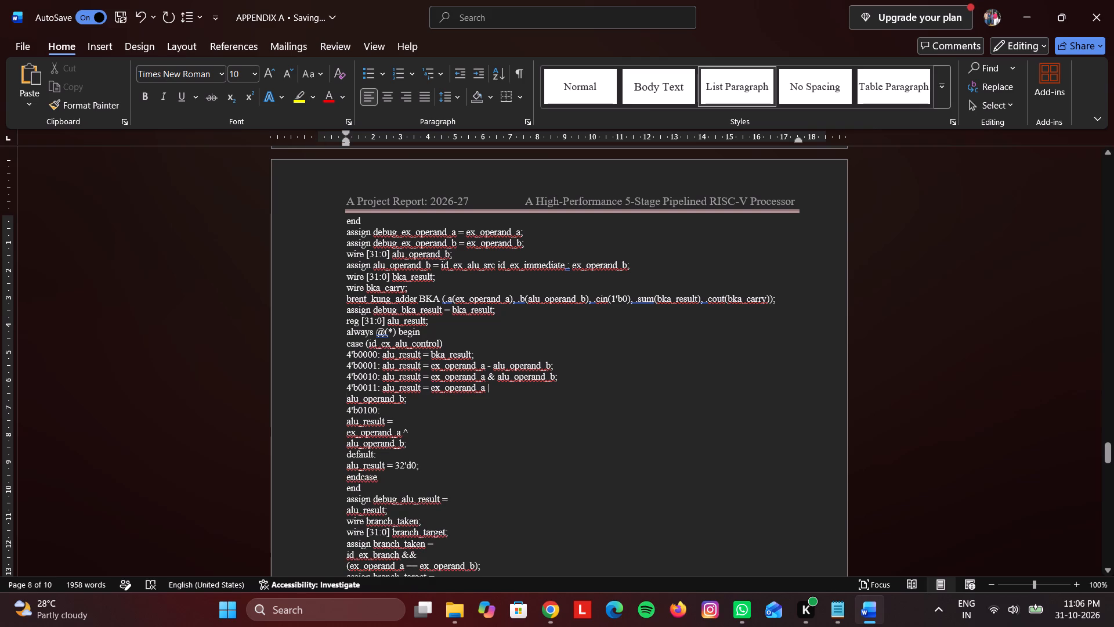
key(BackSpace)
key(BackSpace)
key(space)
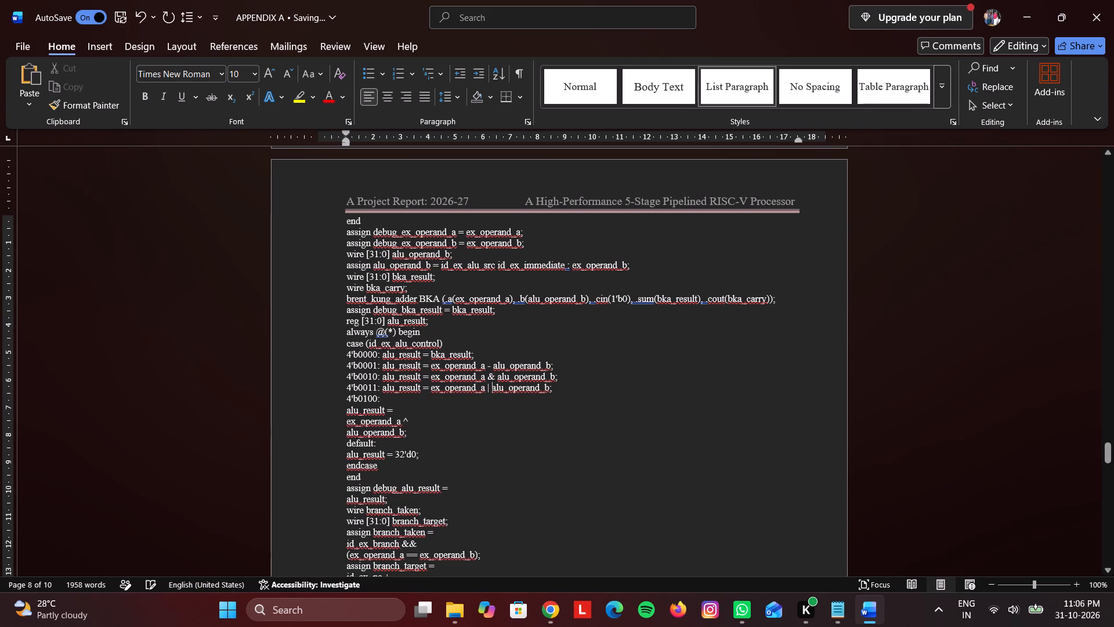
Join the fifth branch of case (id_ex_alu_control) into one spaced line: "4'b0100: alu_result = ex_operand_a ^ alu_operand_b;".
click(342, 414)
key(BackSpace)
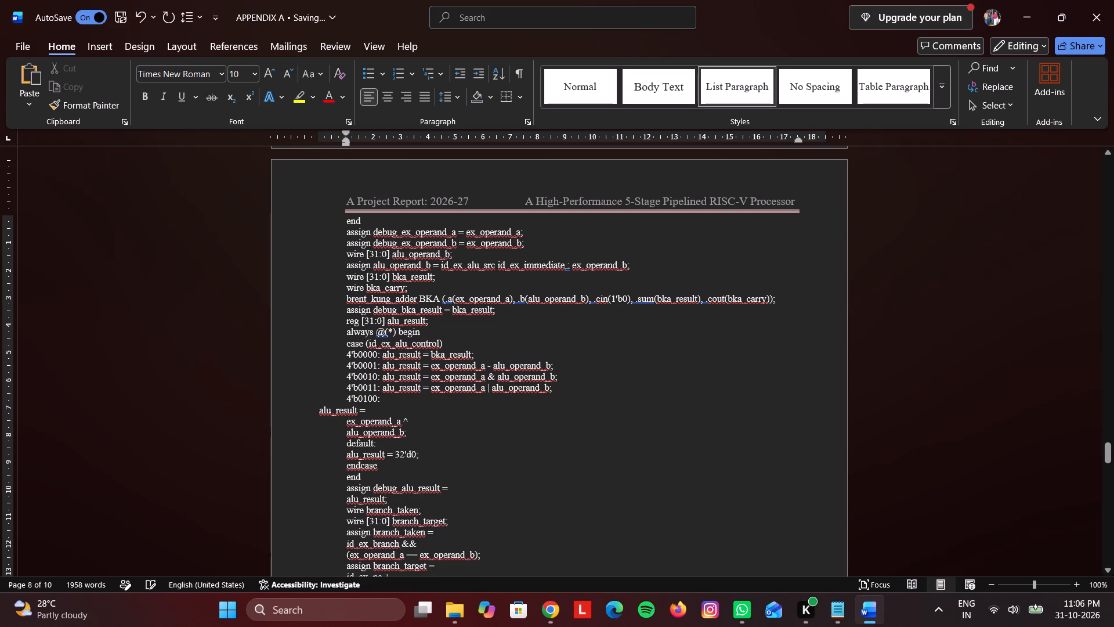
key(BackSpace)
key(space)
click(342, 413)
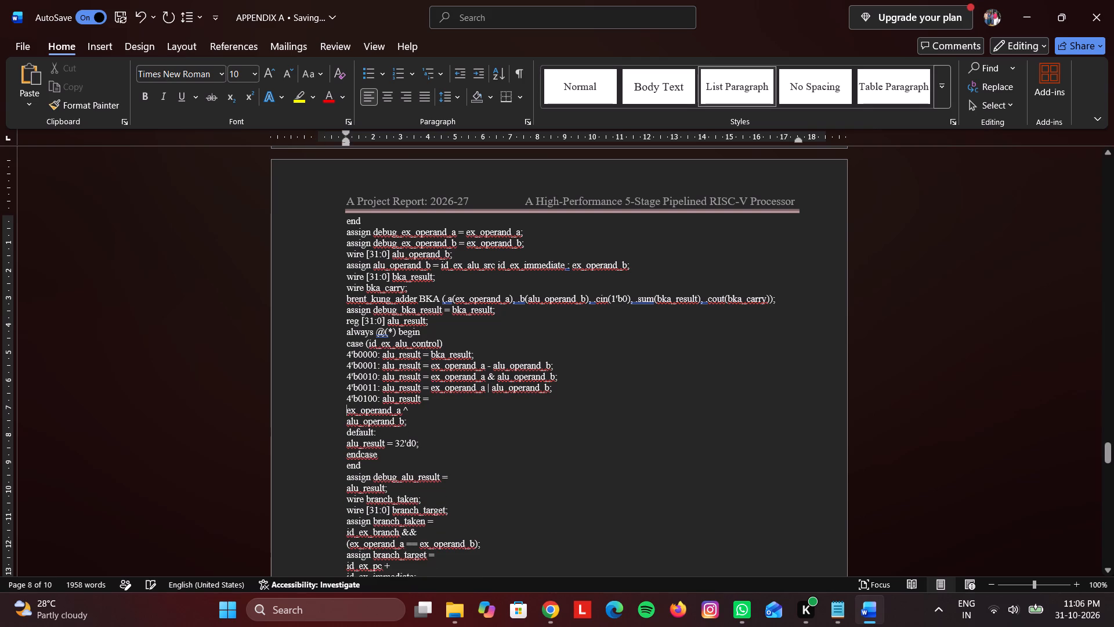
key(BackSpace)
key(BackSpace)
key(space)
click(343, 413)
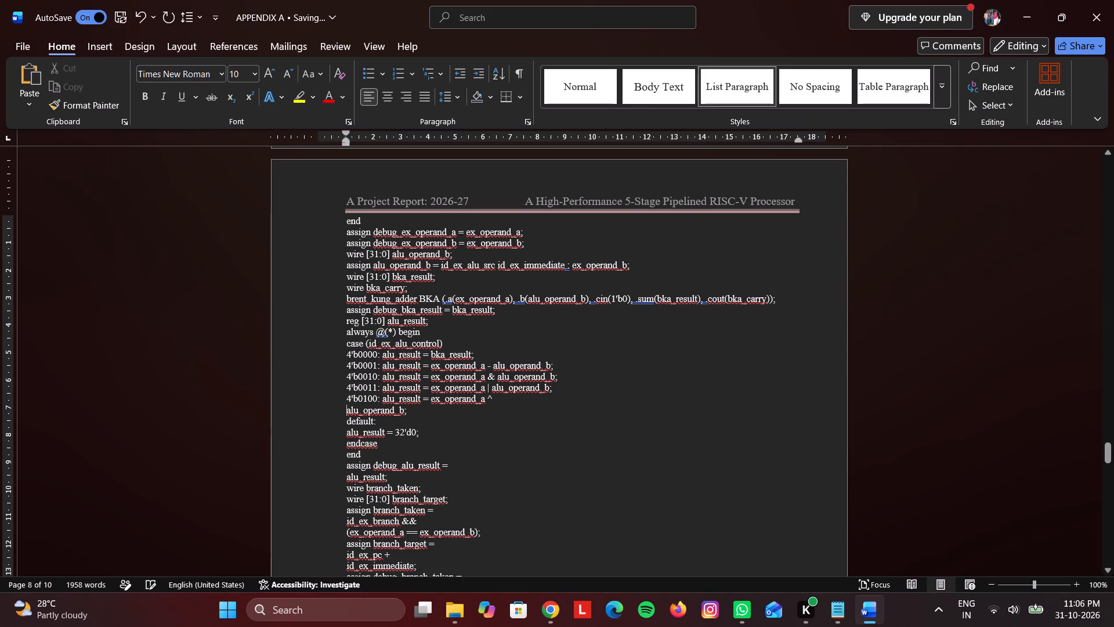
key(BackSpace)
key(BackSpace)
key(space)
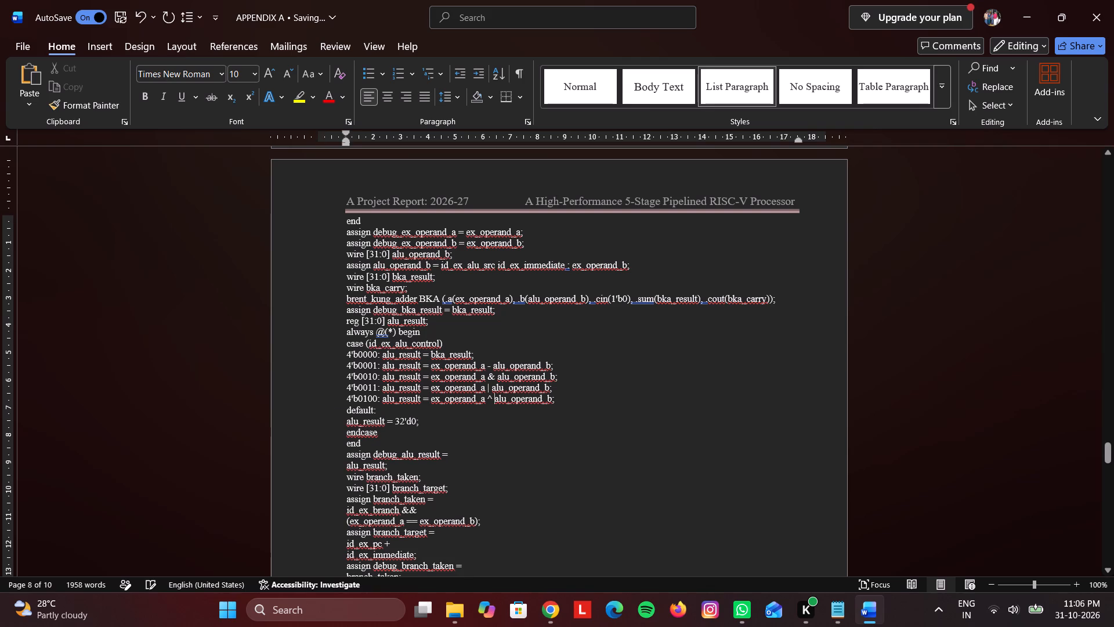
Join the default branch of case (id_ex_alu_control) into one spaced line: "default: alu_result = 32'd0;".
click(346, 423)
key(BackSpace)
key(BackSpace)
key(space)
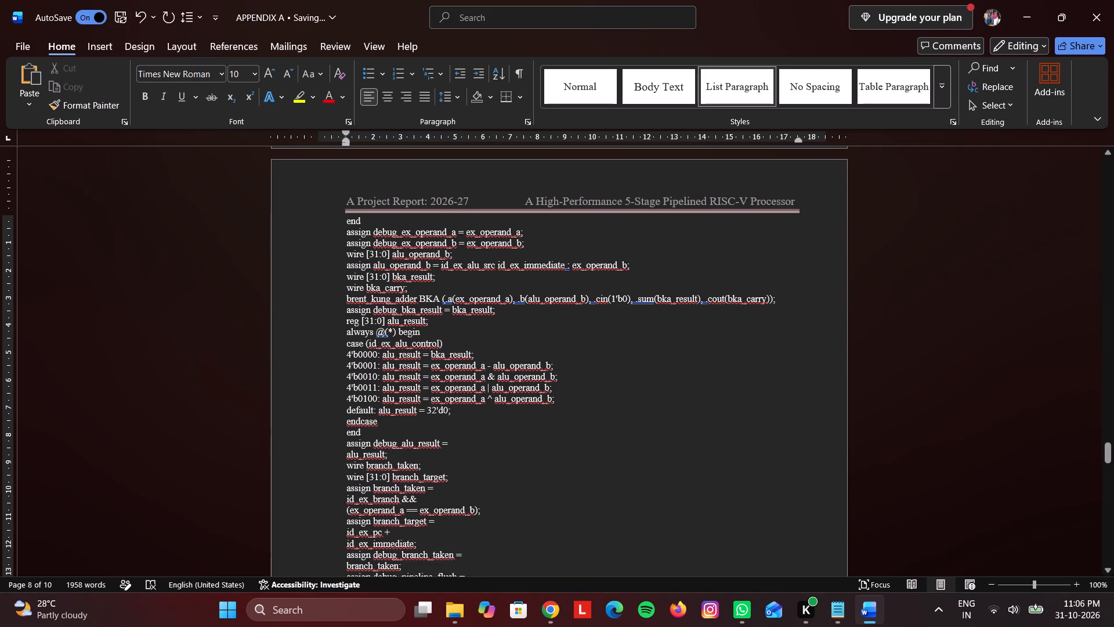
Join the split debug_alu_result assignment into one spaced line: "assign debug_alu_result = alu_result;".
scroll(466, 447, down, 2)
click(344, 385)
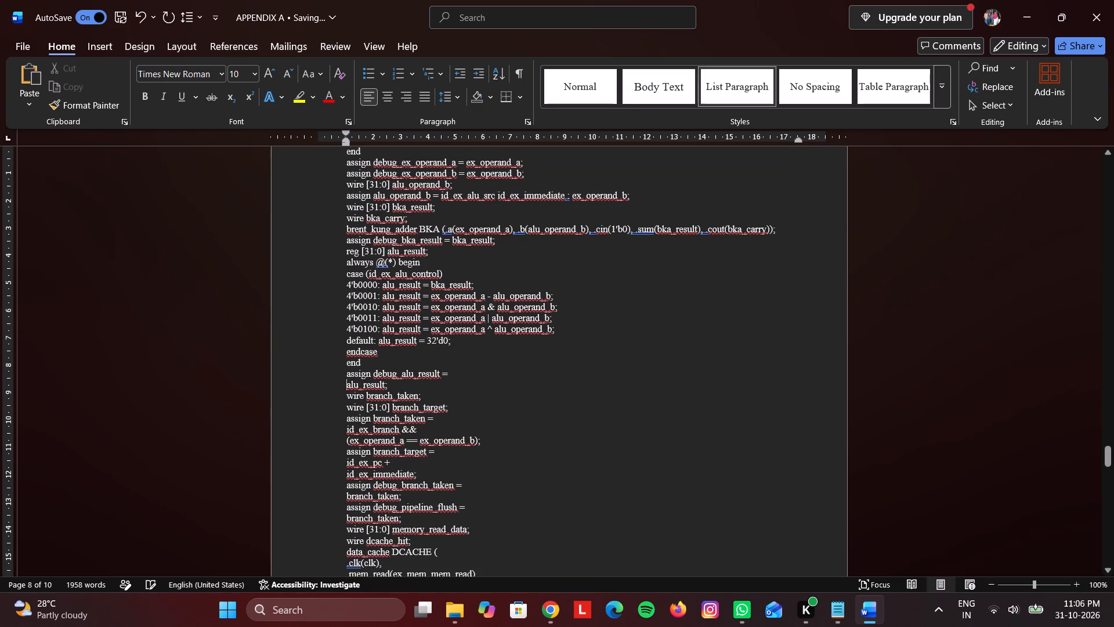
key(BackSpace)
key(BackSpace)
key(space)
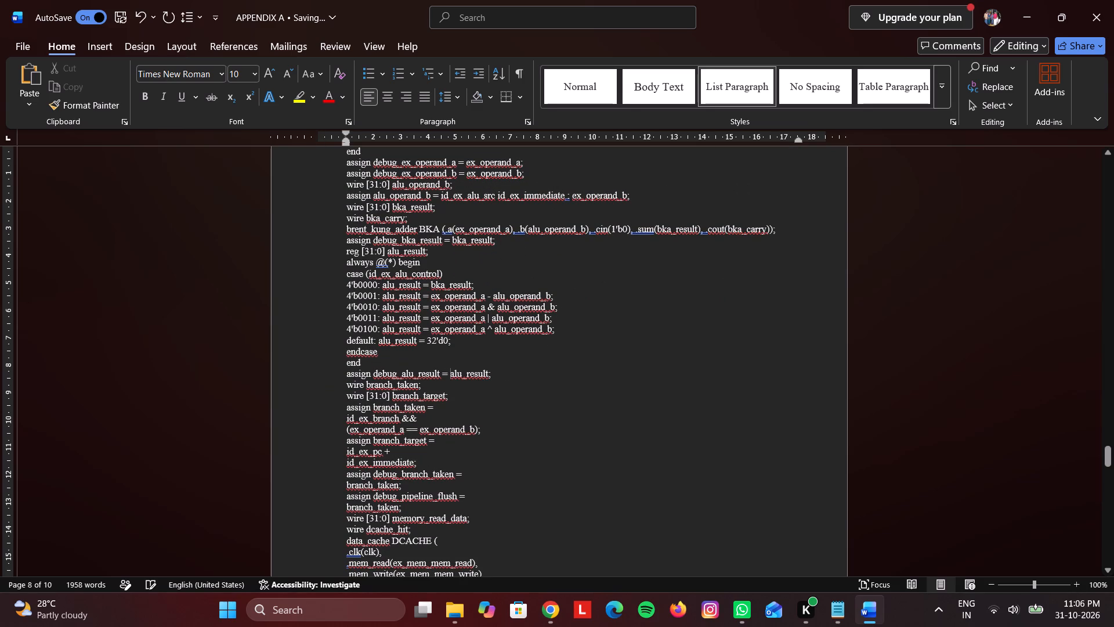
Join the three-line branch_taken assignment into one spaced line: "assign branch_taken = id_ex_branch && (ex_operand_a == ex_operand_b);".
scroll(395, 407, down, 2)
click(342, 349)
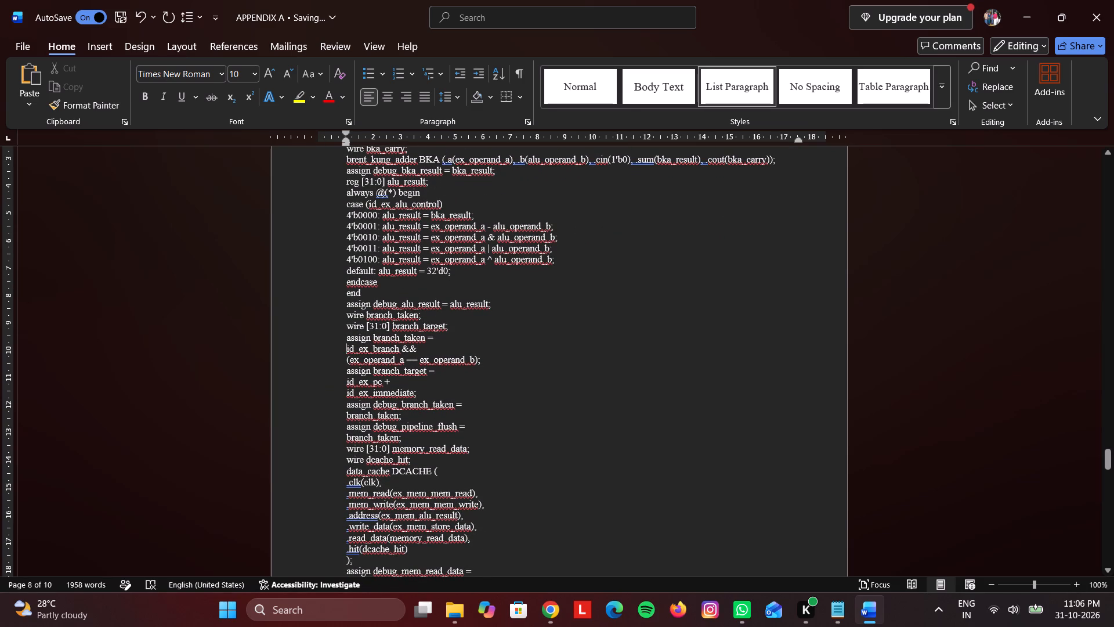
key(BackSpace)
key(BackSpace)
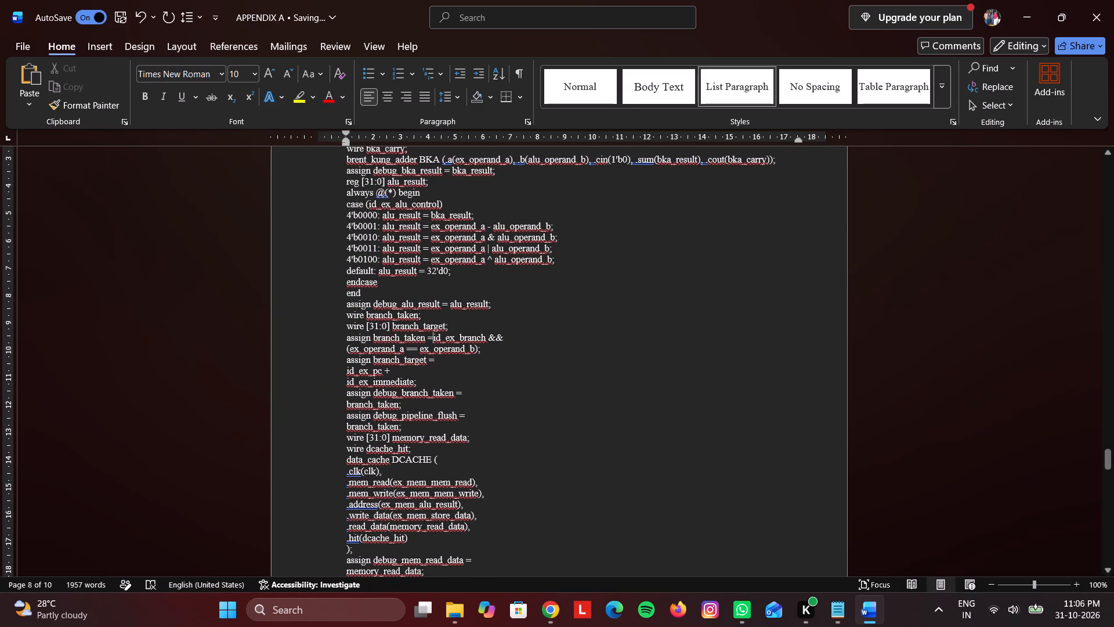
key(space)
click(348, 352)
key(BackSpace)
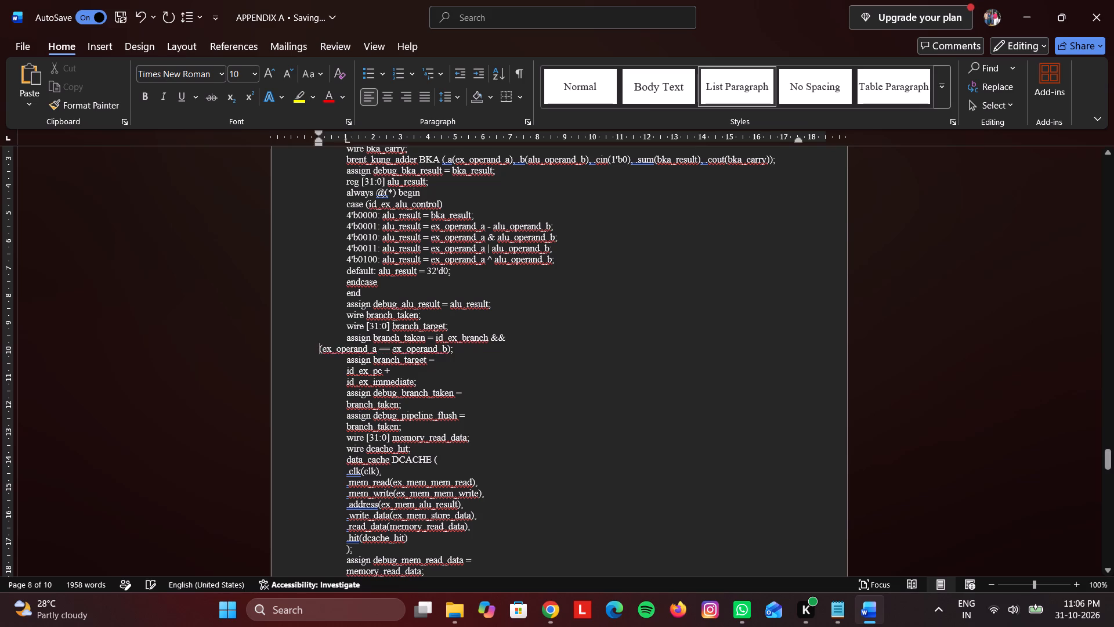
key(BackSpace)
key(space)
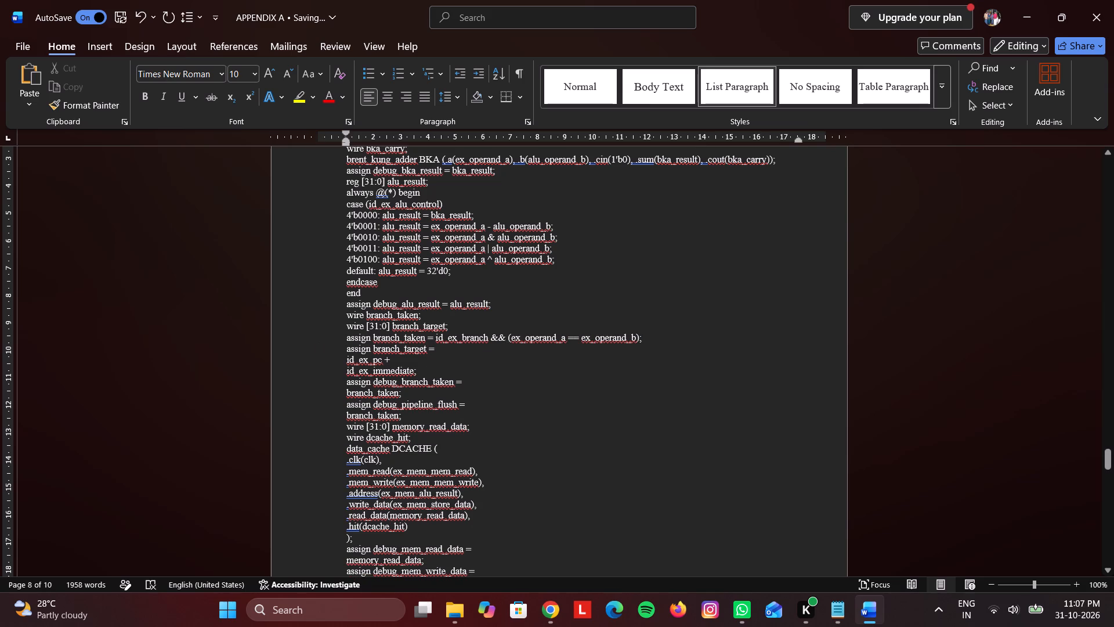
Join the three-line branch_target assignment into one spaced line: "assign branch_target = id_ex_pc + id_ex_immediate;".
click(335, 358)
key(BackSpace)
key(BackSpace)
key(space)
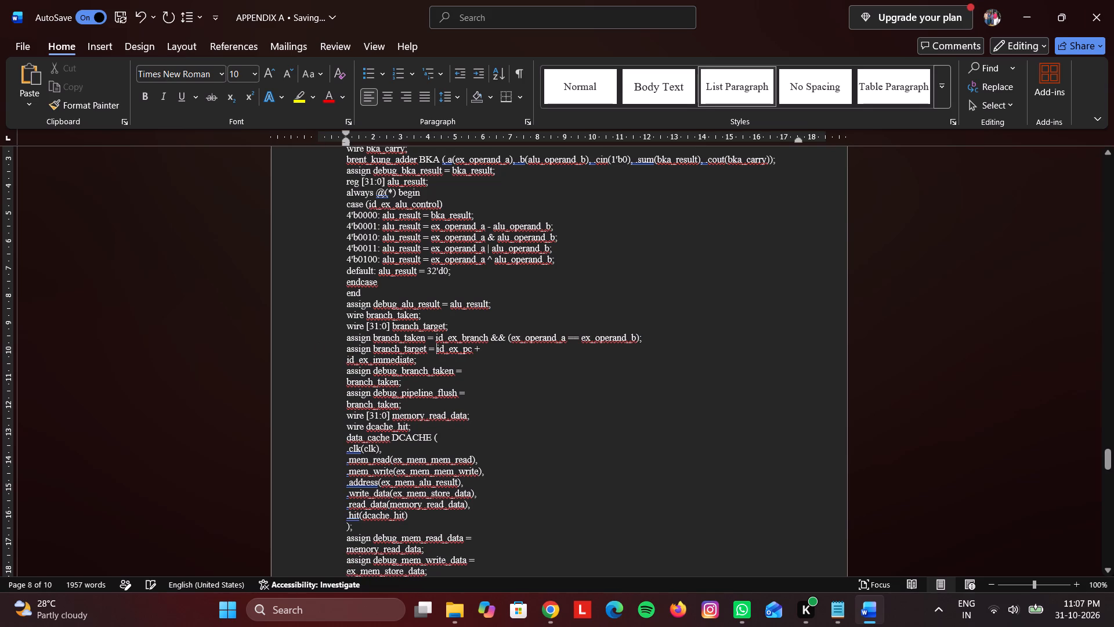
click(338, 361)
key(BackSpace)
key(BackSpace)
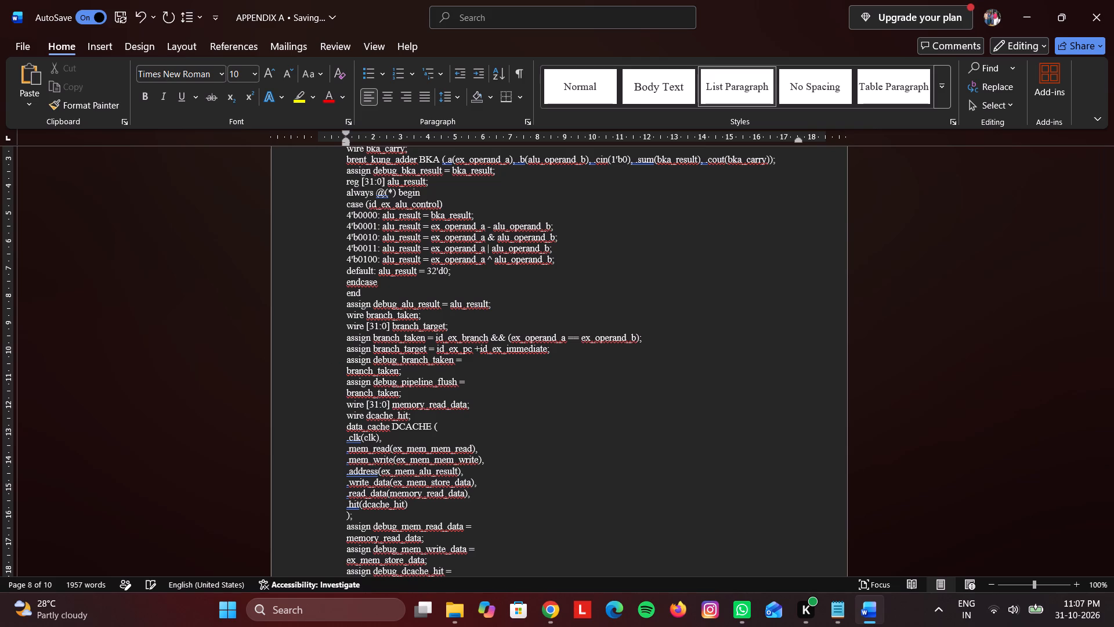
key(space)
Join the debug_branch_taken and debug_pipeline_flush assignments into one spaced line each, both ending in "= branch_taken;".
click(346, 371)
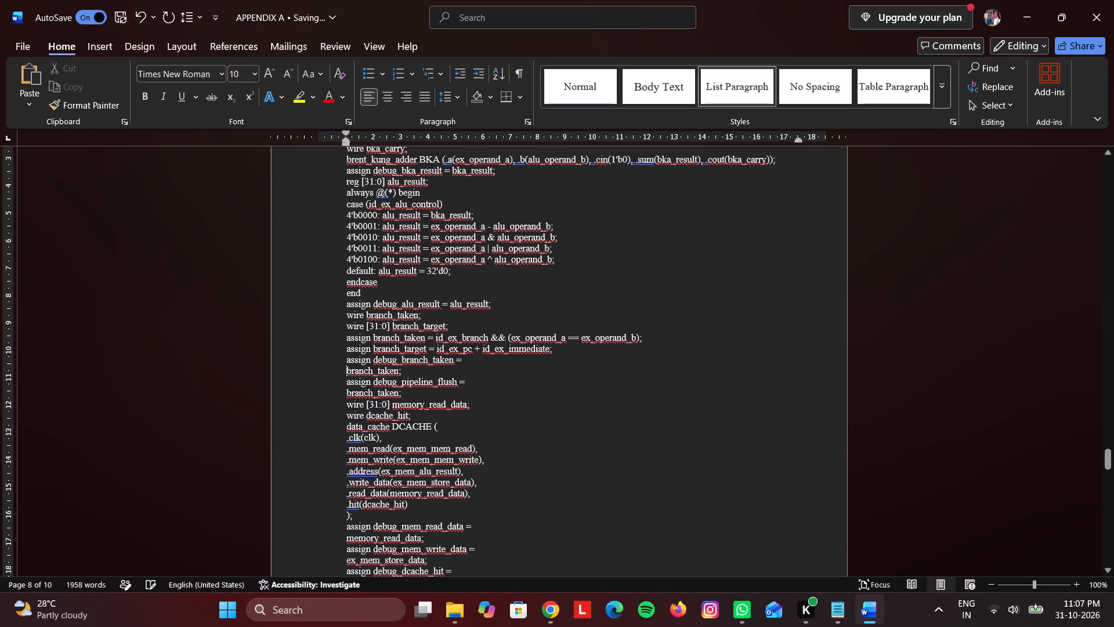
key(BackSpace)
key(BackSpace)
key(space)
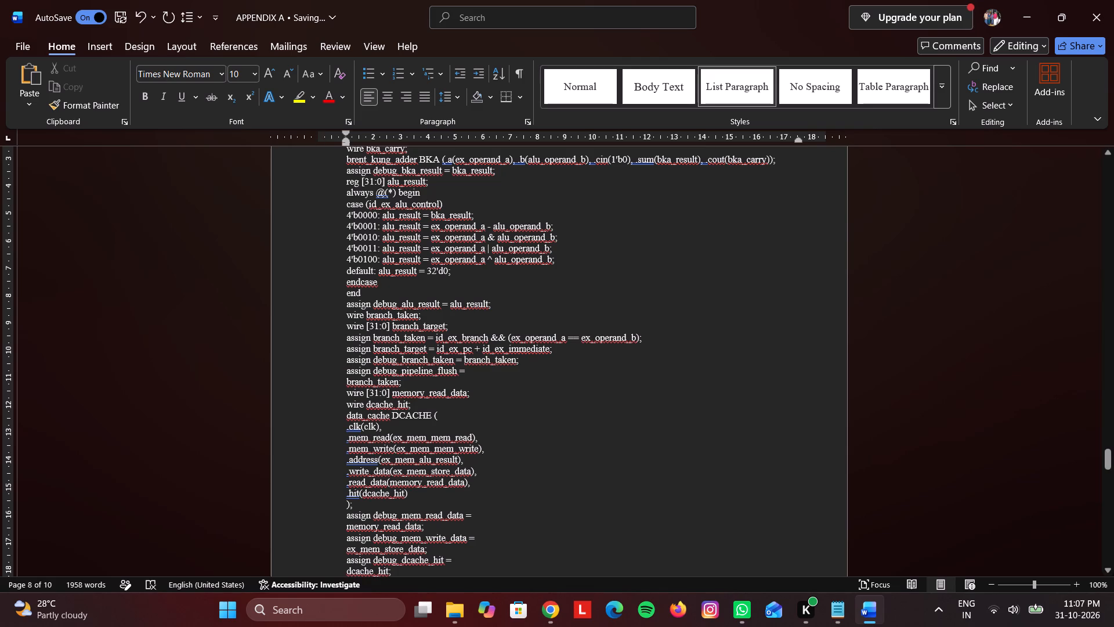
click(338, 380)
key(BackSpace)
key(BackSpace)
key(space)
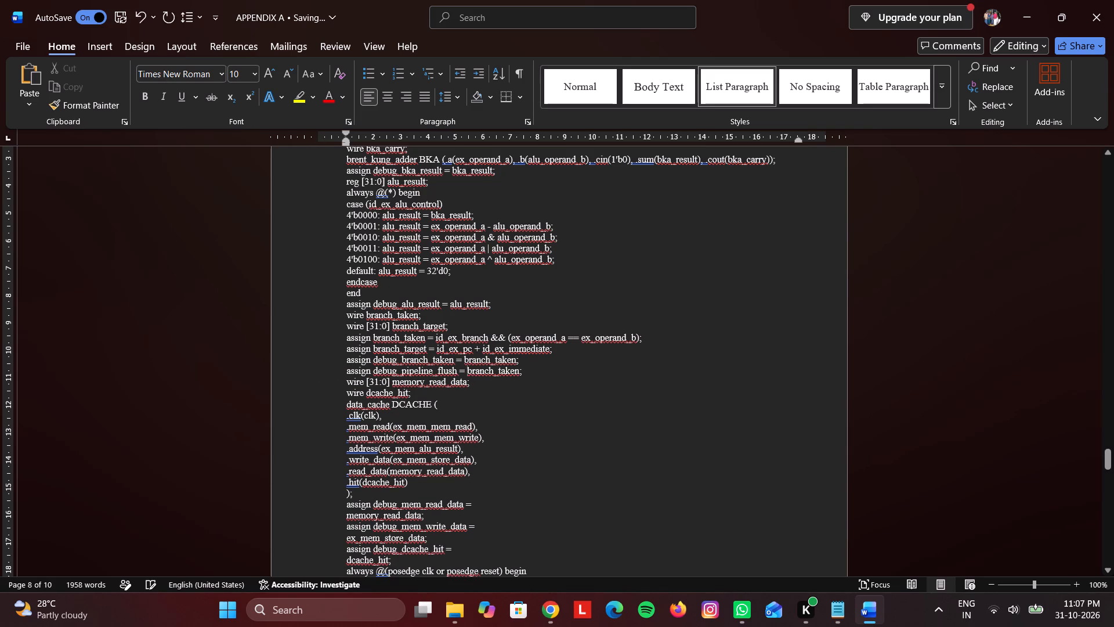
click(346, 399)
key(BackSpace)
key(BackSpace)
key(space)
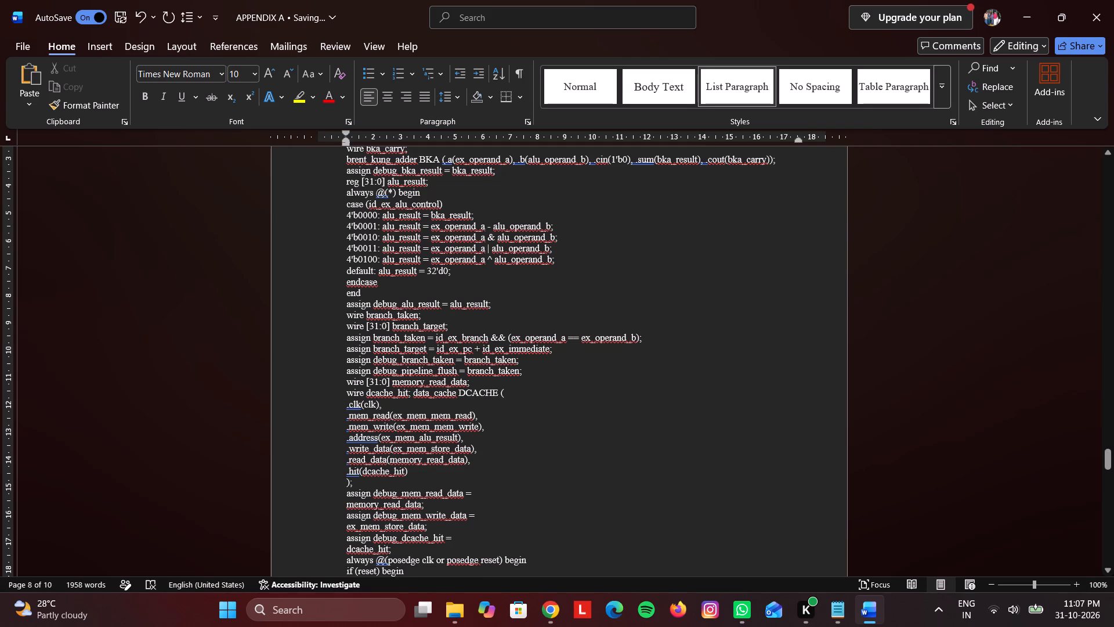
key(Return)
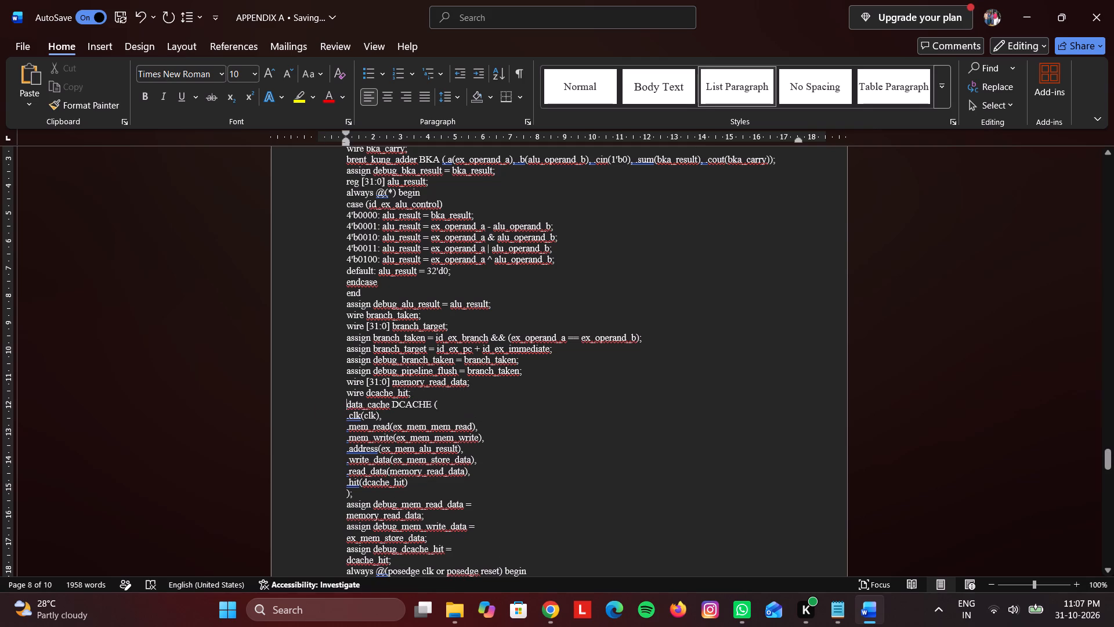
Join the start of the DCACHE instantiation into one line: "data_cache DCACHE (.clk(clk), .mem_read(ex_mem_mem_read), .mem_write(ex_mem_mem_write),".
click(342, 420)
key(Return)
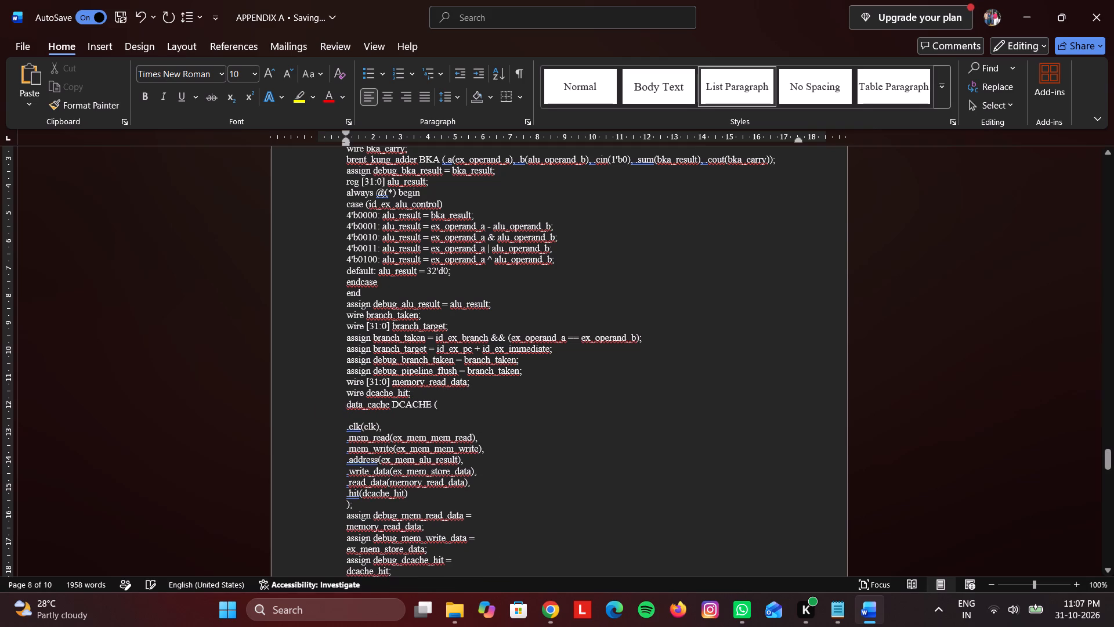
key(BackSpace)
key(BackSpace)
key(BackSpace)
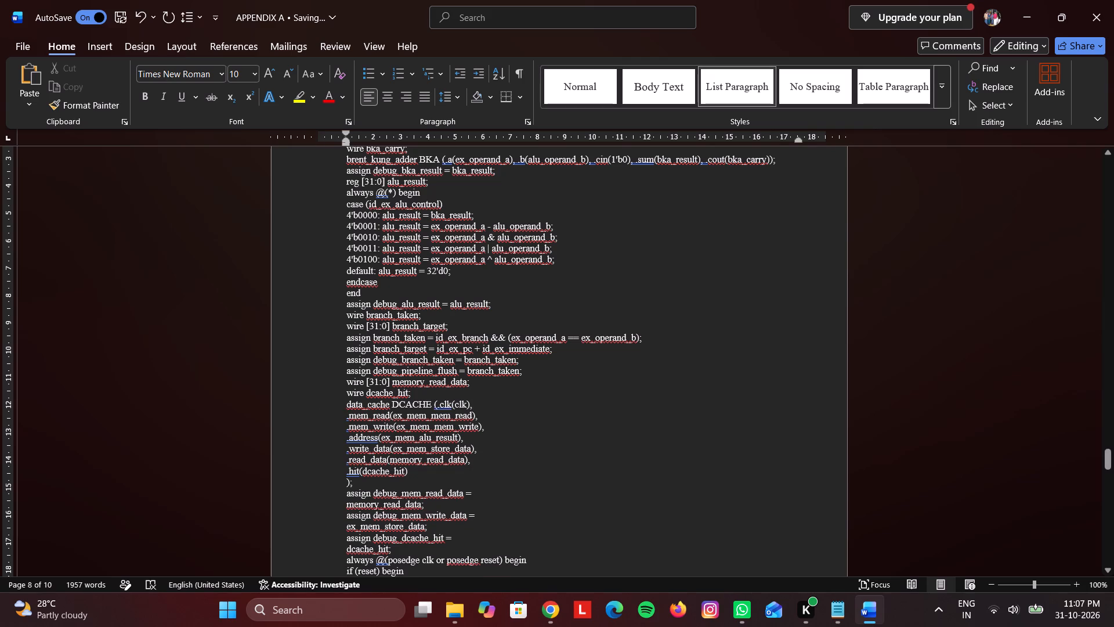
click(335, 416)
key(BackSpace)
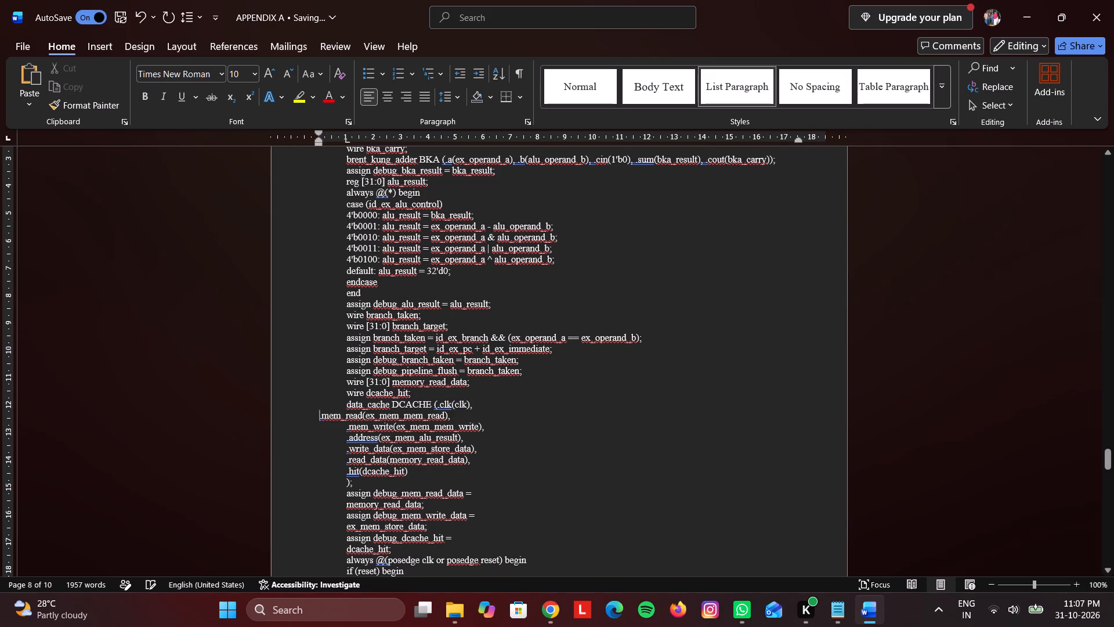
key(BackSpace)
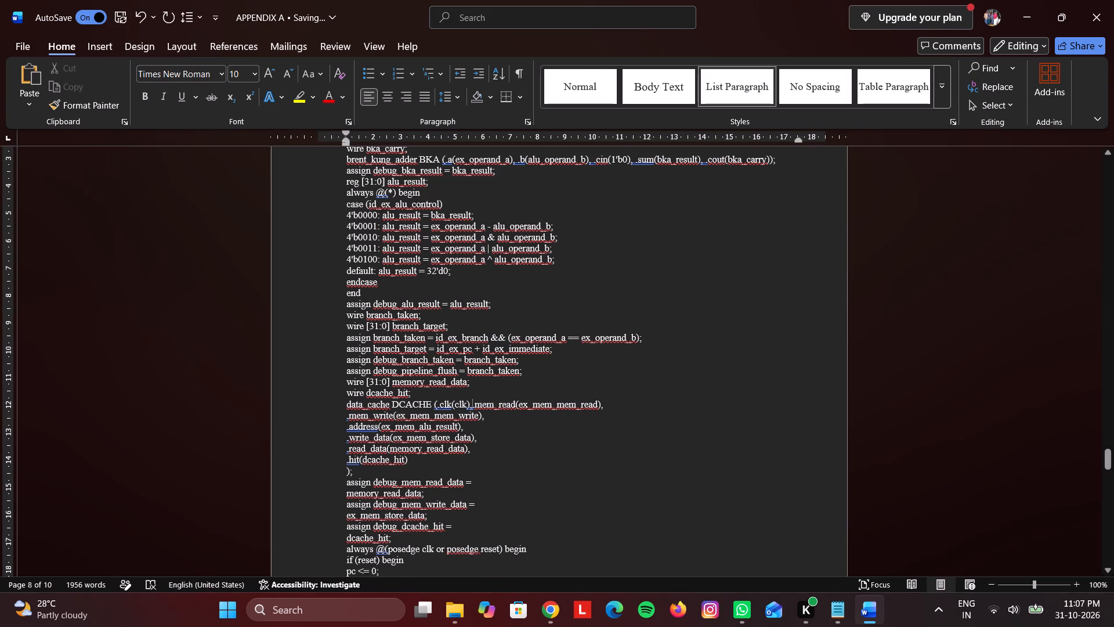
key(space)
click(342, 417)
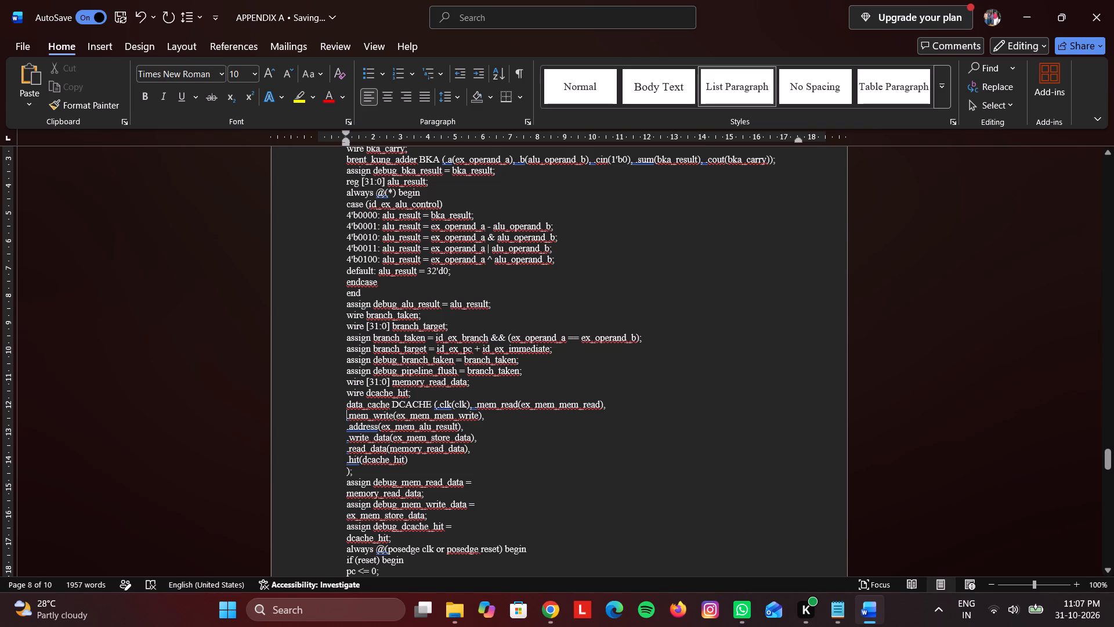
key(BackSpace)
key(BackSpace)
key(space)
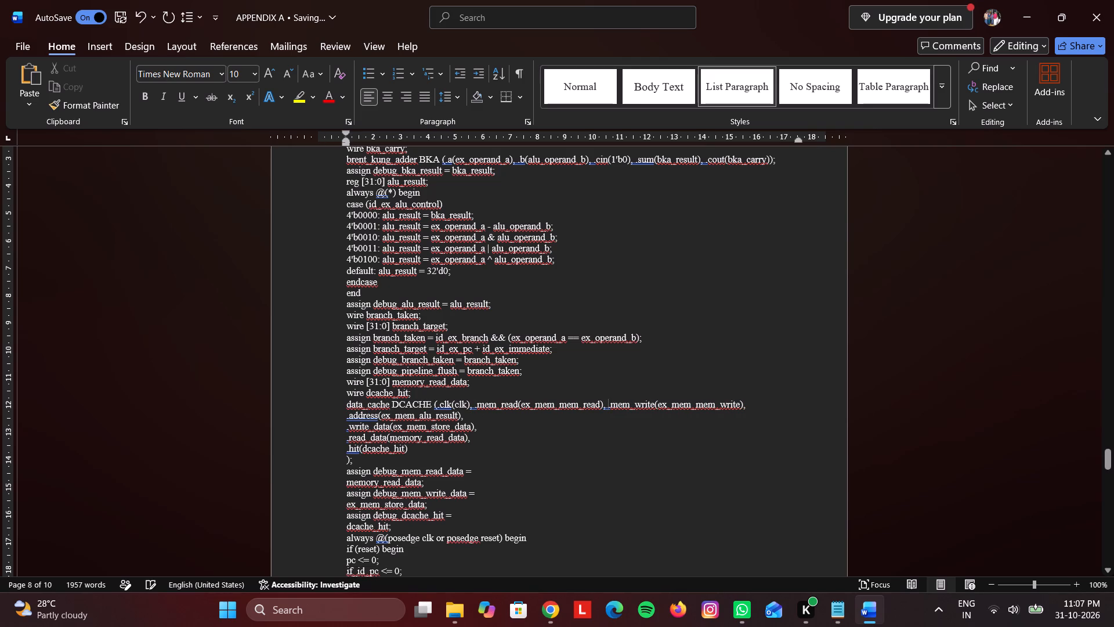
Continue the DCACHE instantiation on the same paragraph with ".address(ex_mem_alu_result), .write_data(ex_mem_store_data), .read_data(memory_read_data),", separated by spaces.
click(344, 417)
key(BackSpace)
key(BackSpace)
key(space)
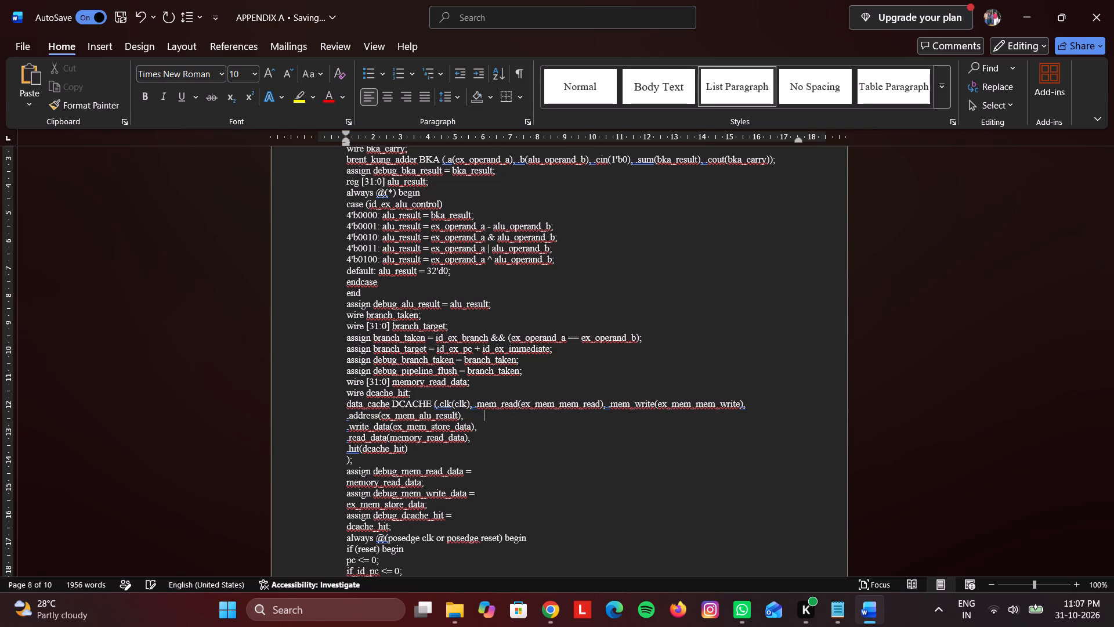
click(343, 429)
key(BackSpace)
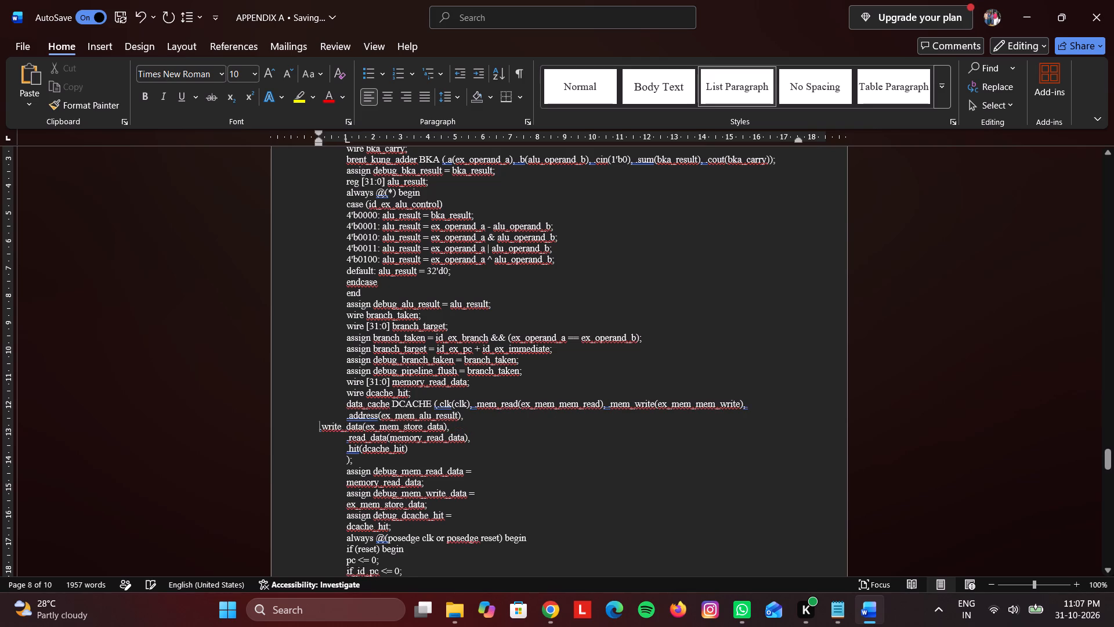
key(BackSpace)
key(space)
click(337, 427)
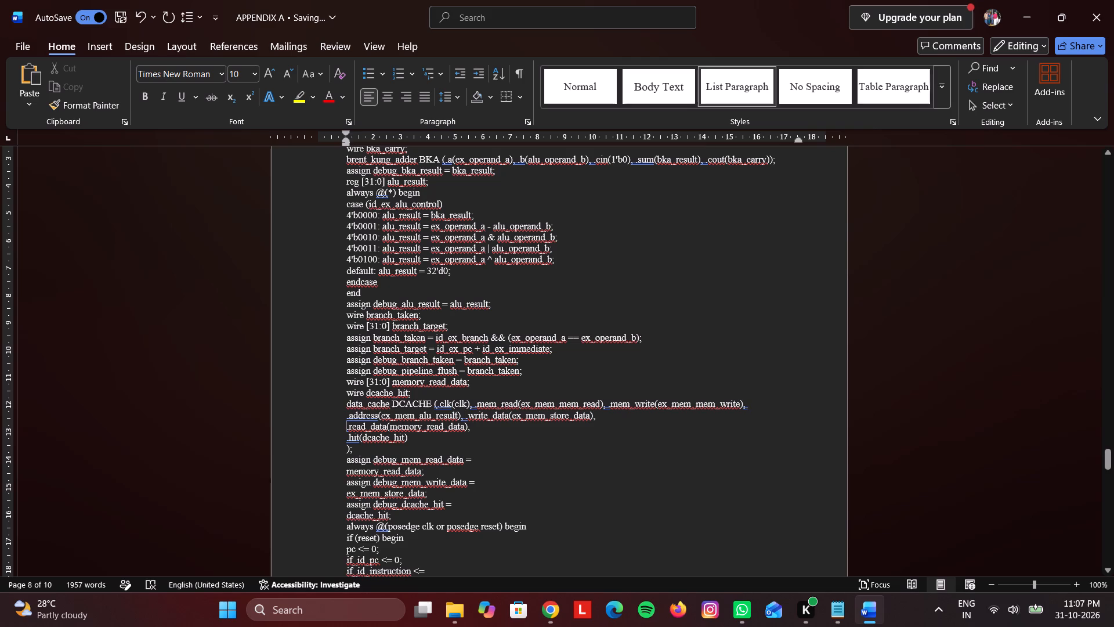
key(BackSpace)
key(BackSpace)
key(space)
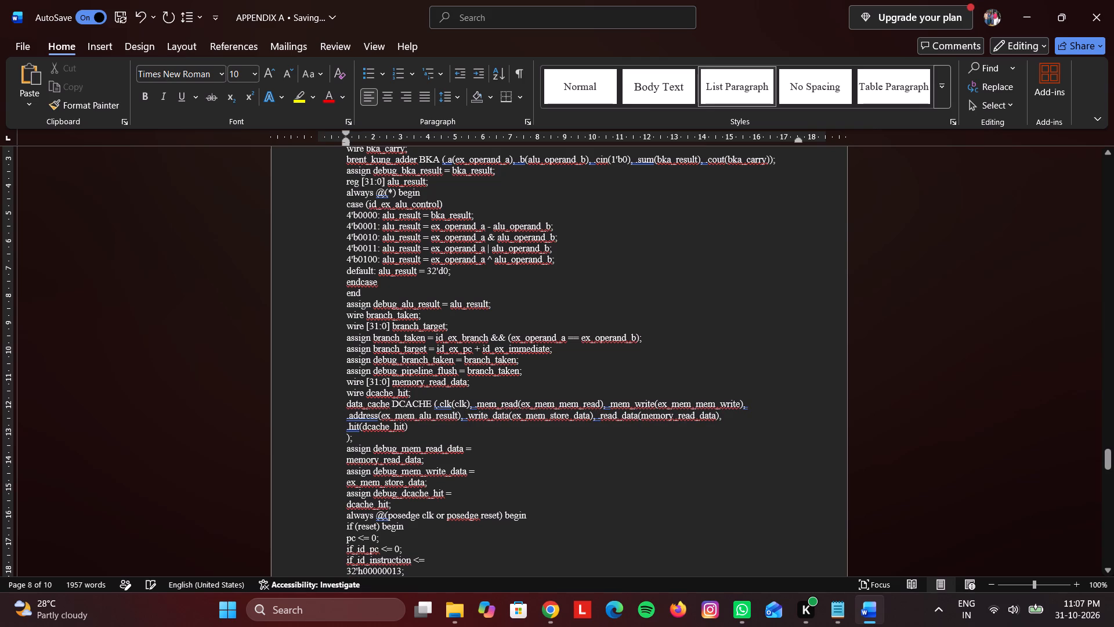
Join ".hit(dcache_hit)" and the closing ");" onto the end of the DCACHE instantiation so it ends ".hit(dcache_hit));".
click(345, 430)
key(BackSpace)
key(BackSpace)
key(space)
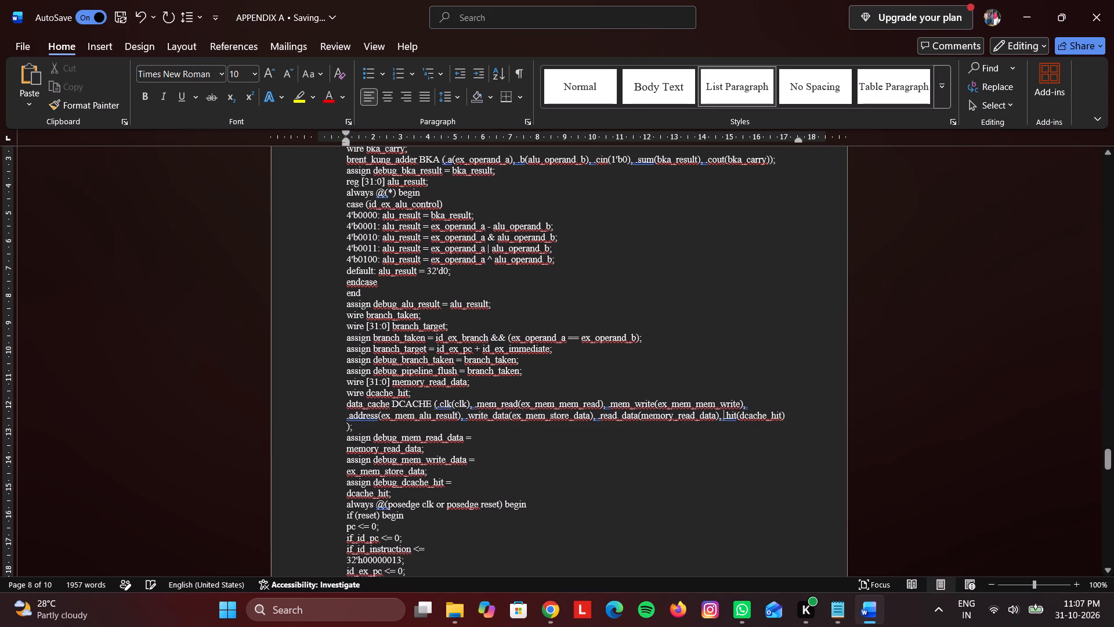
click(343, 426)
key(BackSpace)
key(BackSpace)
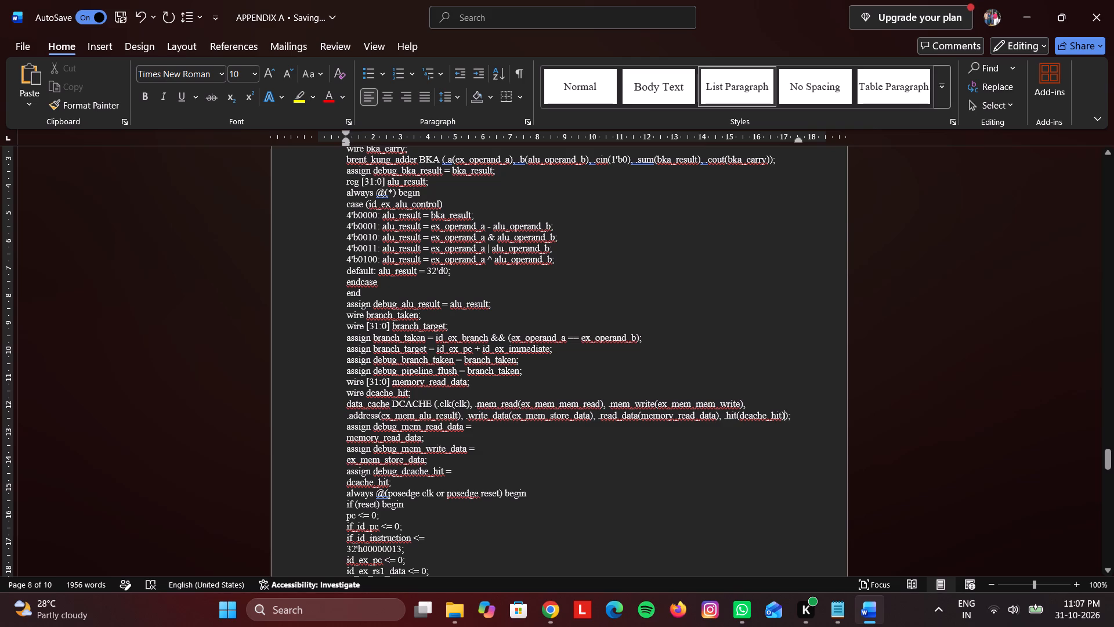
Join the split debug_mem_read_data assignment into one spaced line: "assign debug_mem_read_data = memory_read_data;".
click(348, 445)
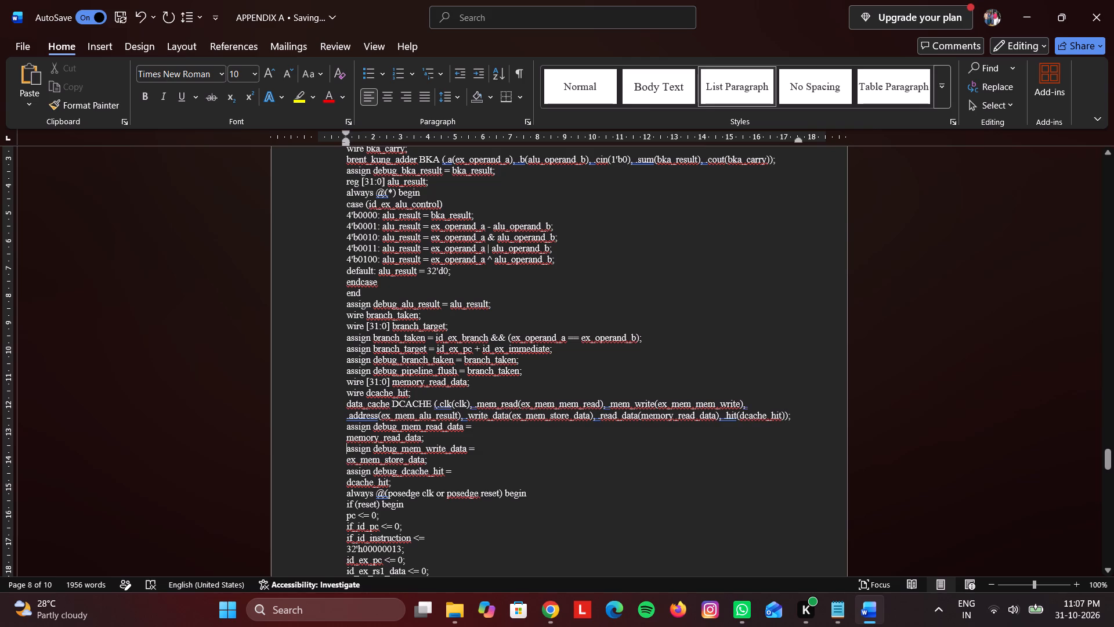
click(342, 439)
key(BackSpace)
key(BackSpace)
key(space)
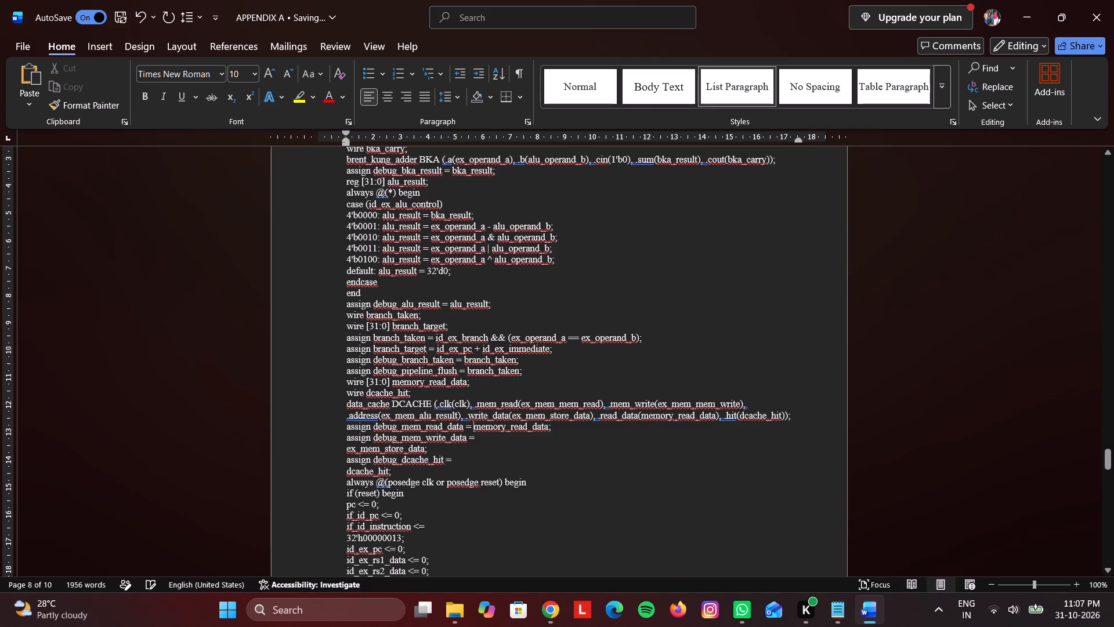
Join the split debug_mem_write_data and debug_dcache_hit assignments into one line each, with a space before ex_mem_store_data and dcache_hit.
click(345, 452)
key(BackSpace)
key(BackSpace)
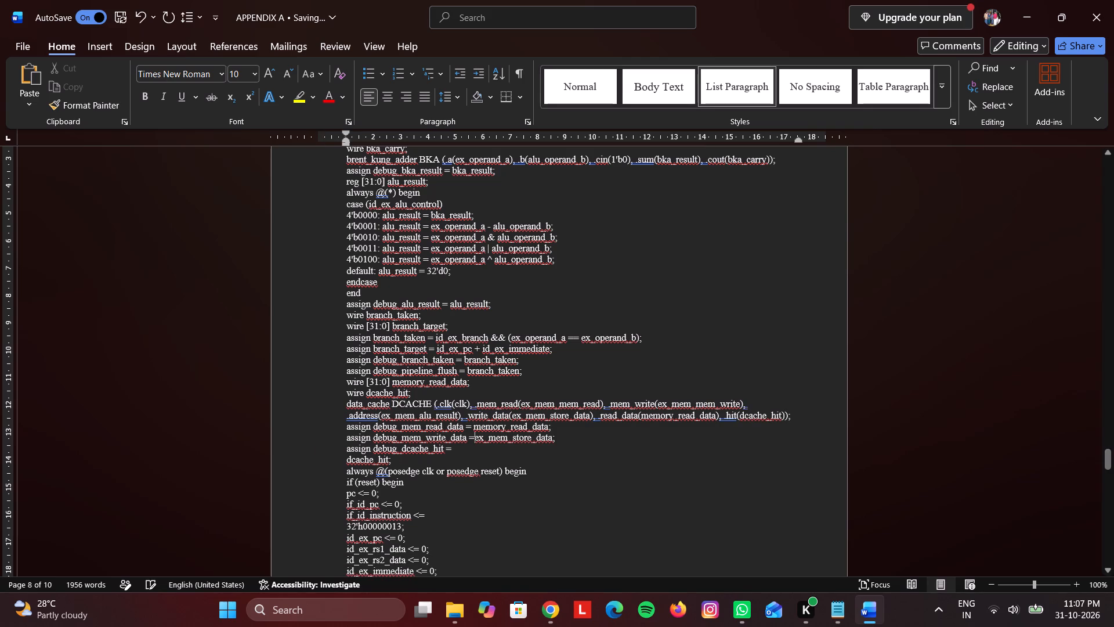
key(space)
click(348, 462)
key(BackSpace)
key(BackSpace)
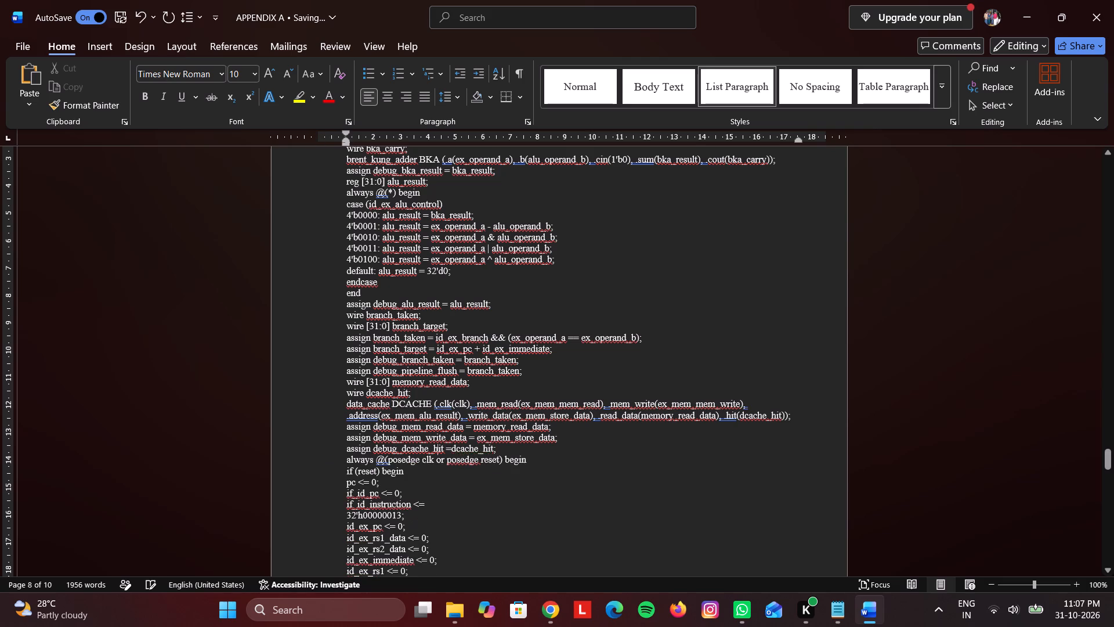
key(space)
Join the split if_id_instruction reset assignment under "if (reset) begin" into one spaced line: "if_id_instruction <= 32'h00000013;".
scroll(404, 472, down, 2)
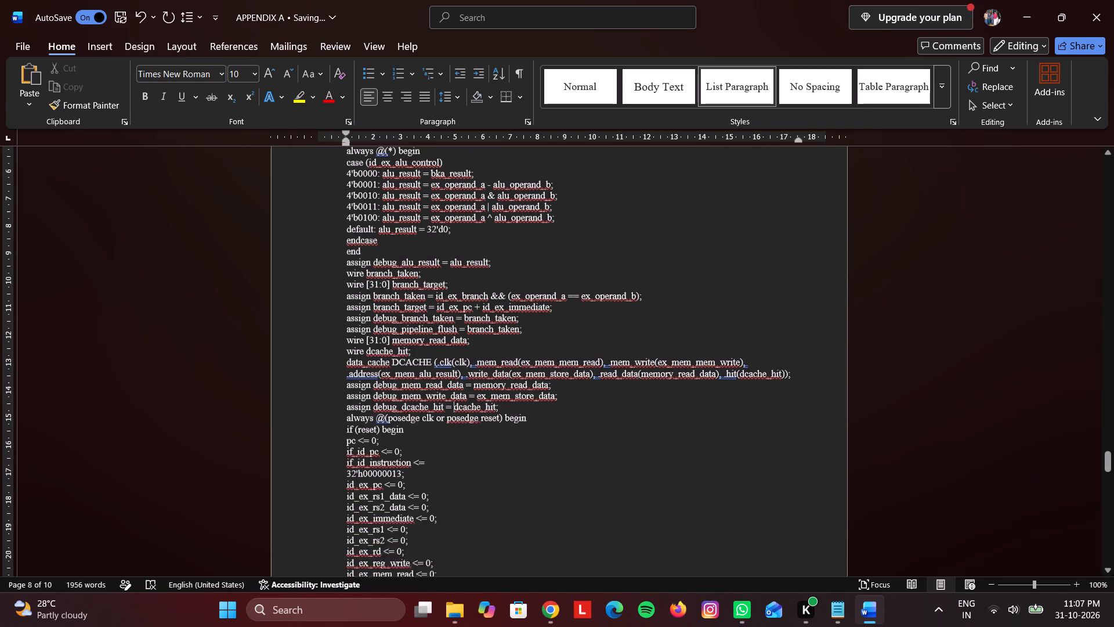
scroll(478, 473, down, 1)
scroll(359, 416, down, 2)
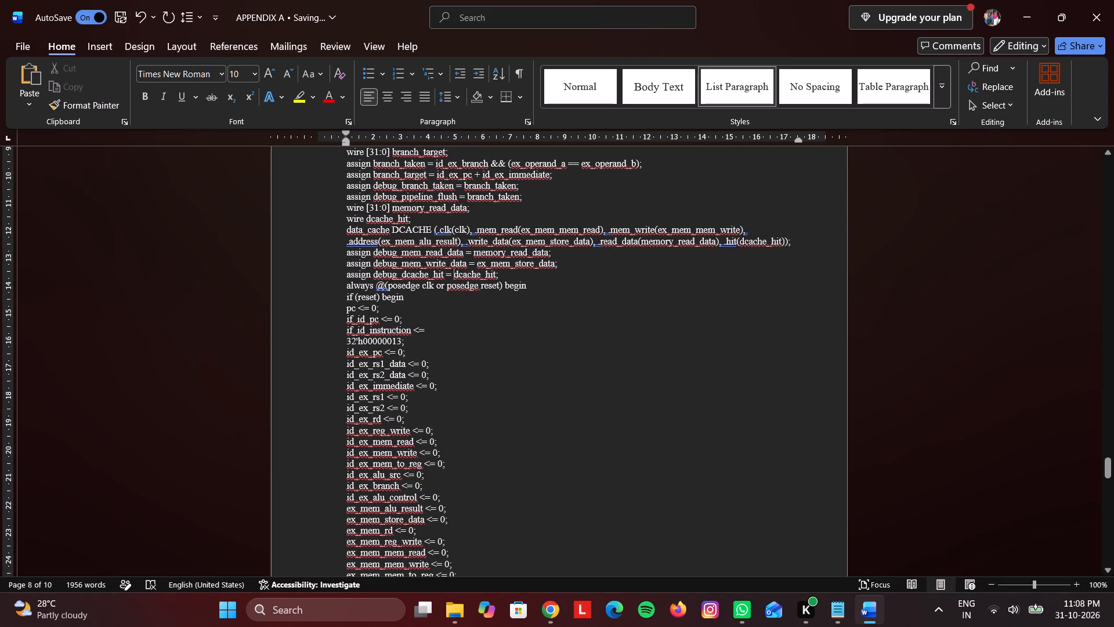
click(343, 343)
key(BackSpace)
key(BackSpace)
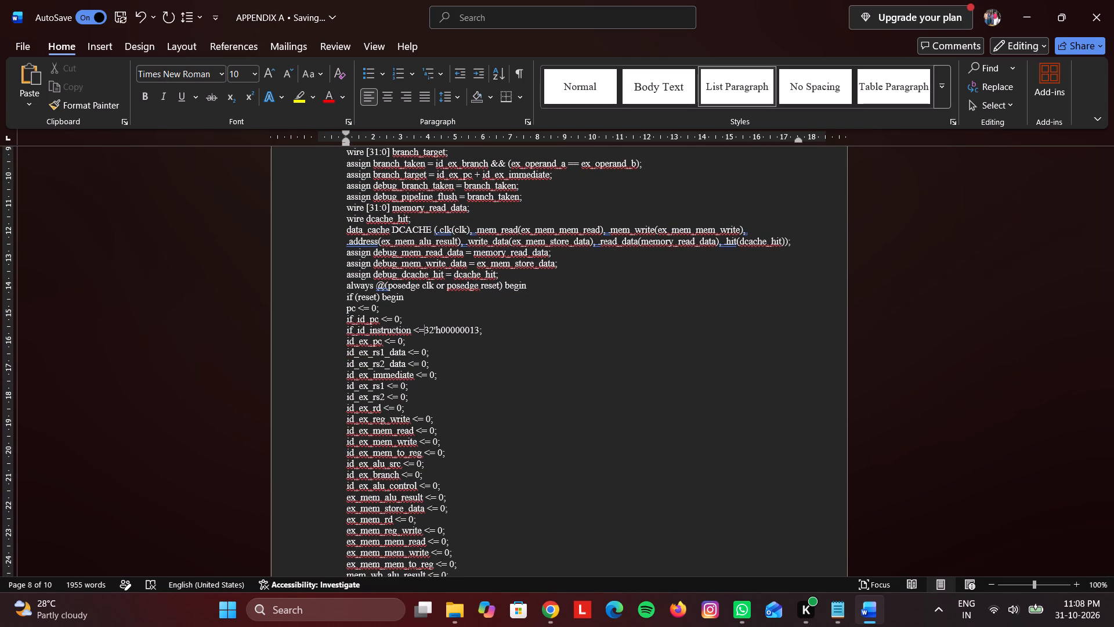
key(space)
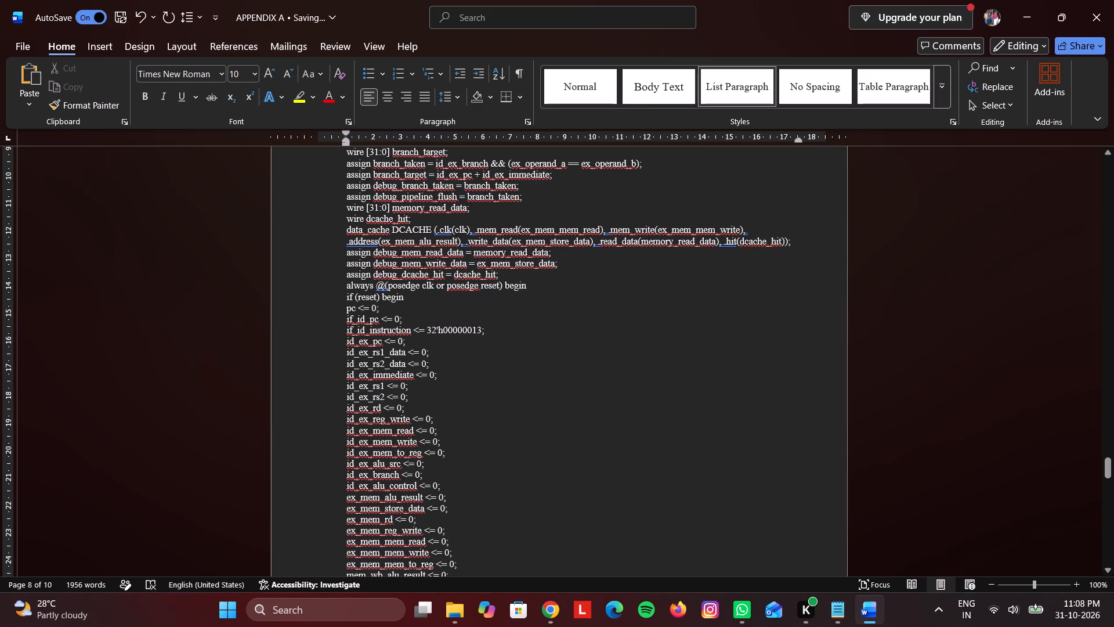
Join the split write-back condition below "else begin" into one line: "if (mem_wb_reg_write && (mem_wb_rd != 0)) begin".
scroll(397, 347, down, 1)
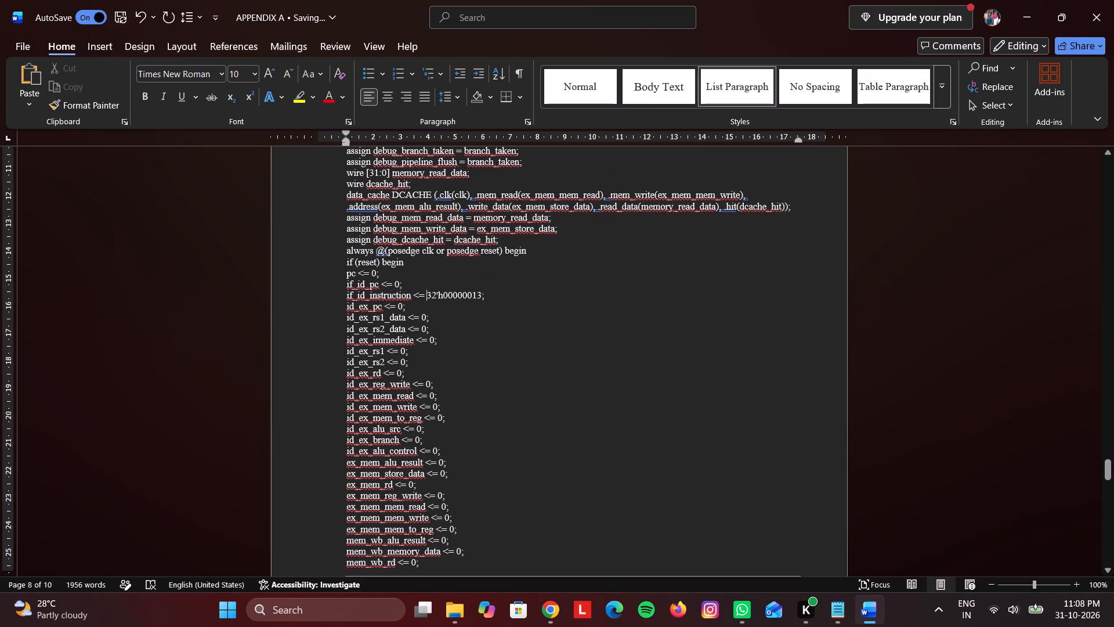
scroll(396, 347, down, 2)
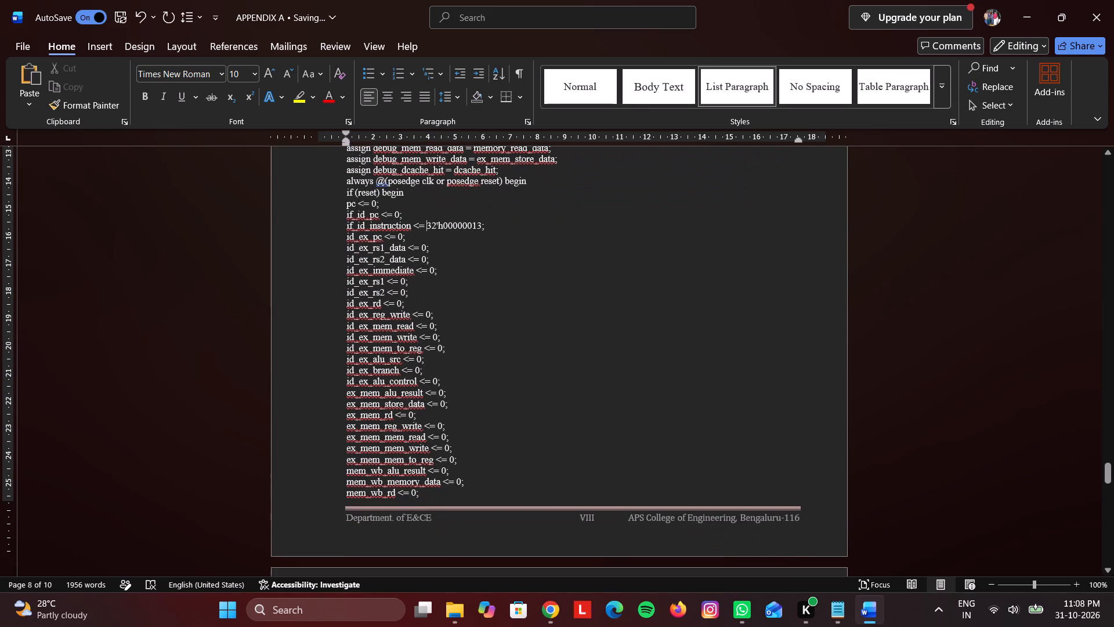
scroll(396, 347, down, 7)
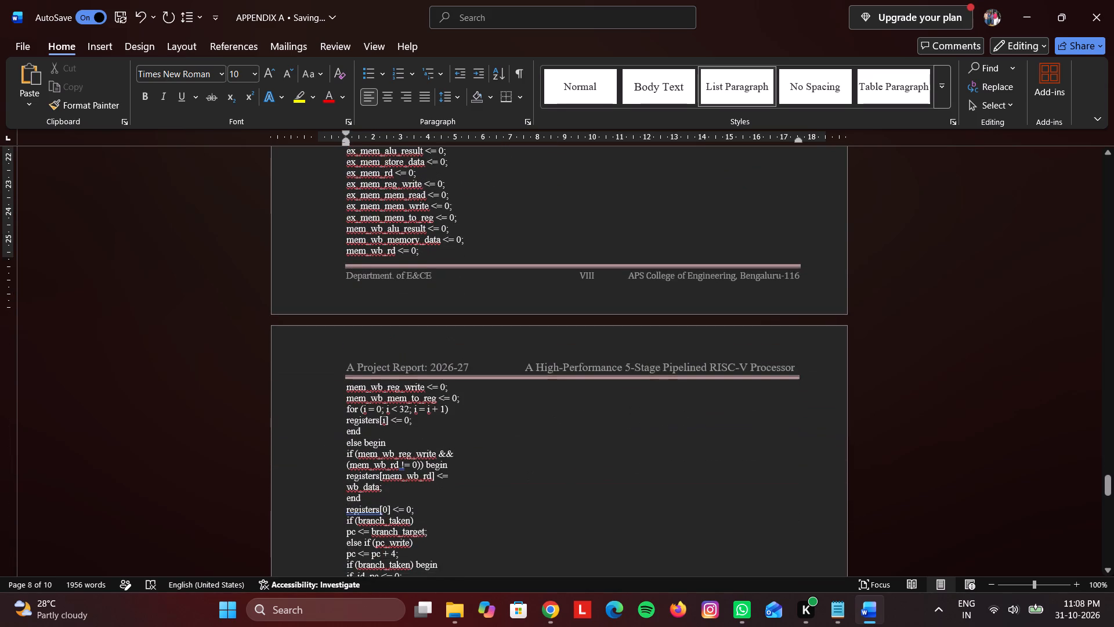
scroll(396, 347, down, 5)
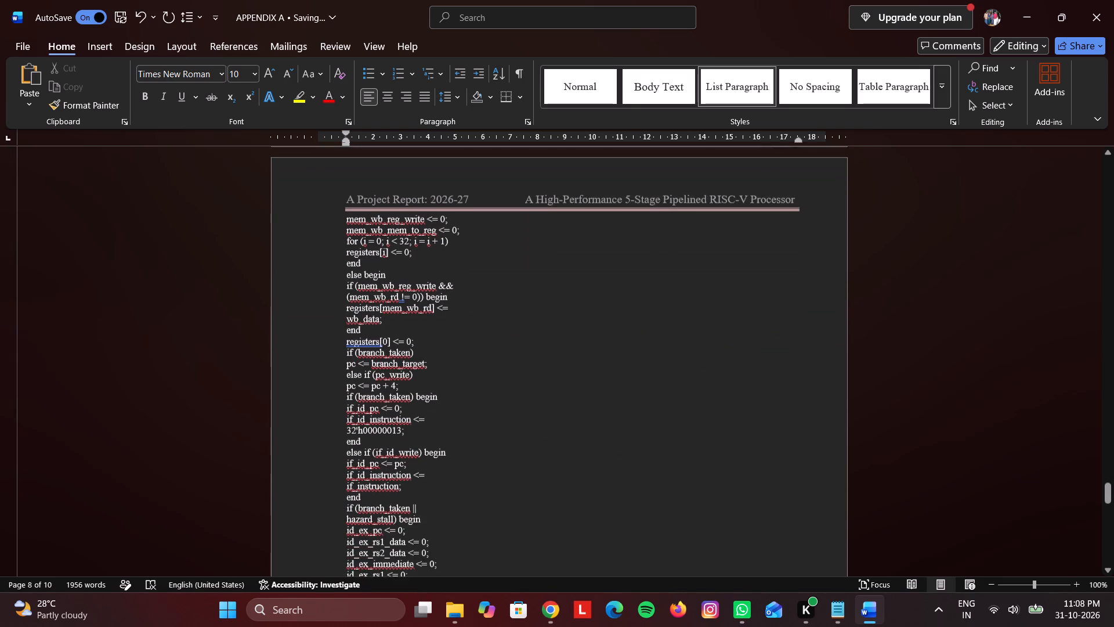
click(336, 287)
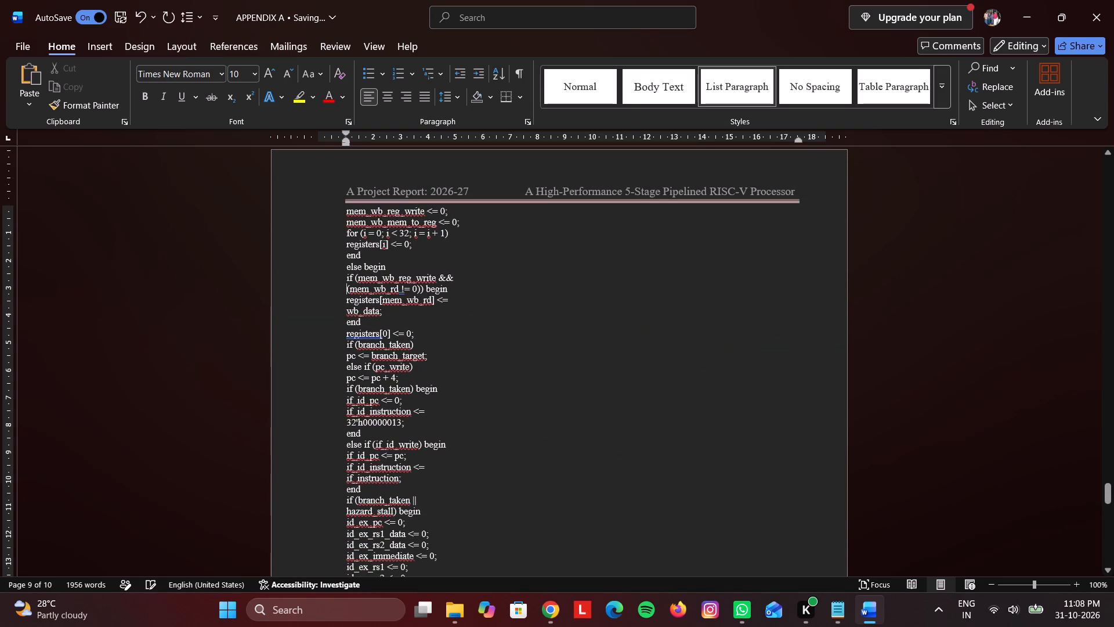
key(BackSpace)
key(BackSpace)
key(space)
Place the insertion point at the start of the "registers[mem_wb_rd] <=" line.
click(339, 294)
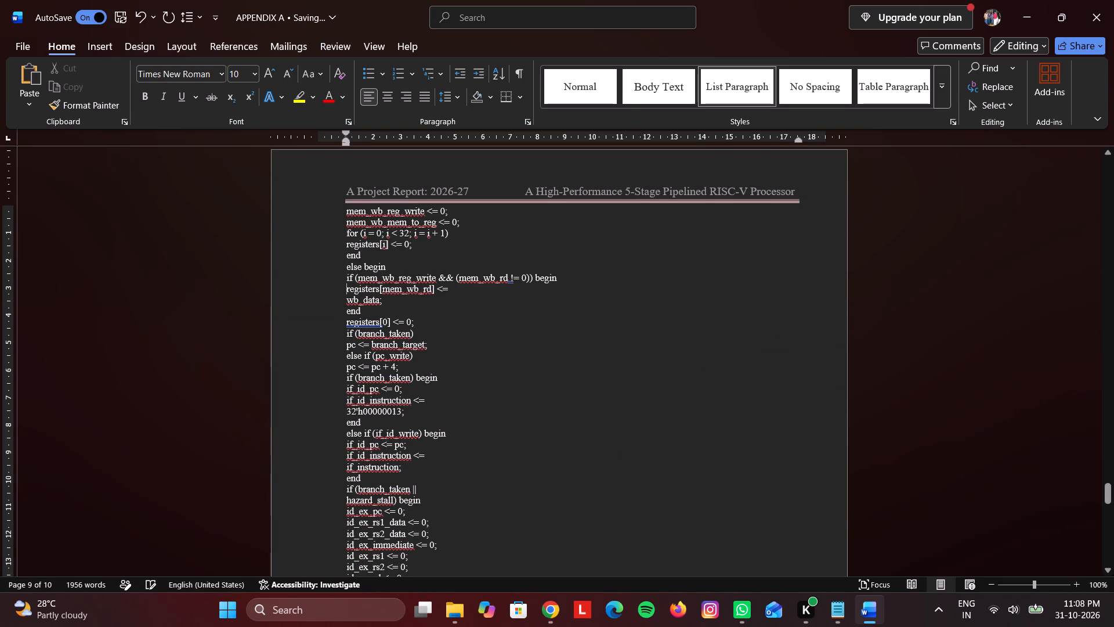